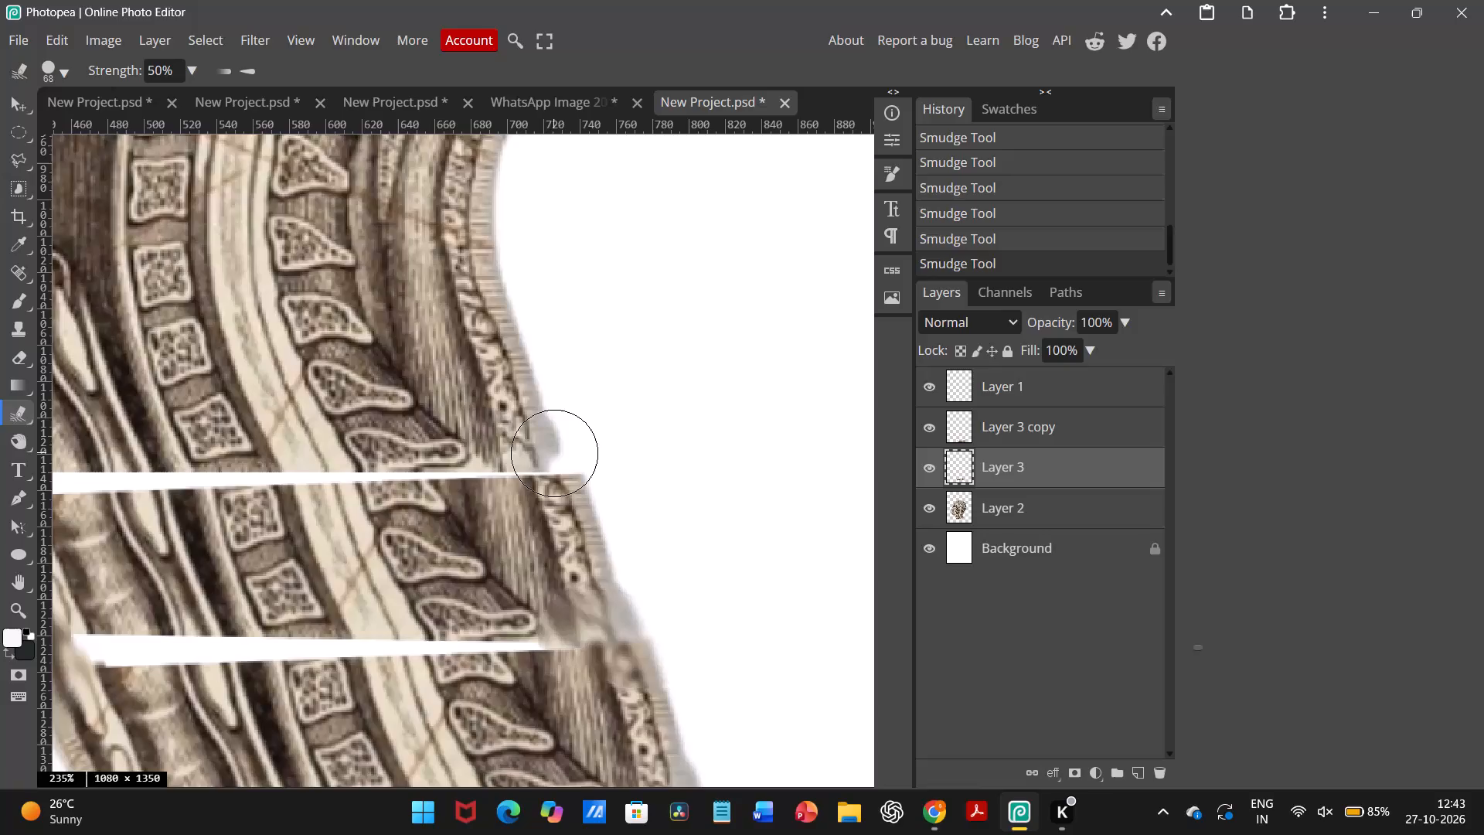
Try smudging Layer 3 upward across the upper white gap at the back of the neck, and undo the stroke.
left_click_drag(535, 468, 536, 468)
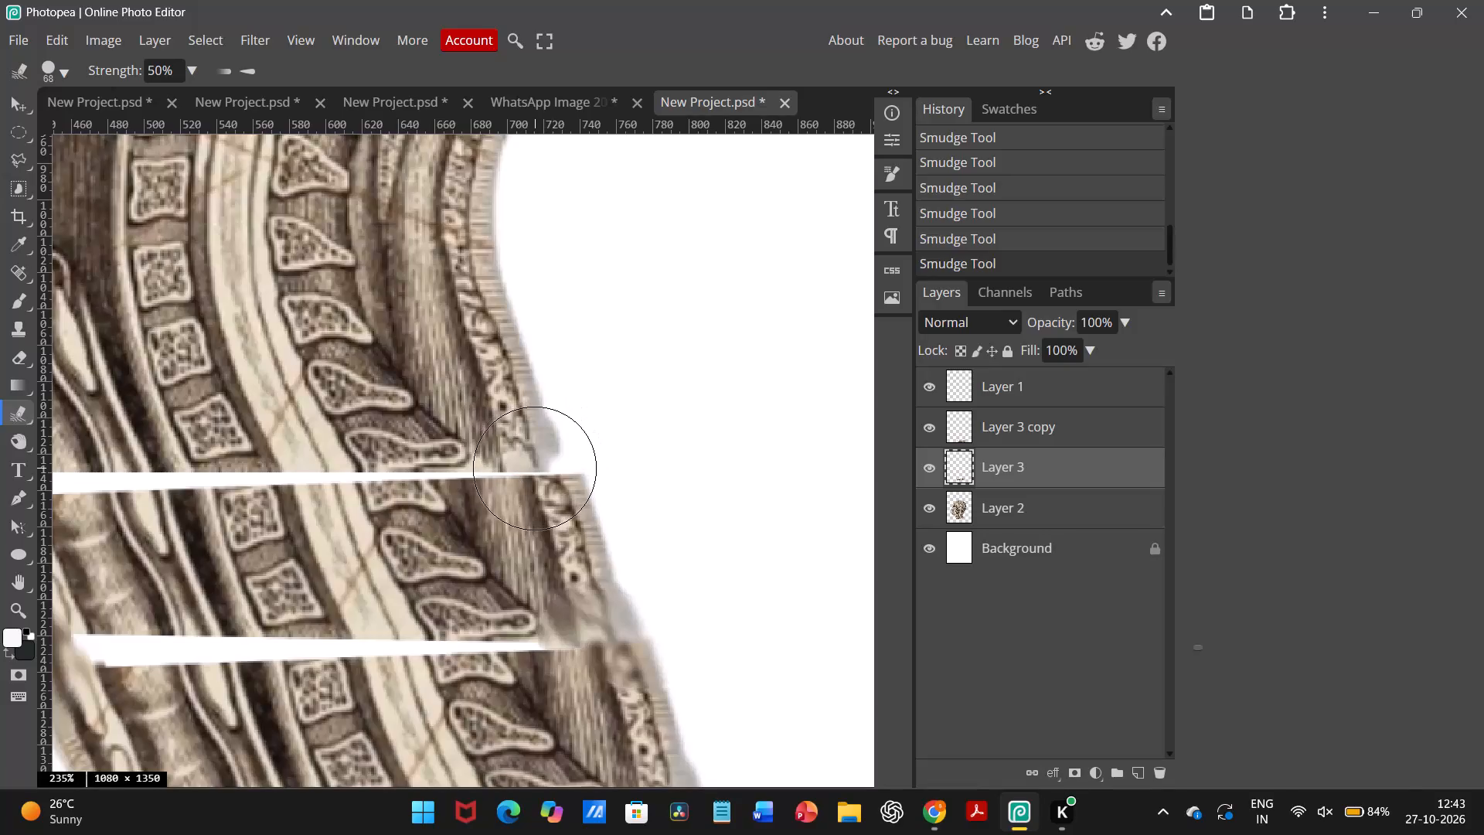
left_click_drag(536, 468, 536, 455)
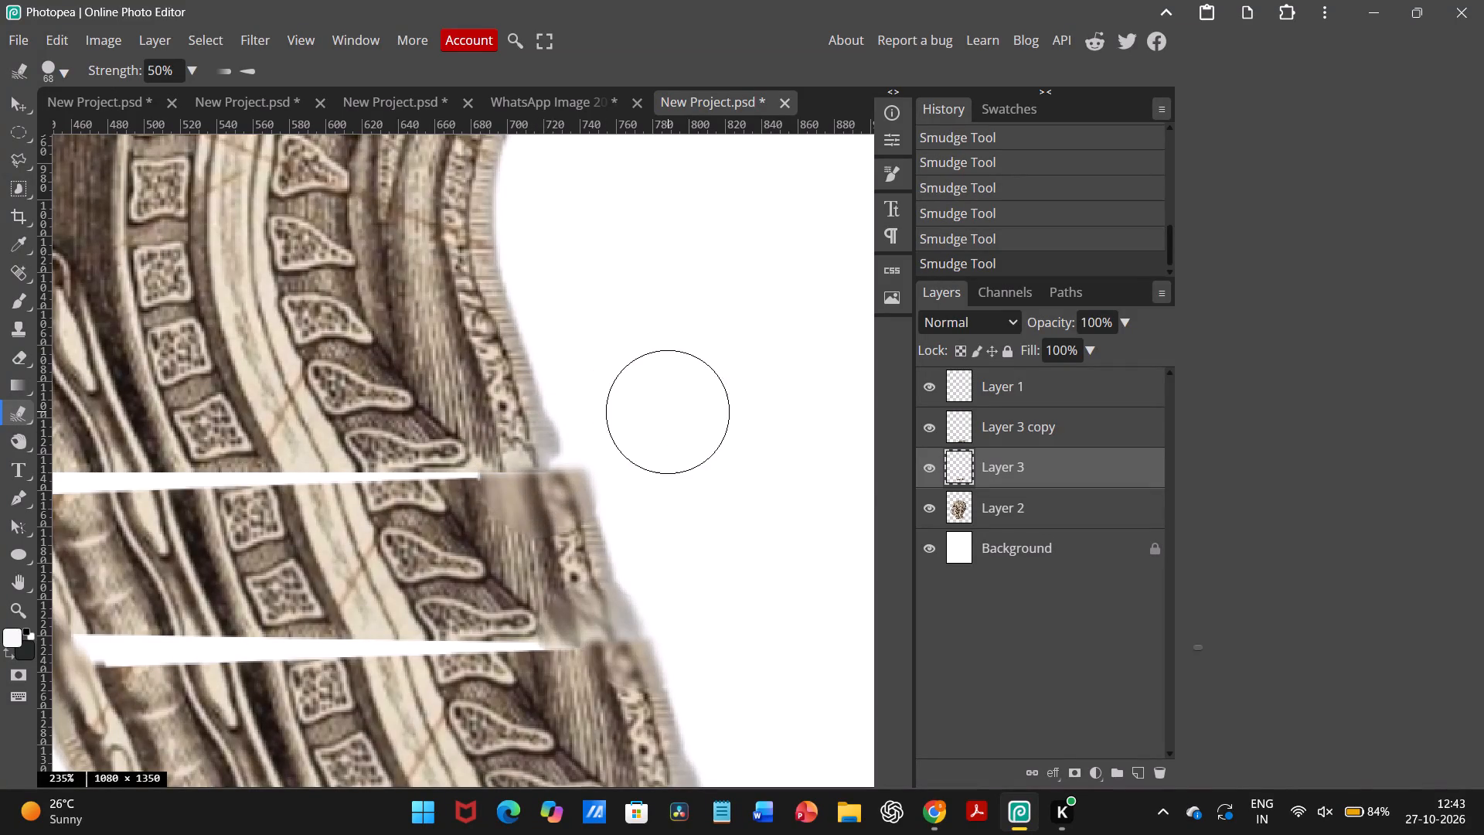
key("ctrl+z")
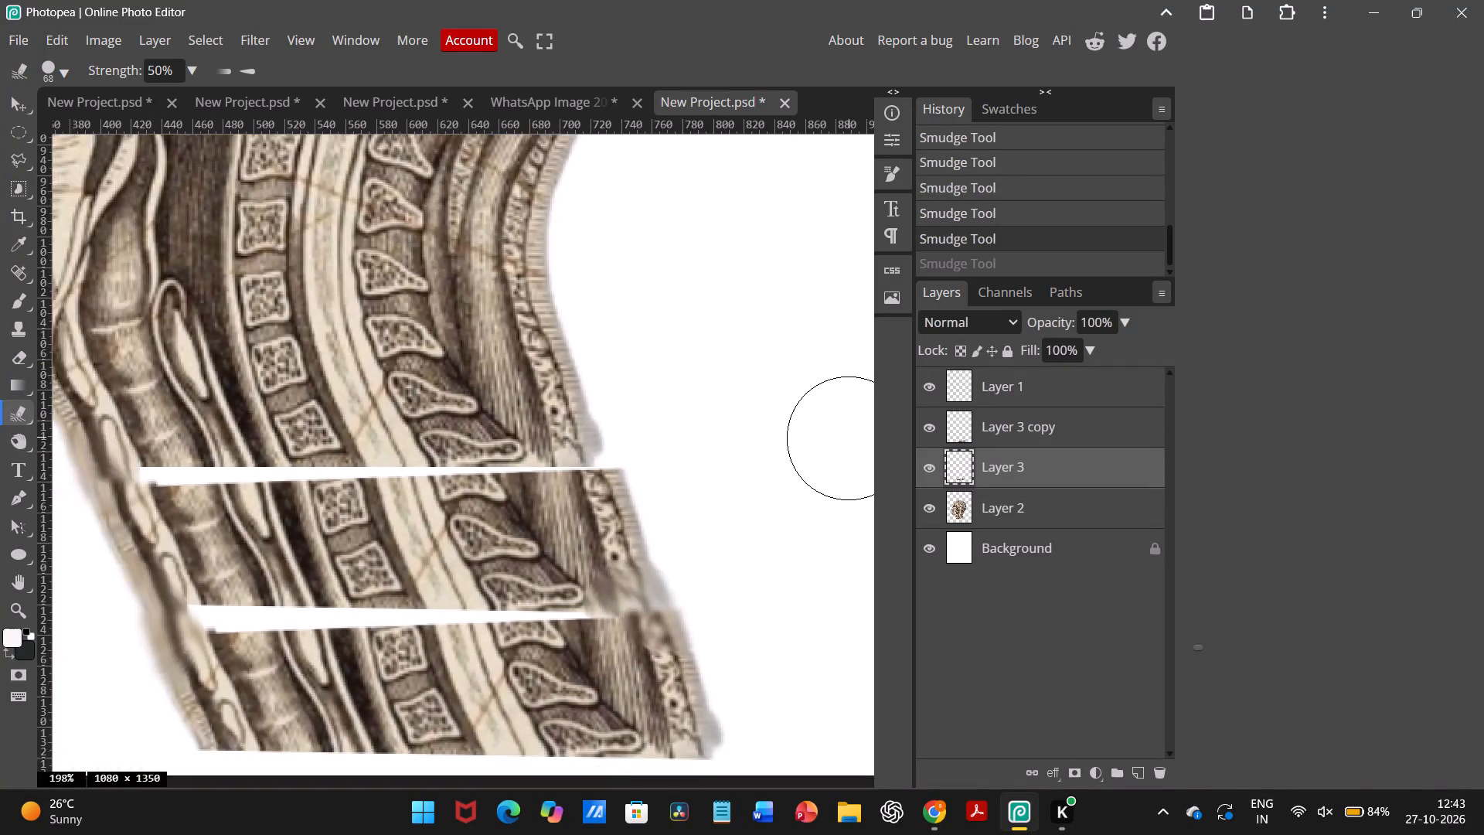
Smudge the back-of-neck edge on Layer 2 down across the upper white gap, using the 12 px hard round brush.
scroll(849, 438, "up", 2)
scroll(849, 438, "left", 1)
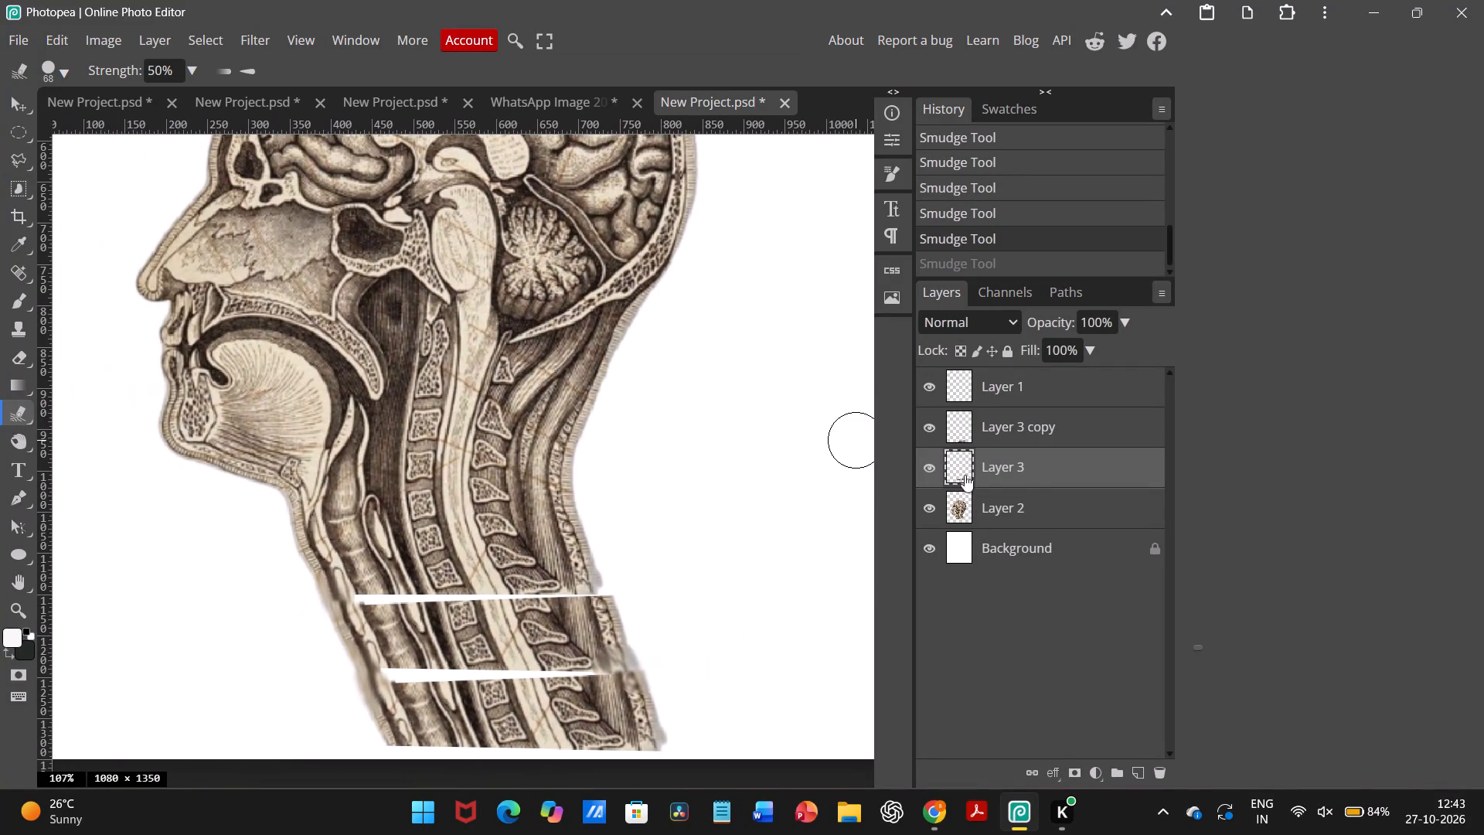
left_click(1057, 512)
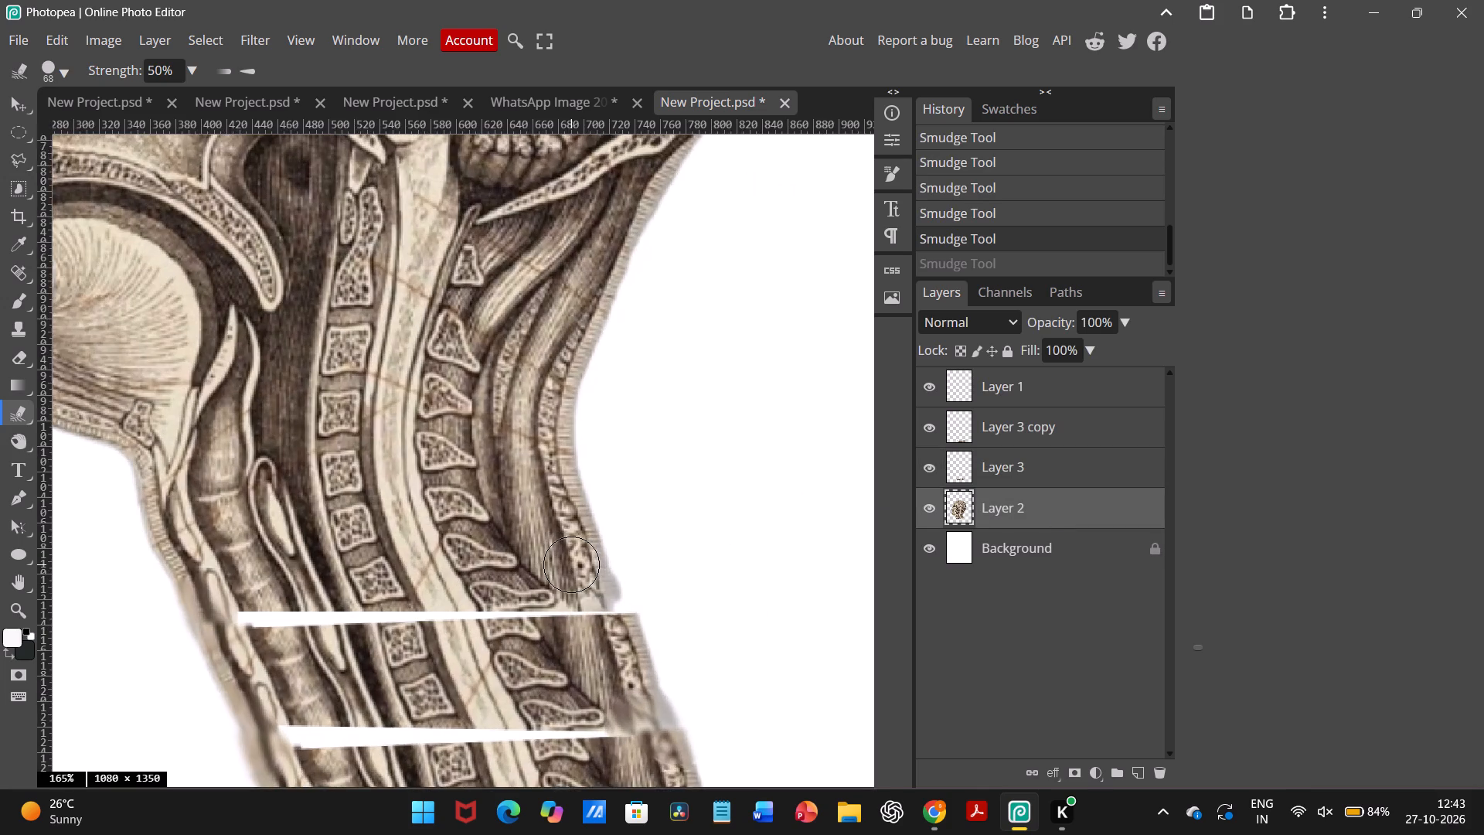
scroll(571, 564, "left", 1)
right_click(571, 564)
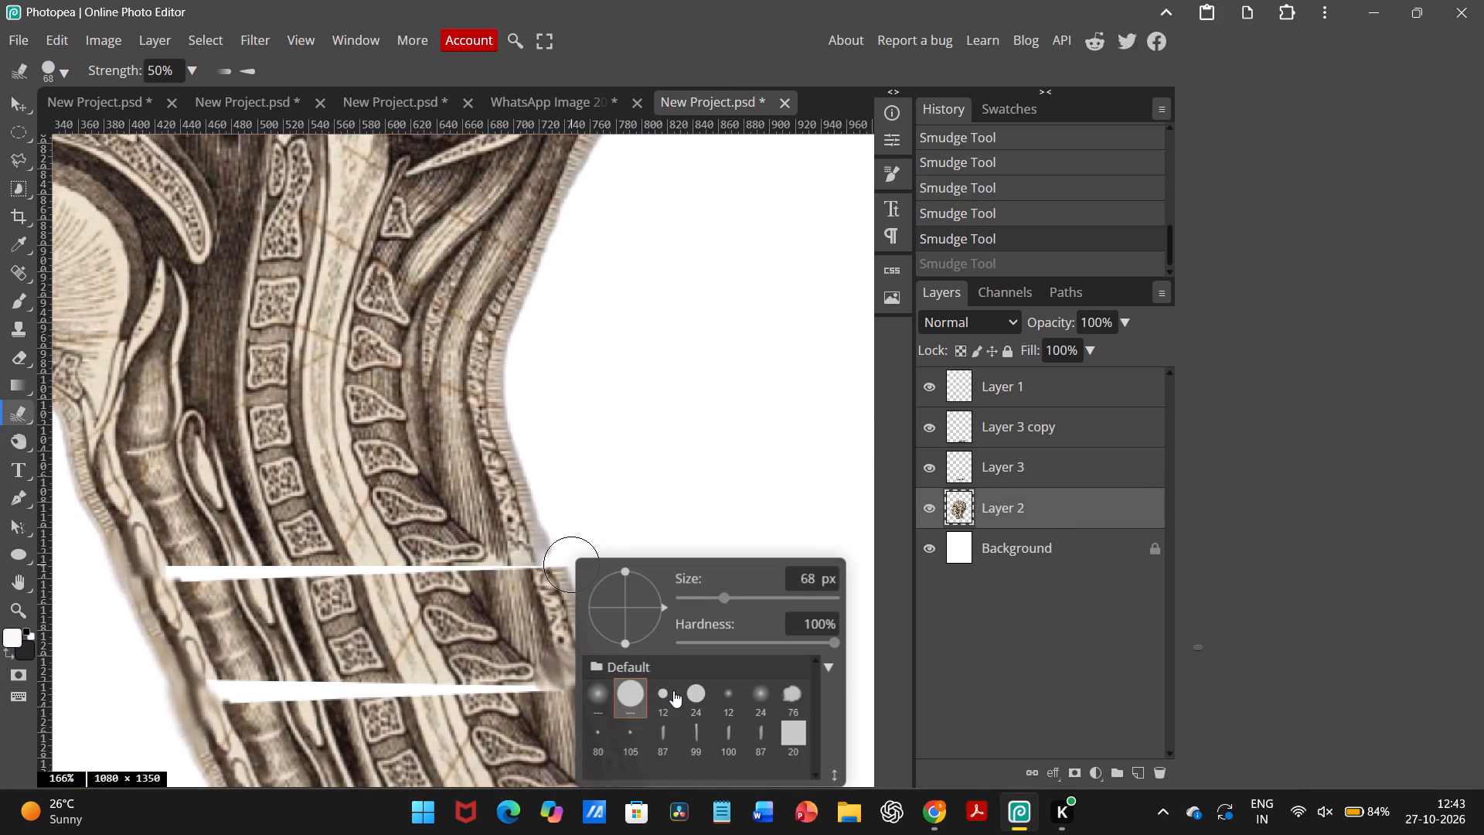
left_click(673, 691)
left_click(648, 504)
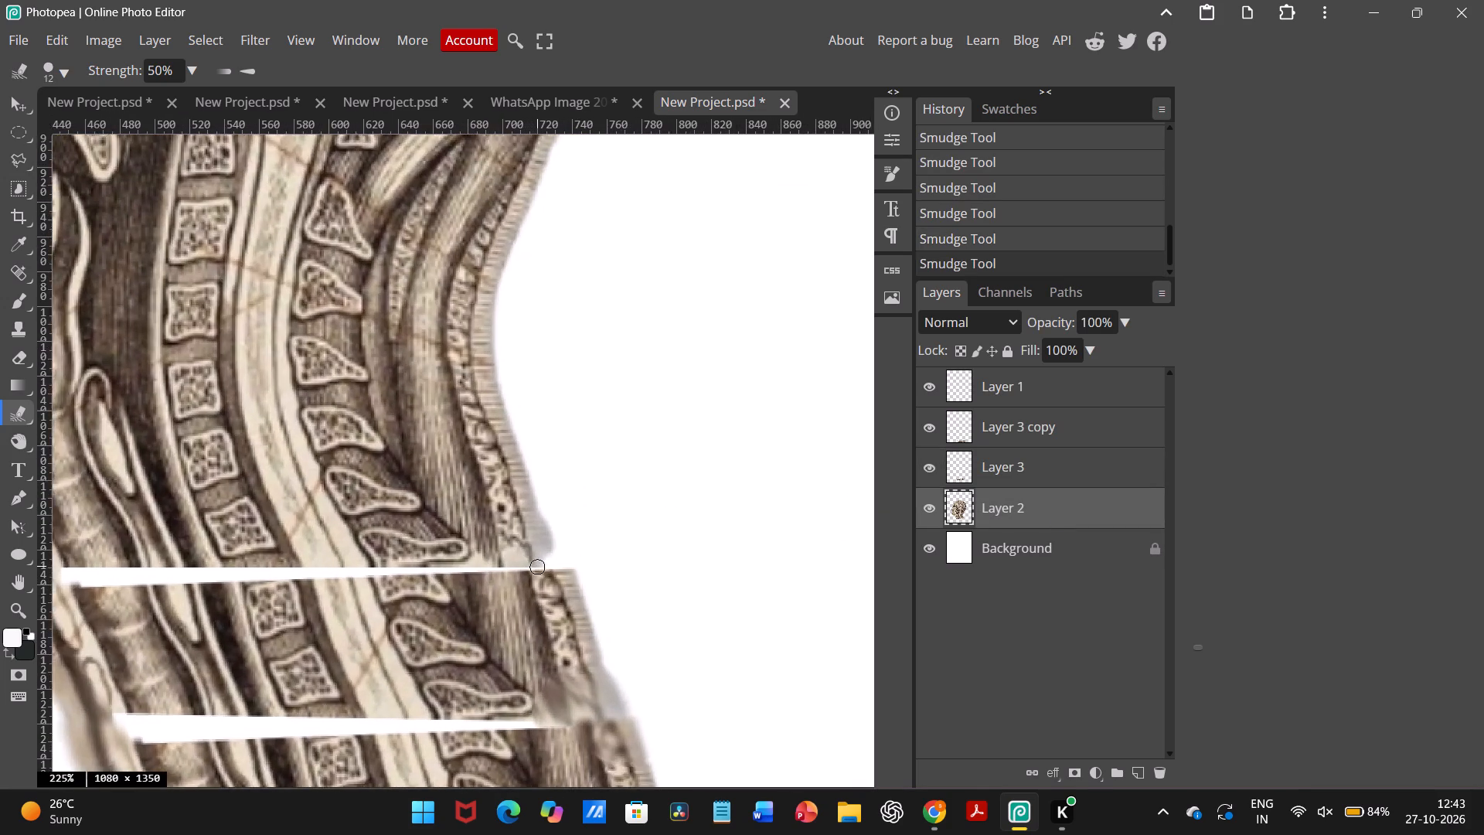
left_click_drag(526, 557, 534, 577)
left_click_drag(541, 553, 550, 577)
left_click_drag(544, 536, 560, 567)
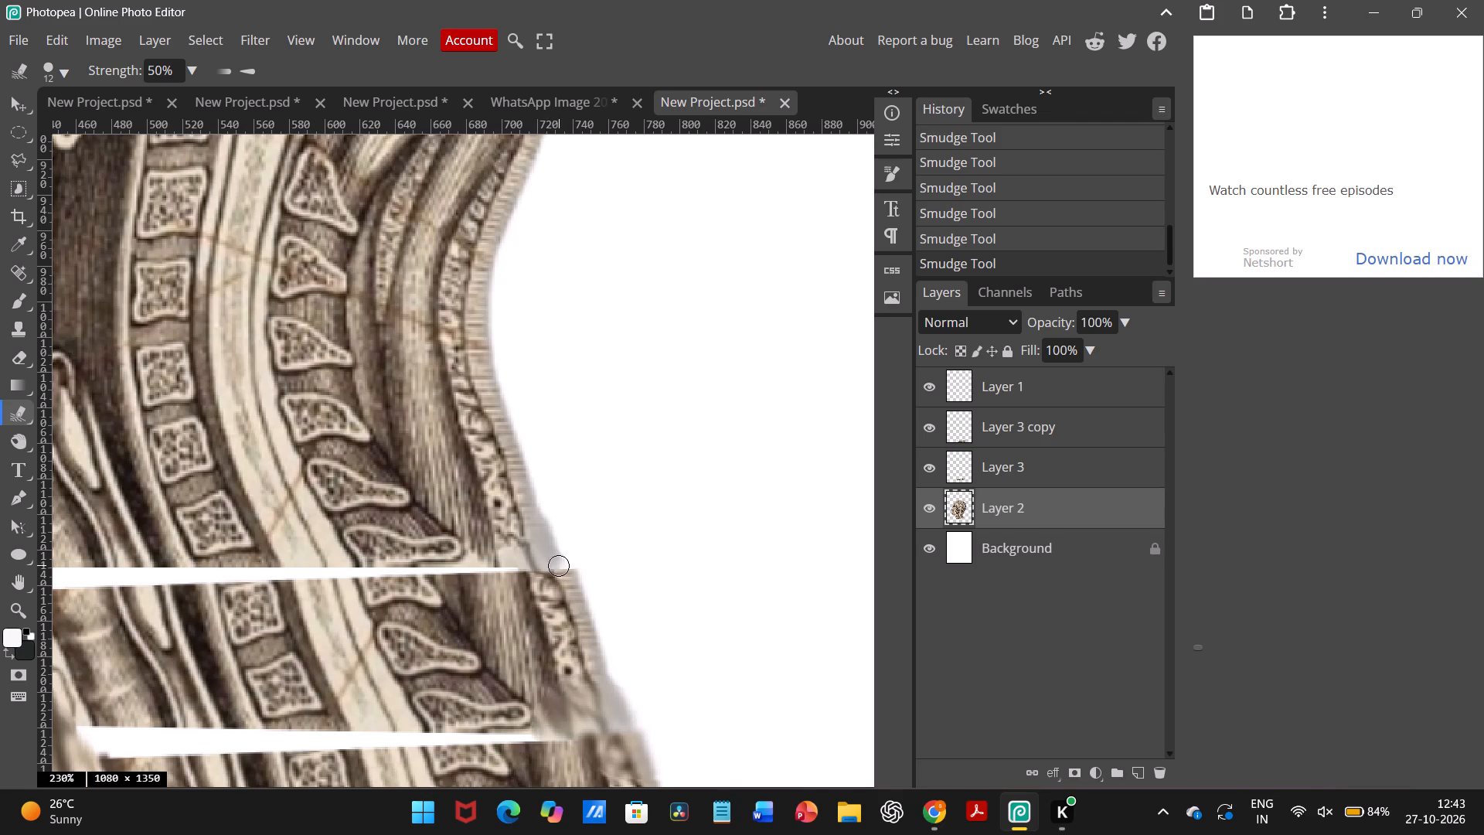
left_click_drag(560, 567, 562, 568)
left_click_drag(539, 522, 573, 578)
Smudge Layer 2 with short downward strokes at the back-of-neck end of the lower white gap.
scroll(602, 627, "left", 1)
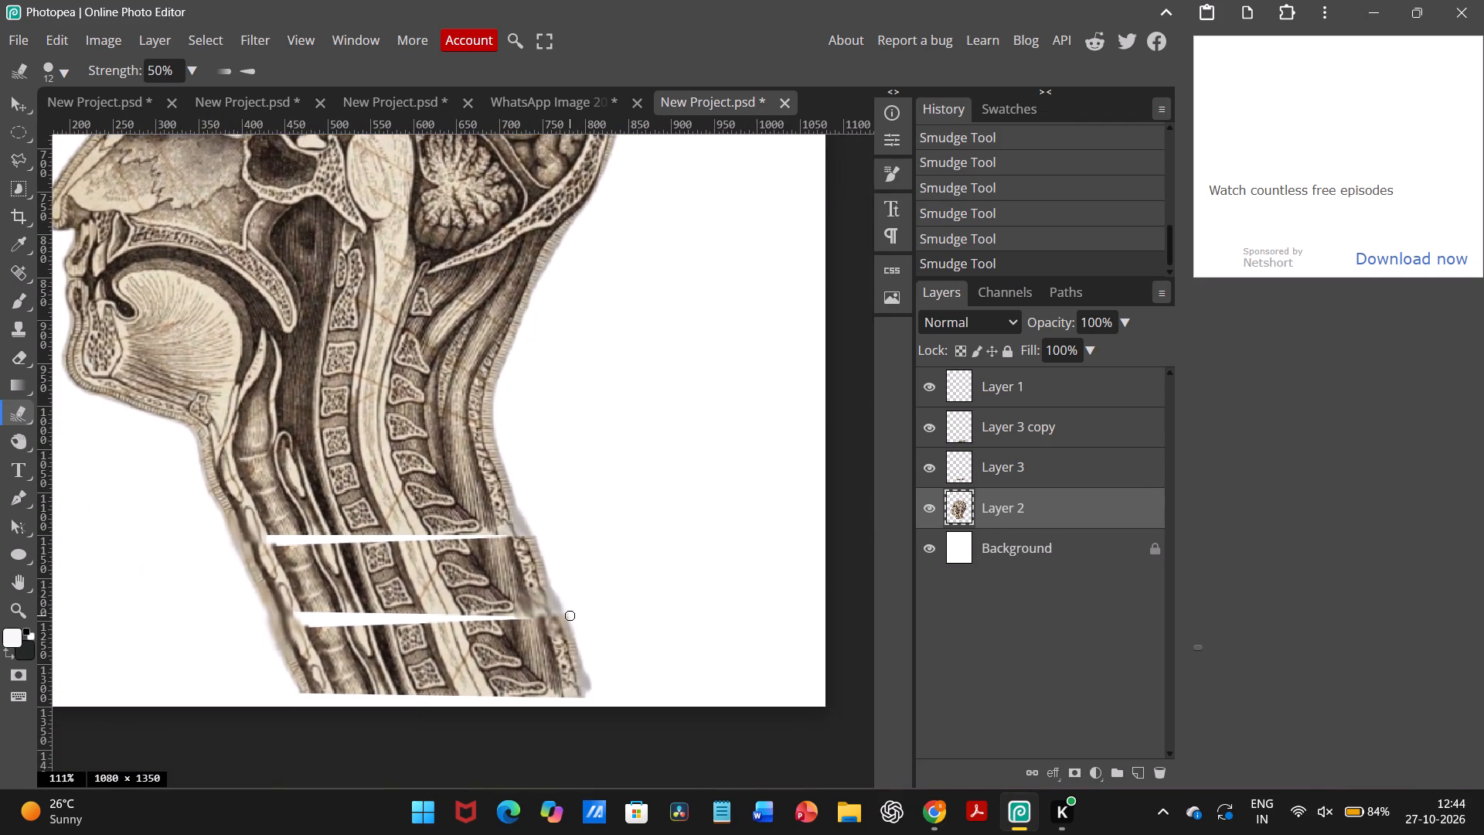
left_click_drag(511, 583, 519, 597)
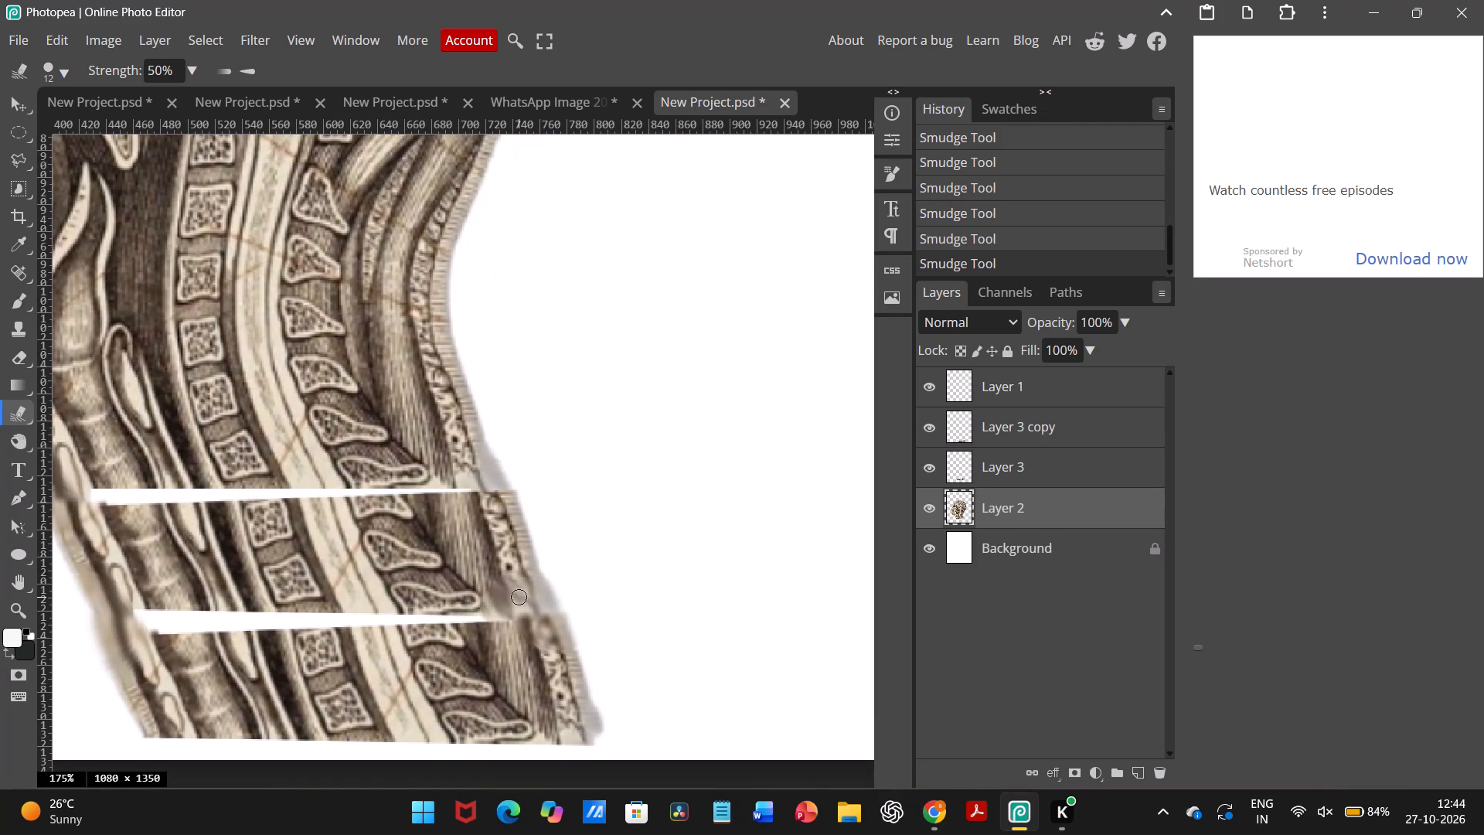
left_click_drag(519, 597, 519, 598)
left_click_drag(485, 584, 495, 598)
Smudge Layer 2 with short upward strokes along the upper white gap where it crosses the spinal canal.
left_click_drag(309, 516, 299, 496)
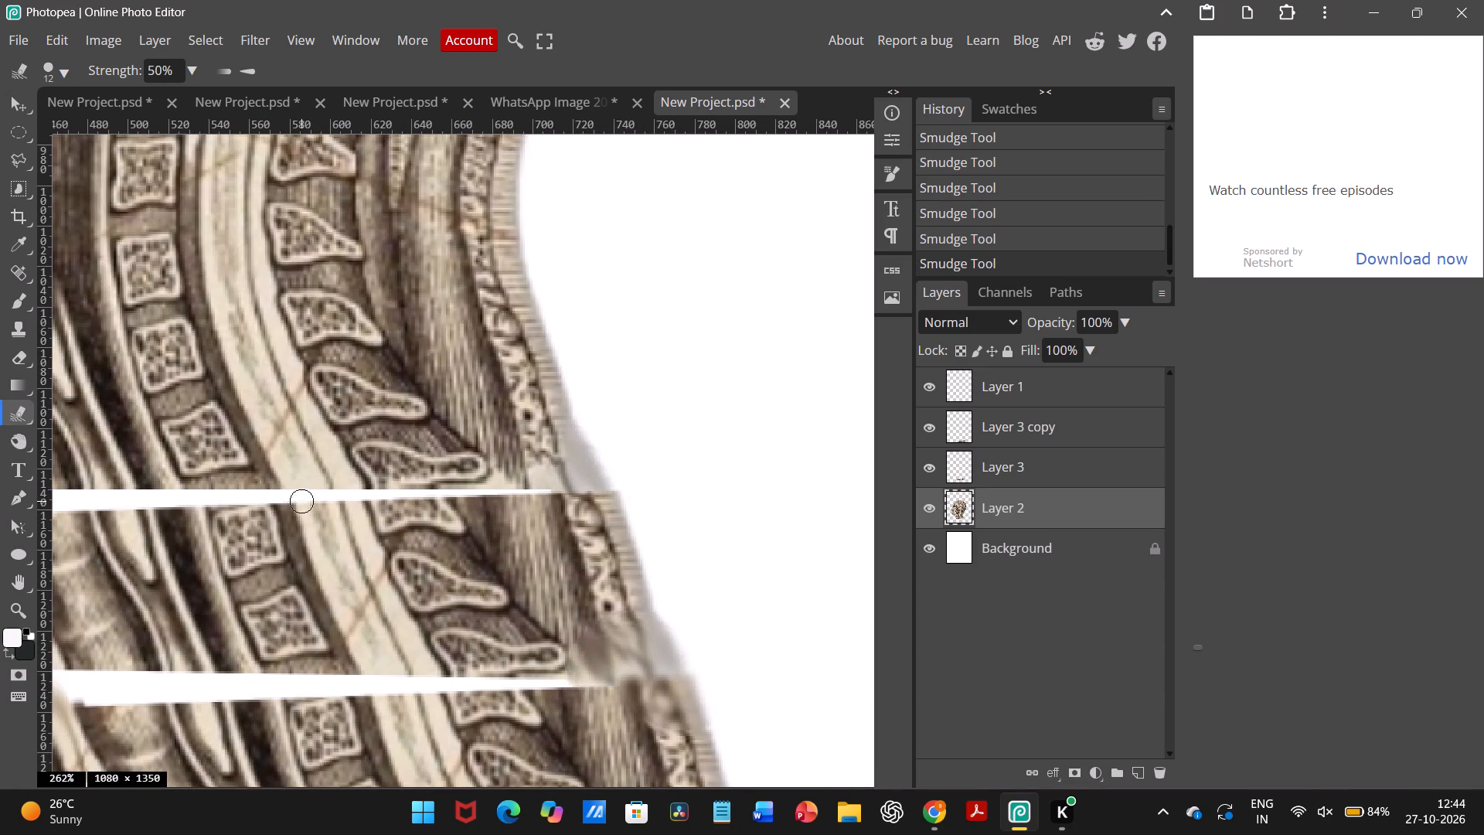
left_click_drag(299, 496, 294, 486)
left_click_drag(306, 512, 294, 499)
left_click_drag(323, 516, 314, 490)
left_click(328, 504)
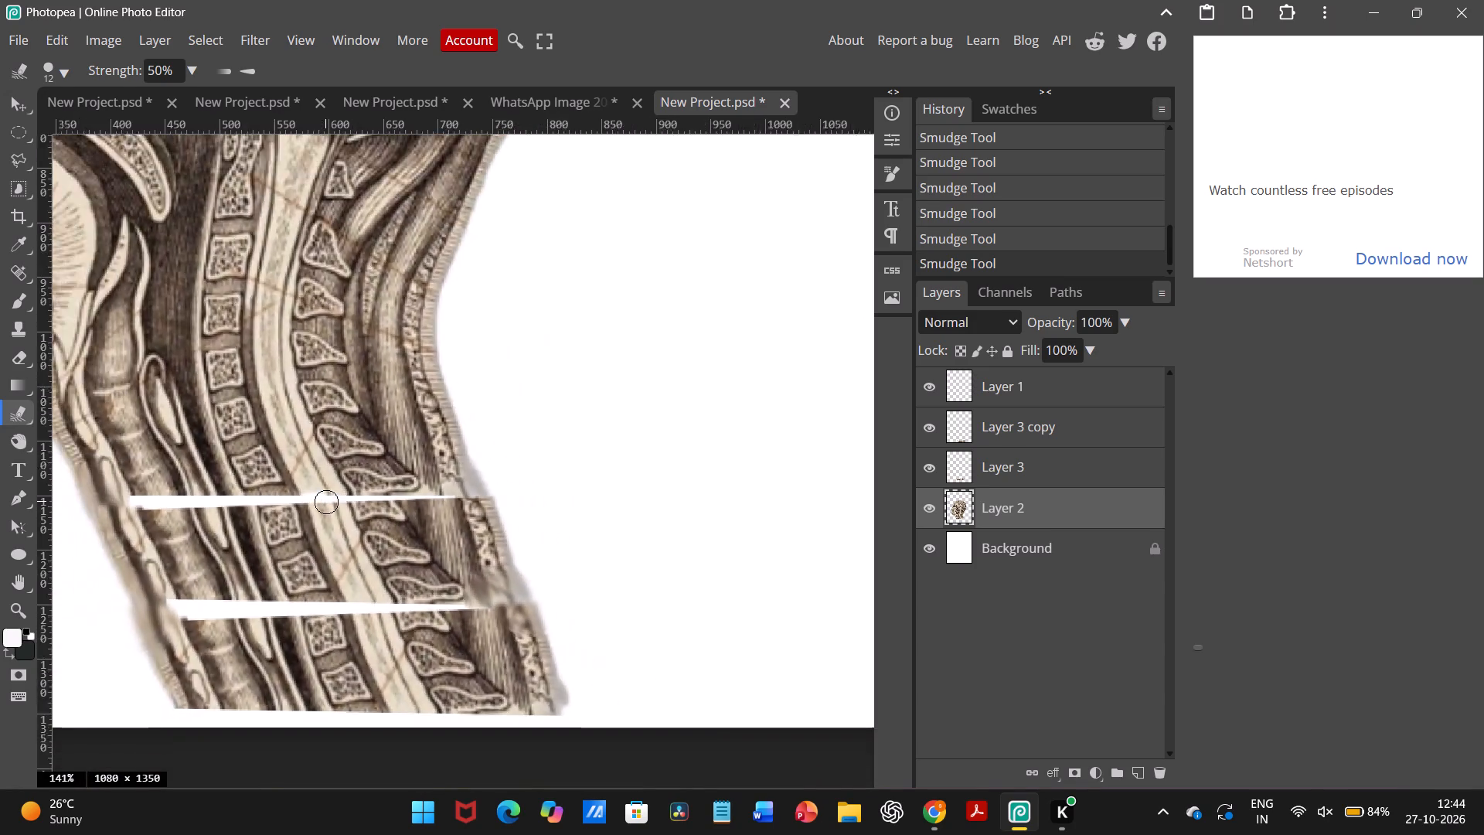
Merge Layer 2, Layer 3 and Layer 3 copy into a single layer.
scroll(649, 456, "up", 1)
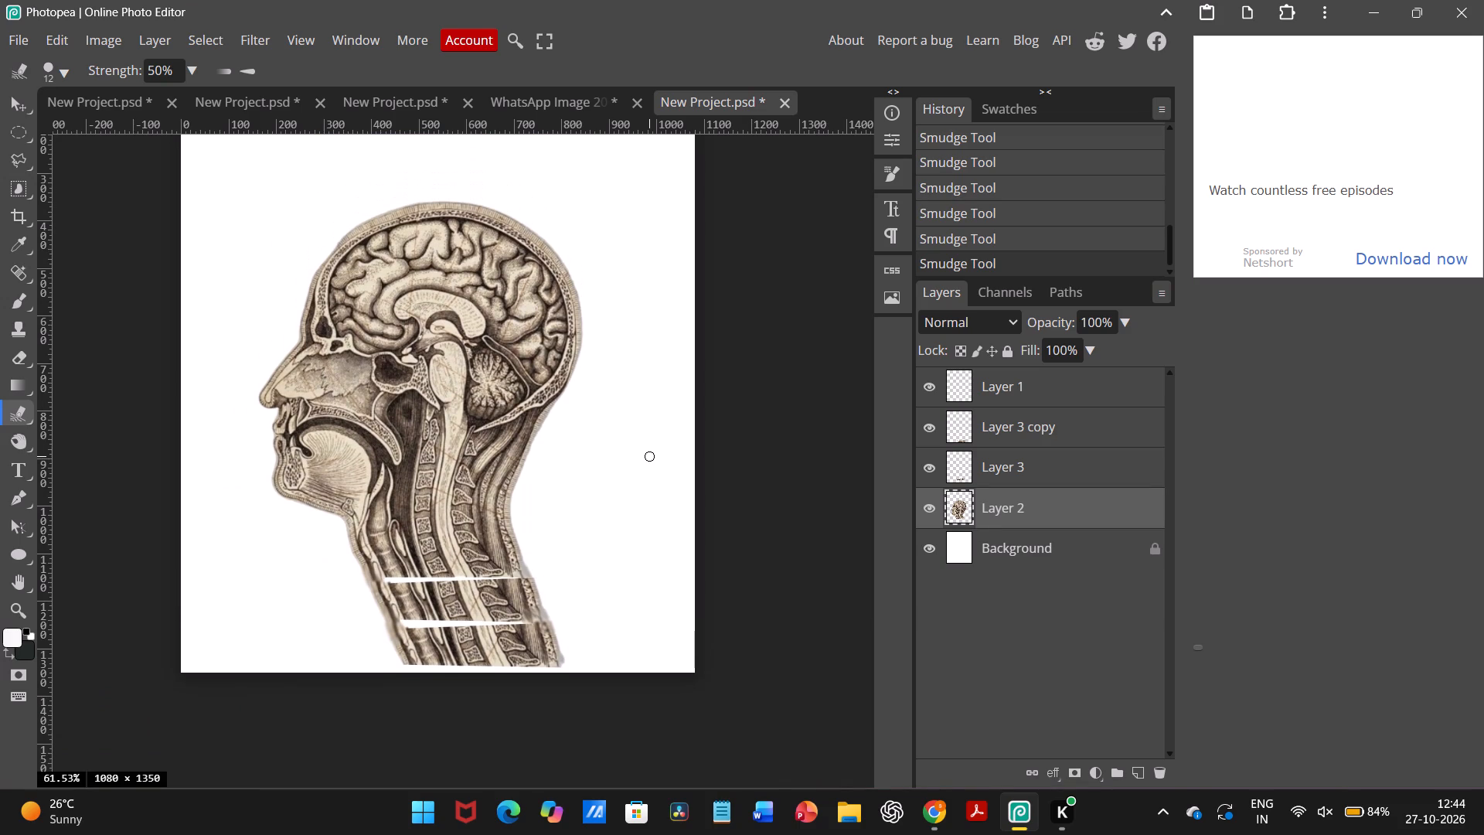
scroll(649, 456, "up", 1)
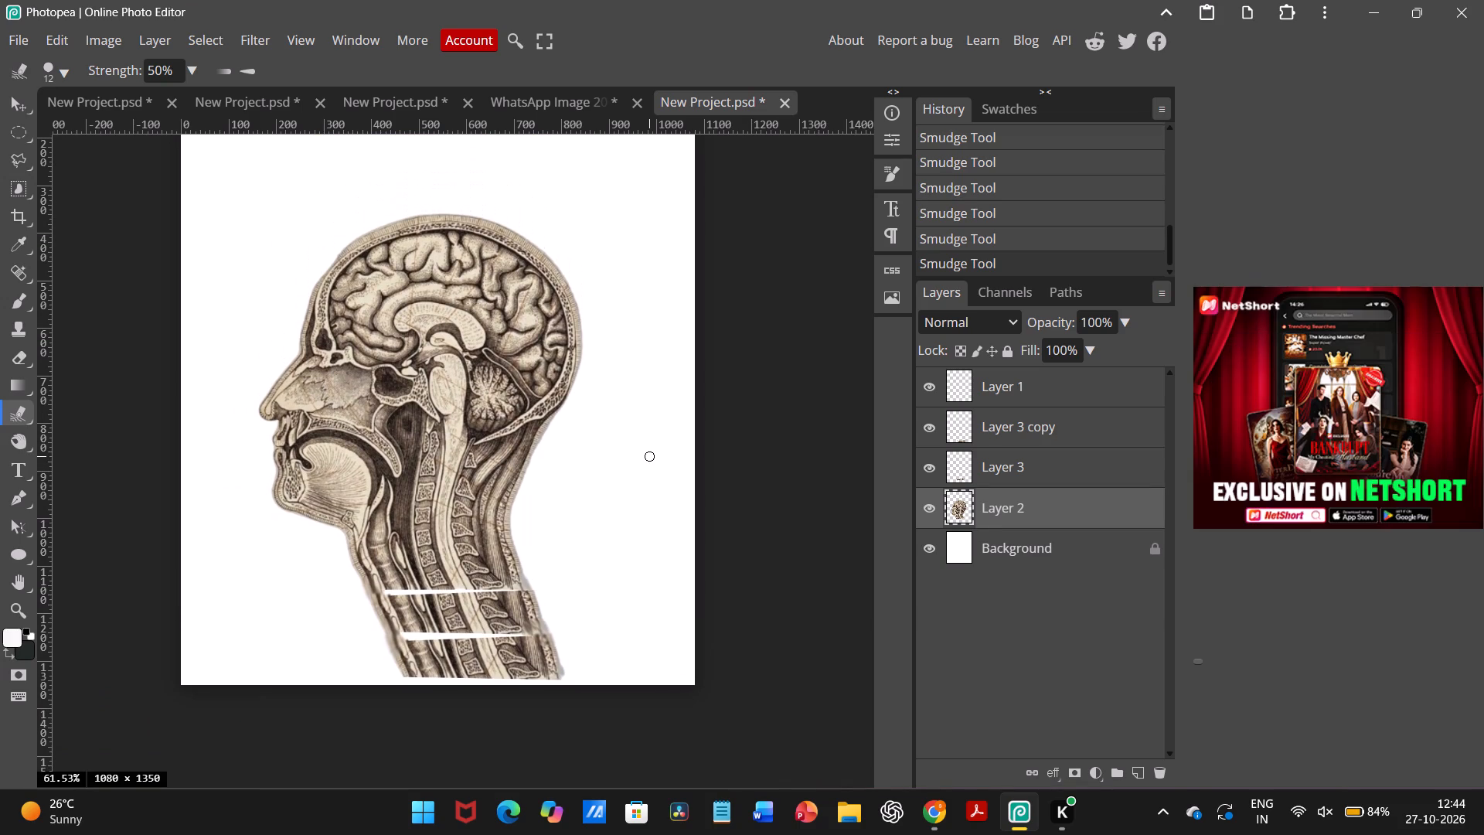
scroll(649, 456, "right", 1)
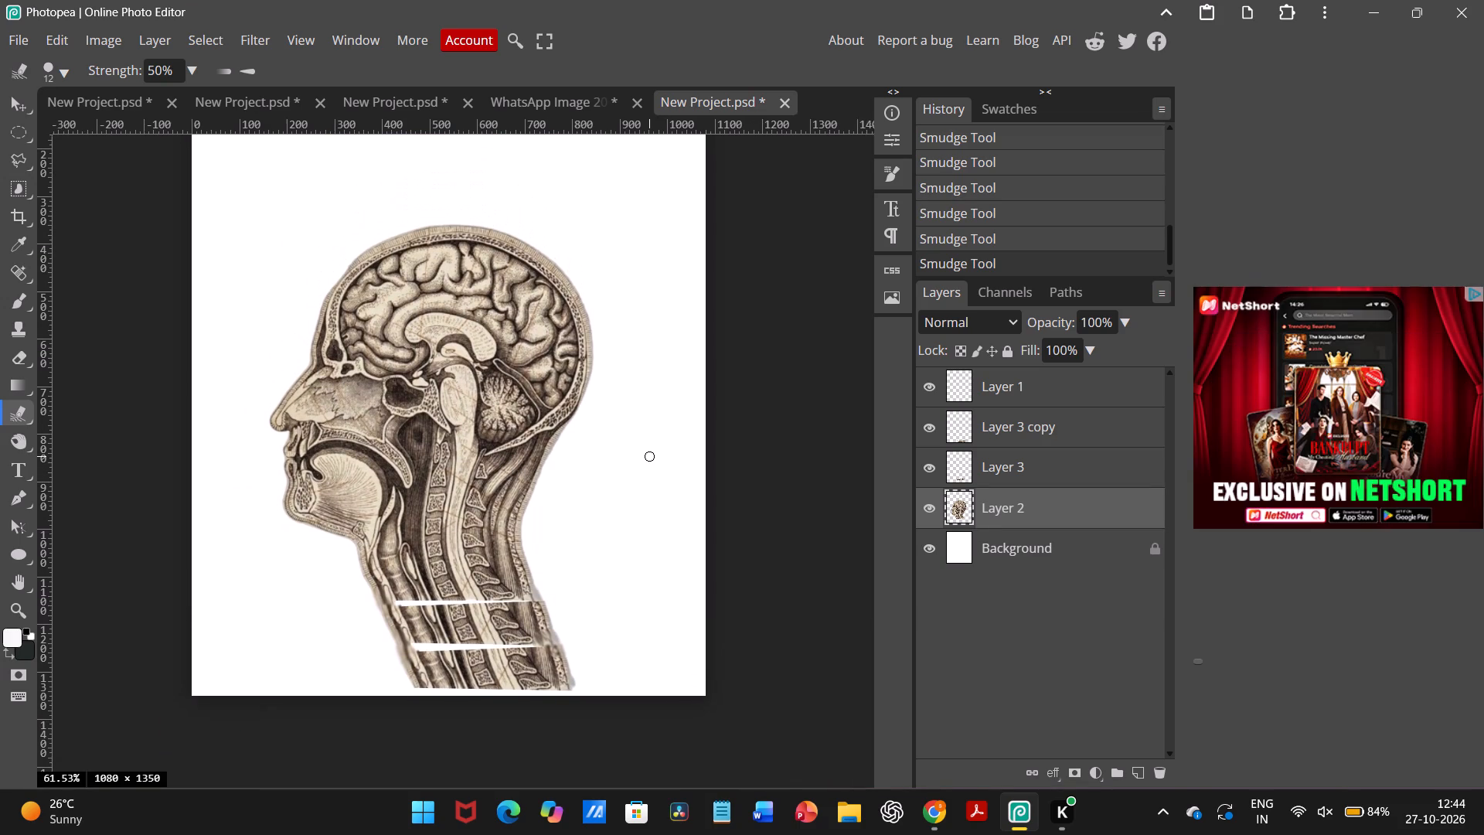
scroll(649, 456, "right", 1)
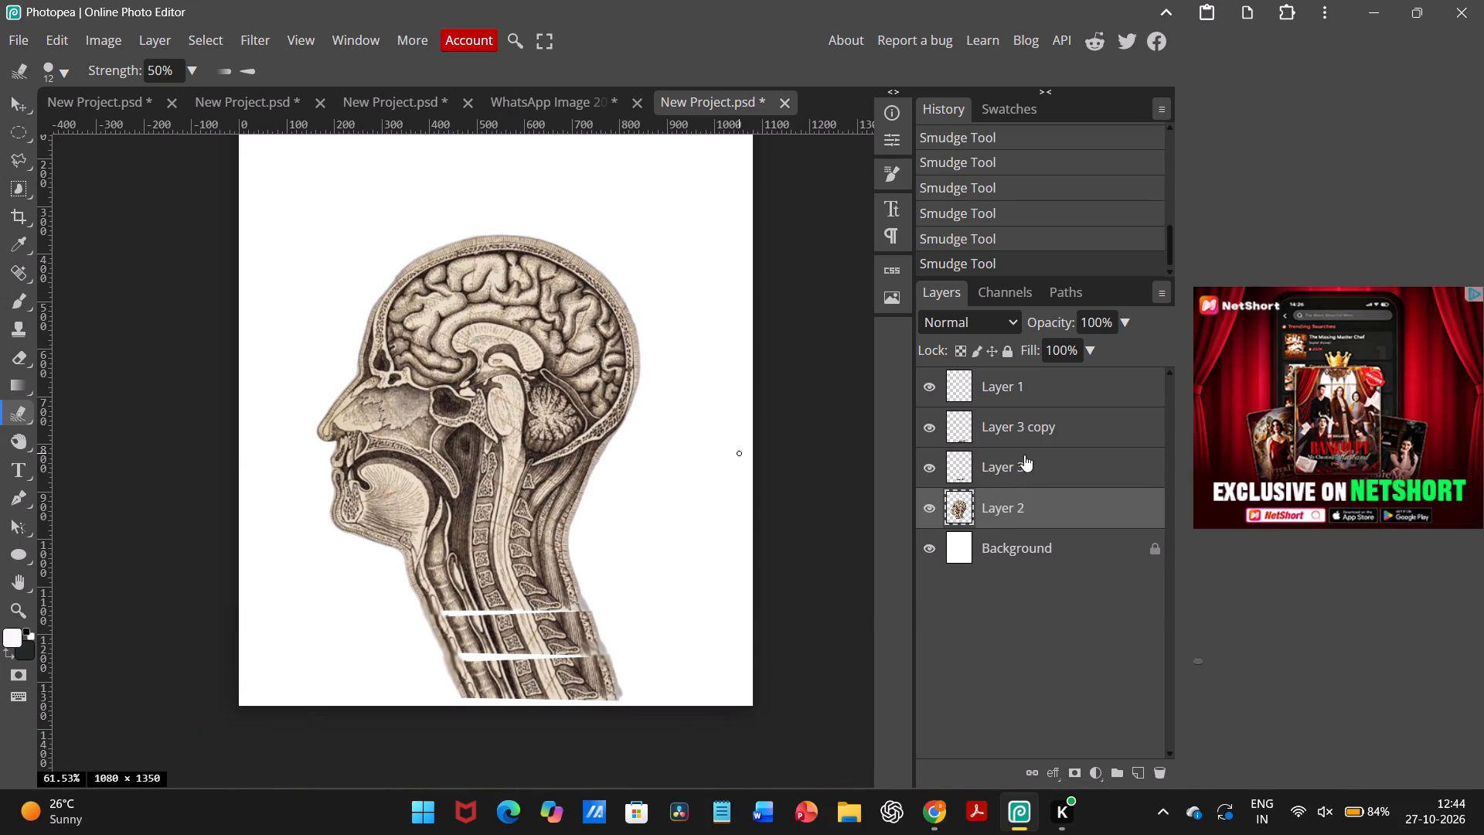
left_click(997, 502)
left_click(1062, 467)
left_click(1053, 498)
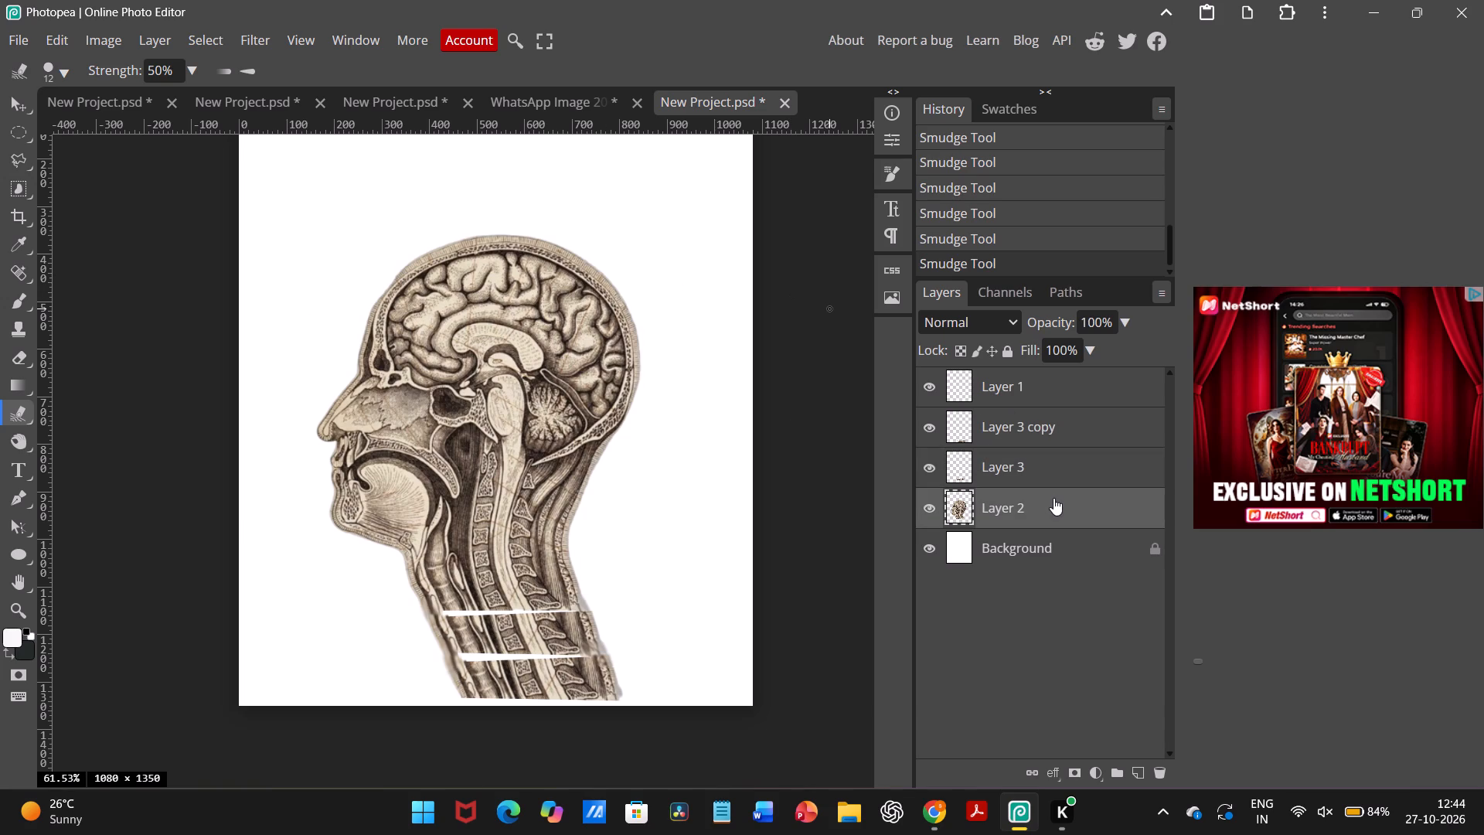
left_click(1048, 483, "ctrl")
left_click(1042, 445, "ctrl")
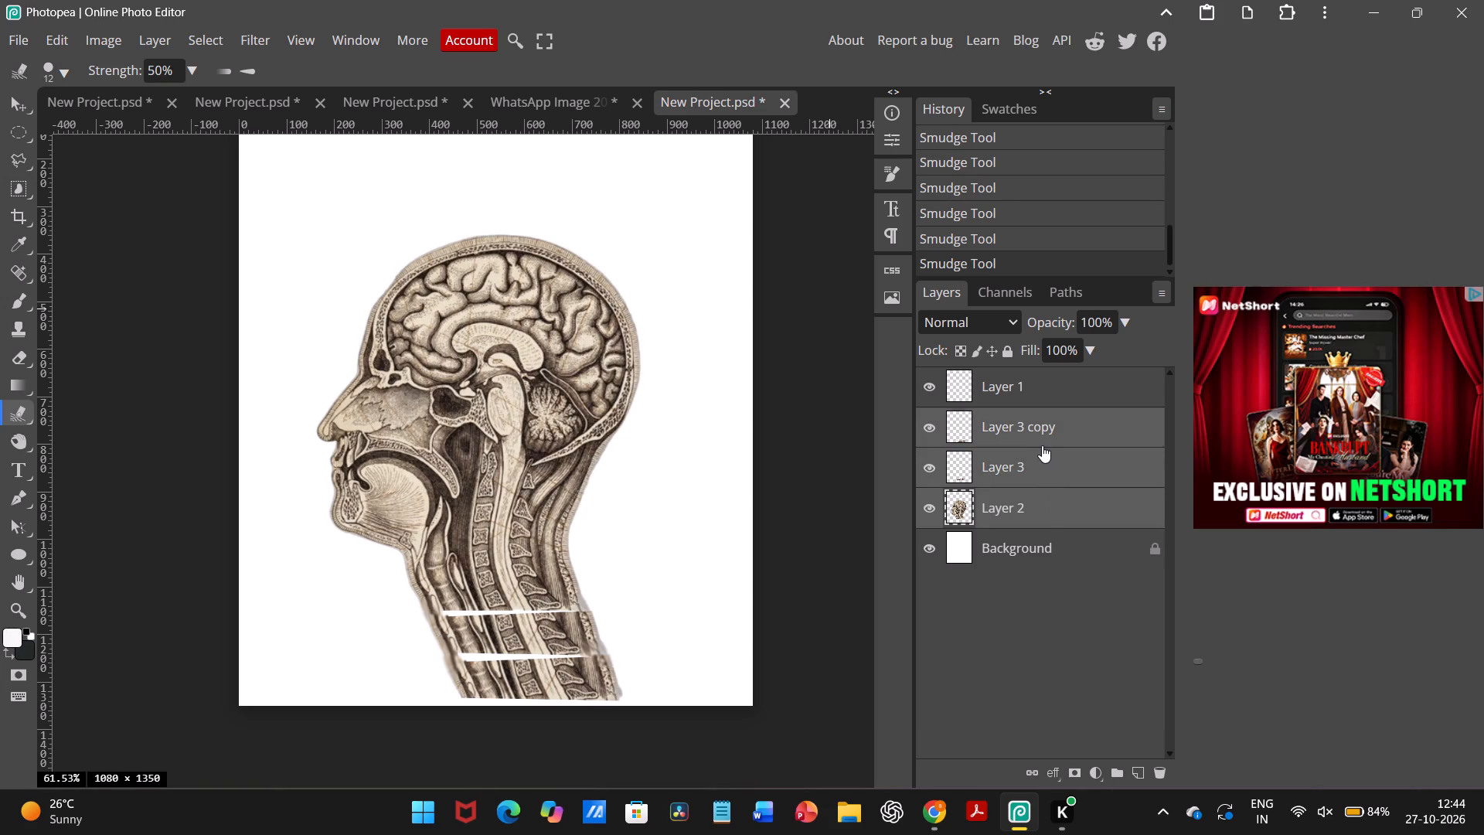
right_click(1043, 429)
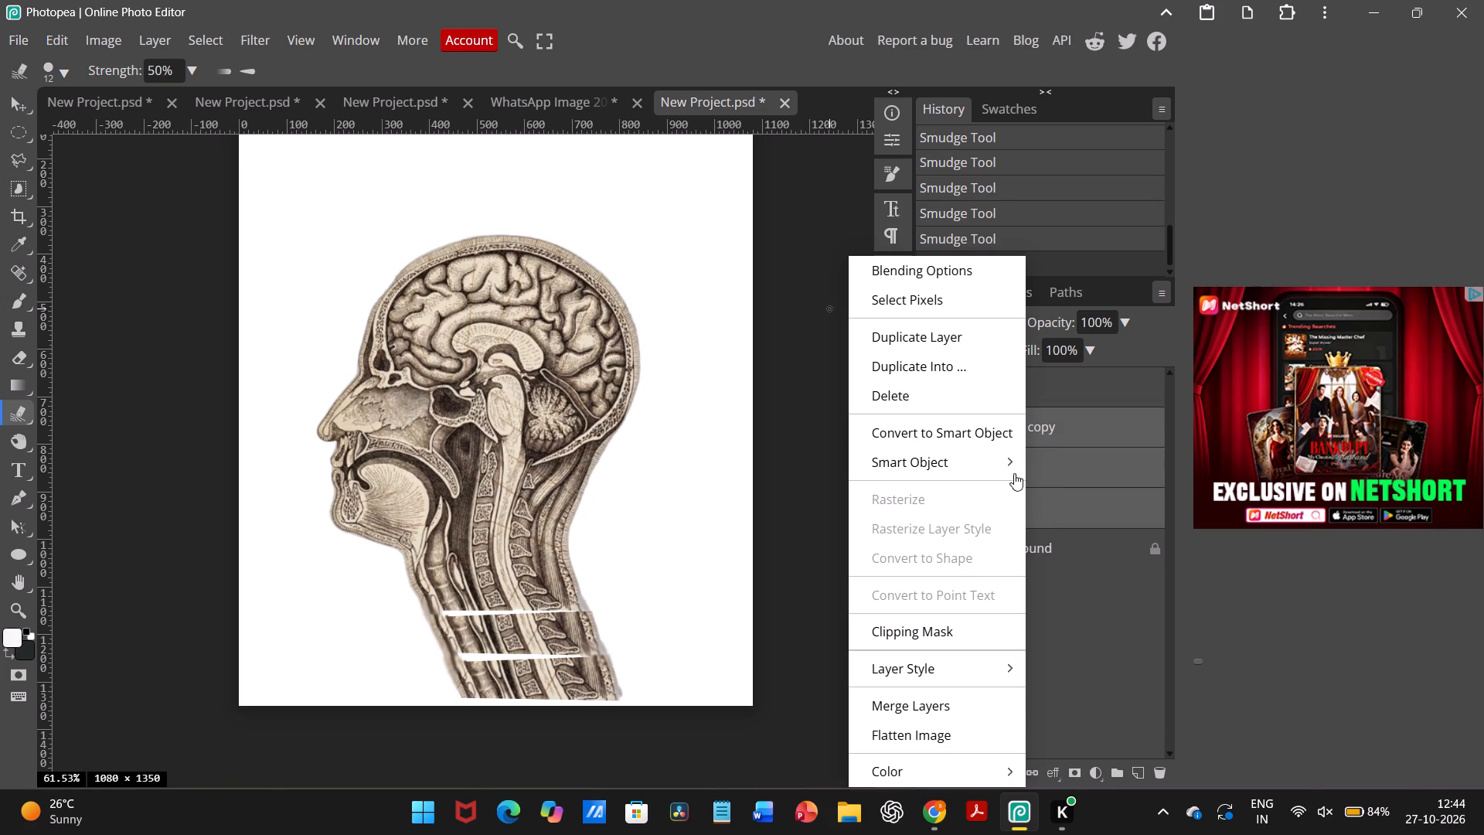
left_click(907, 697)
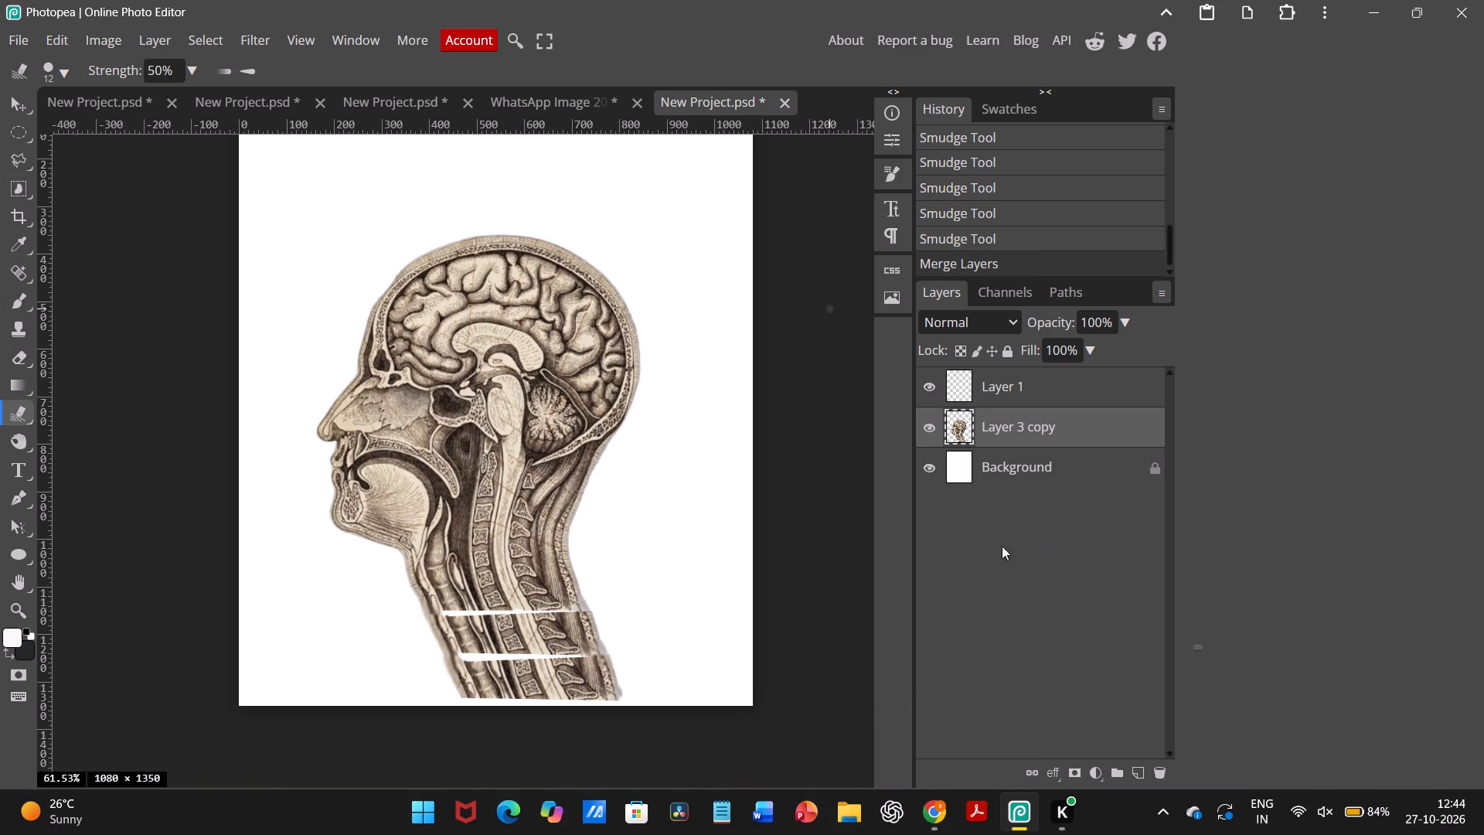
Activate the Brush tool on Layer 1 and check its tip settings, keeping the 375 px brush.
left_click(985, 404)
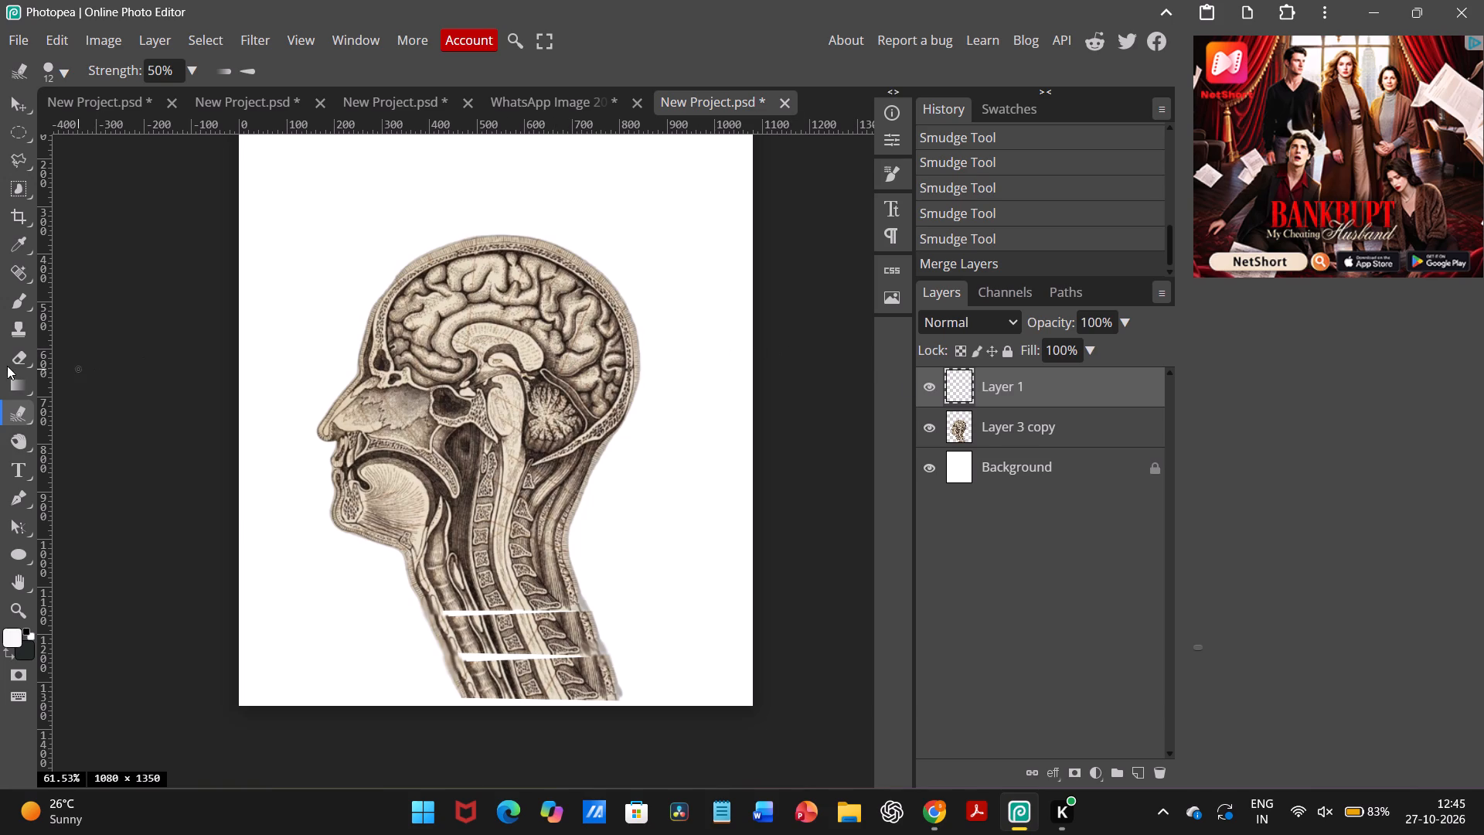
left_click(19, 301)
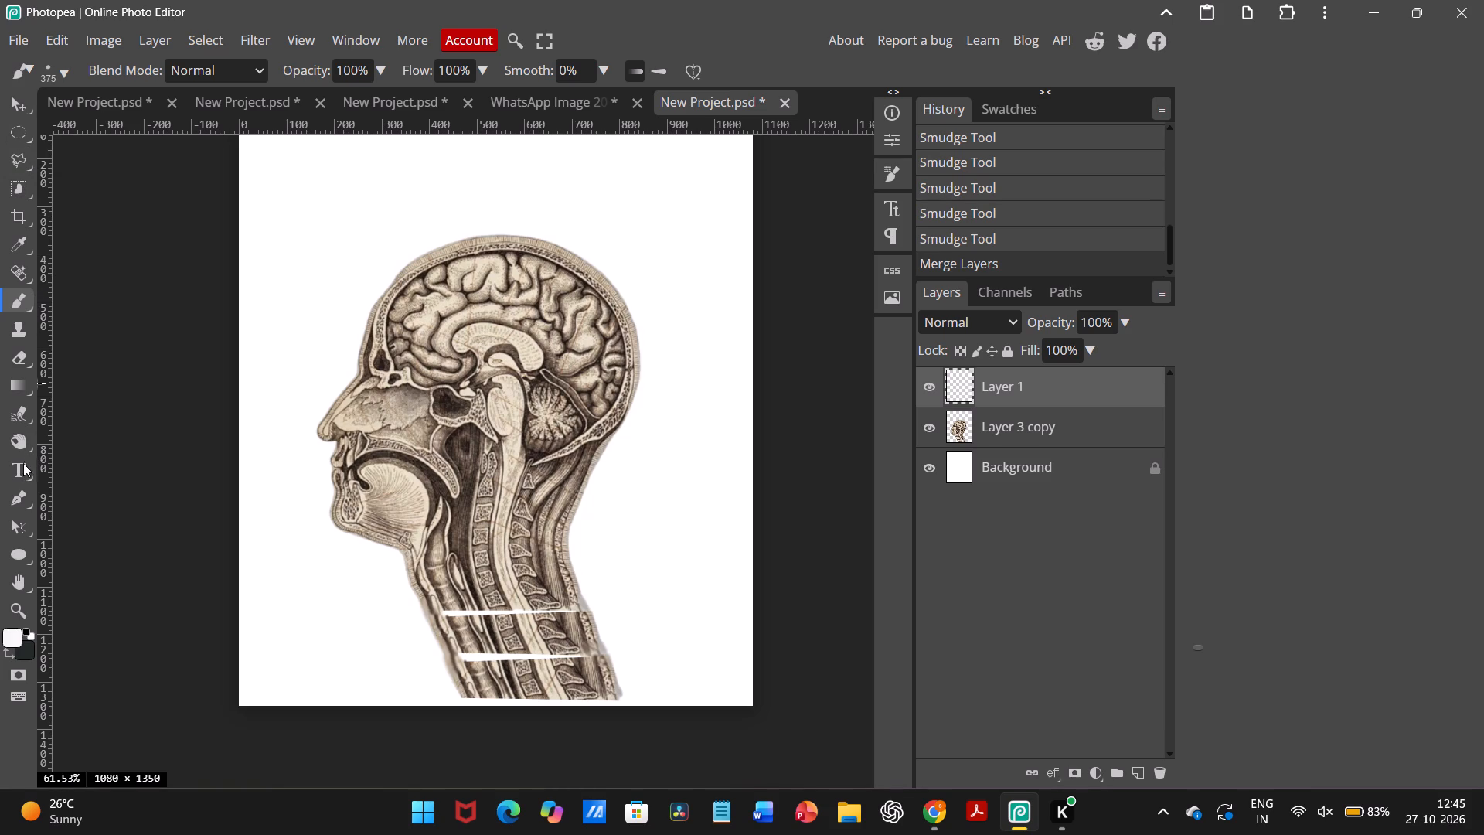
right_click(131, 361)
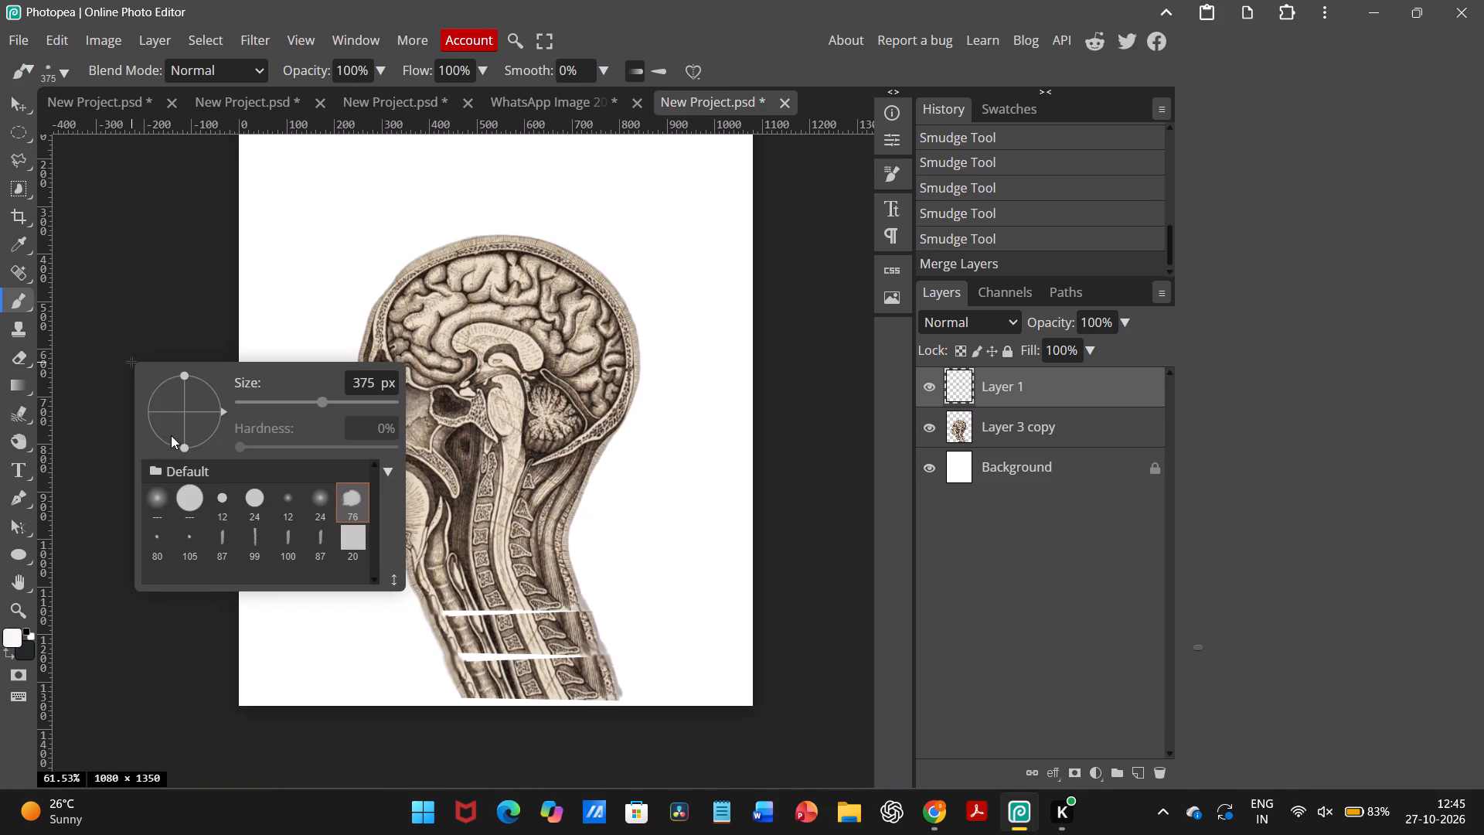
left_click(121, 315)
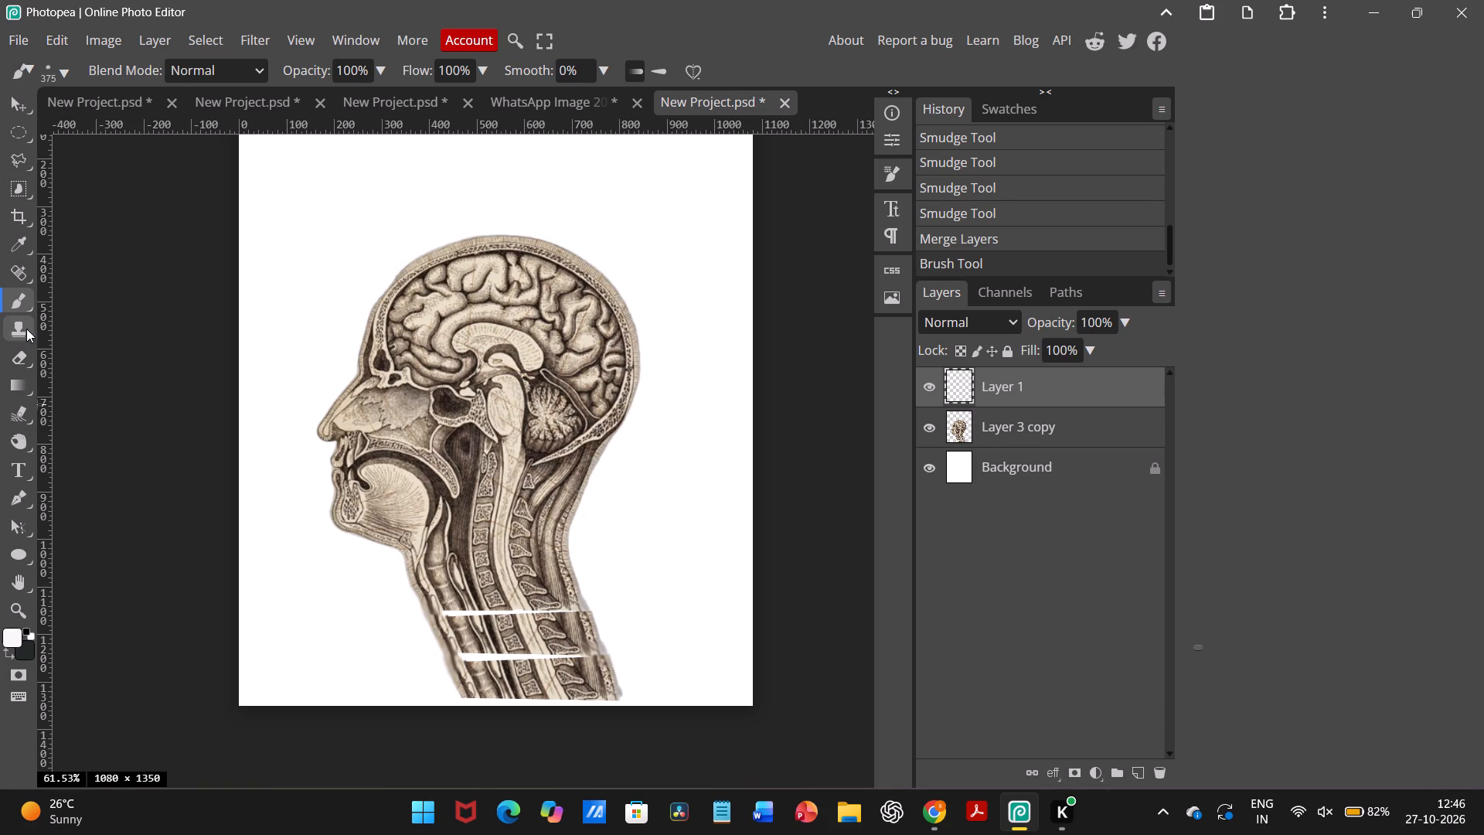
Set the foreground colour to yellow e4e54b.
left_click(9, 639)
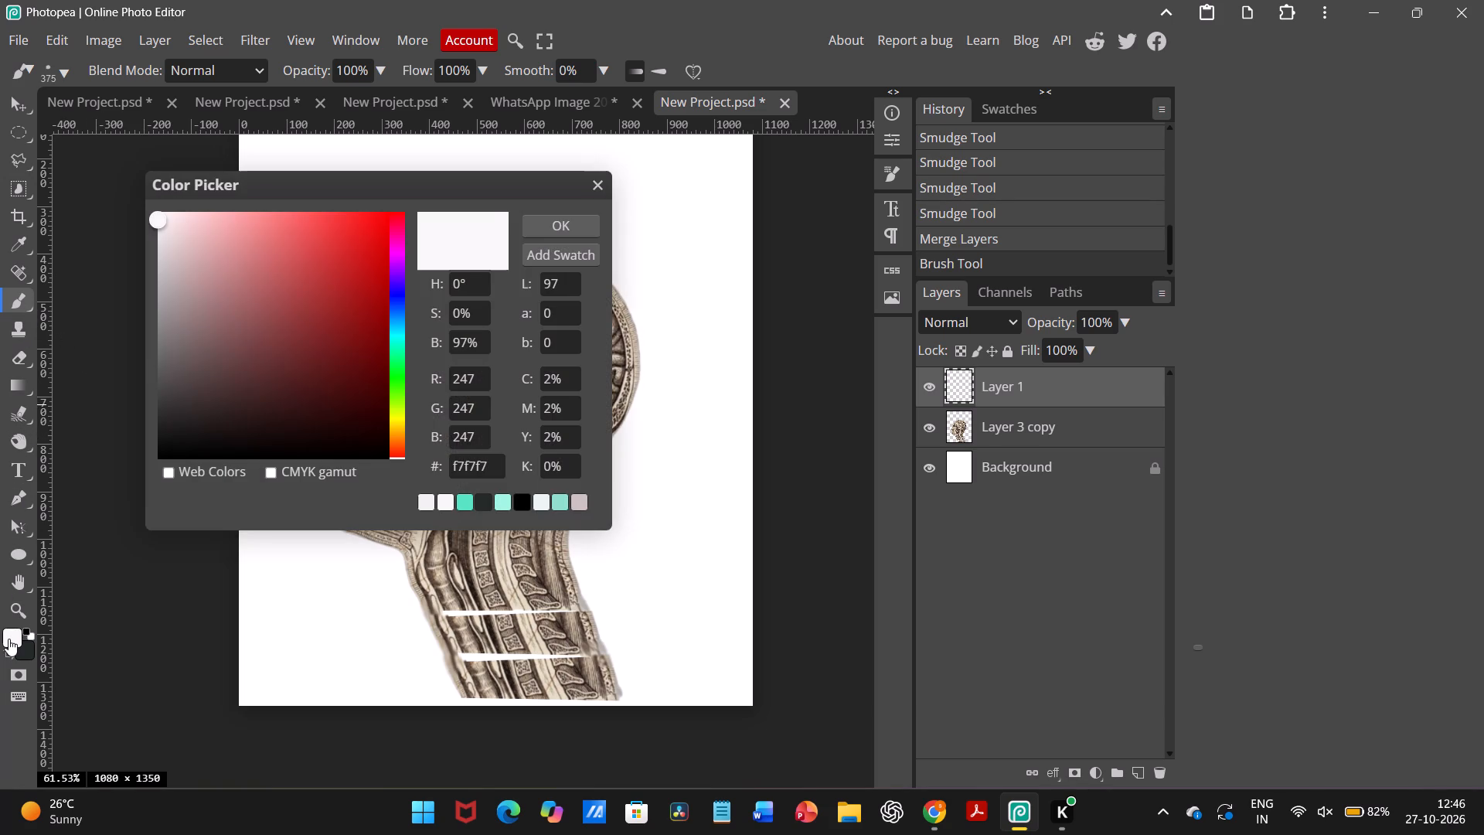
left_click(384, 425)
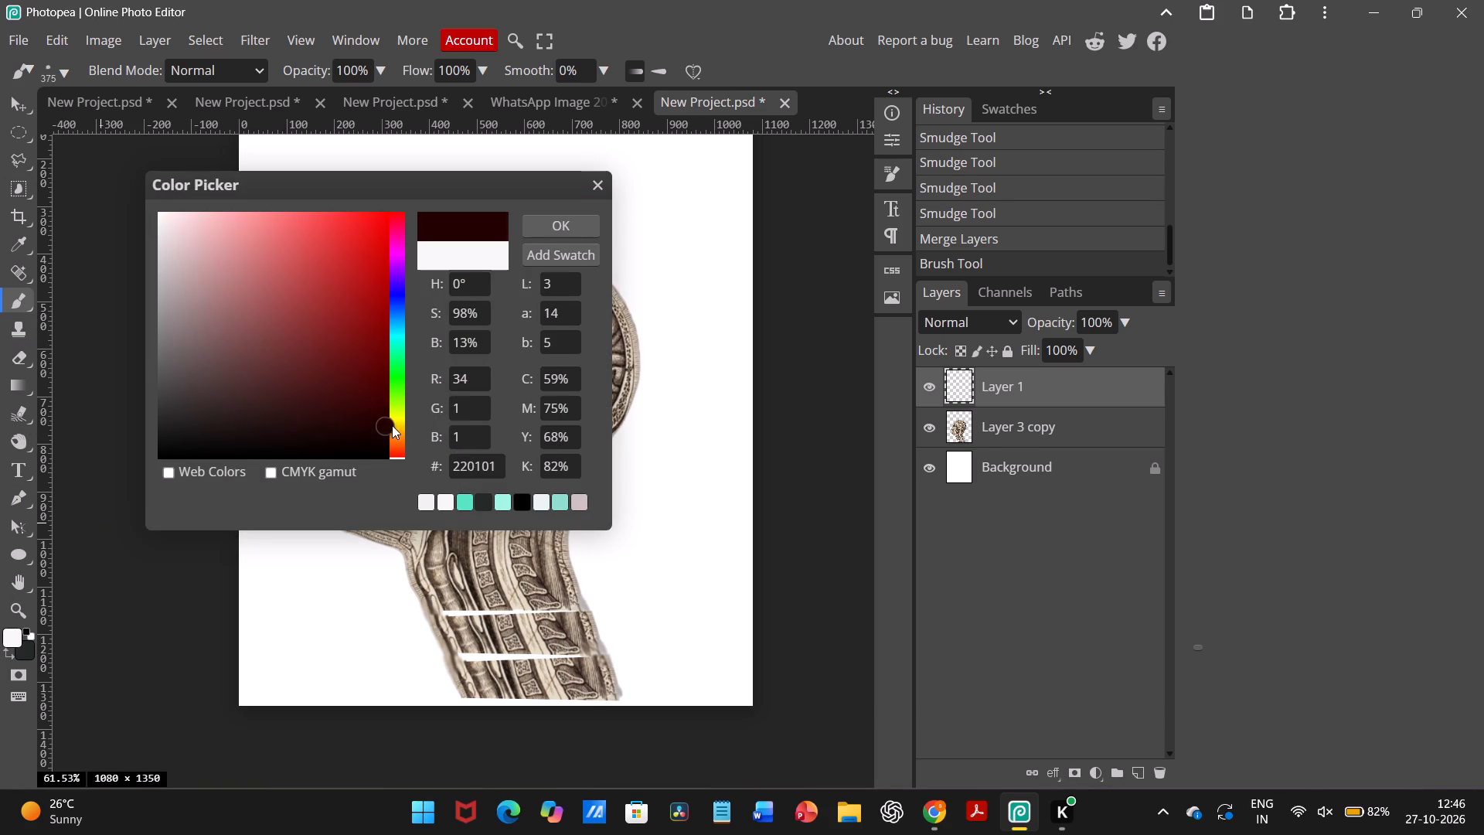
left_click(392, 425)
left_click(396, 420)
left_click(397, 405)
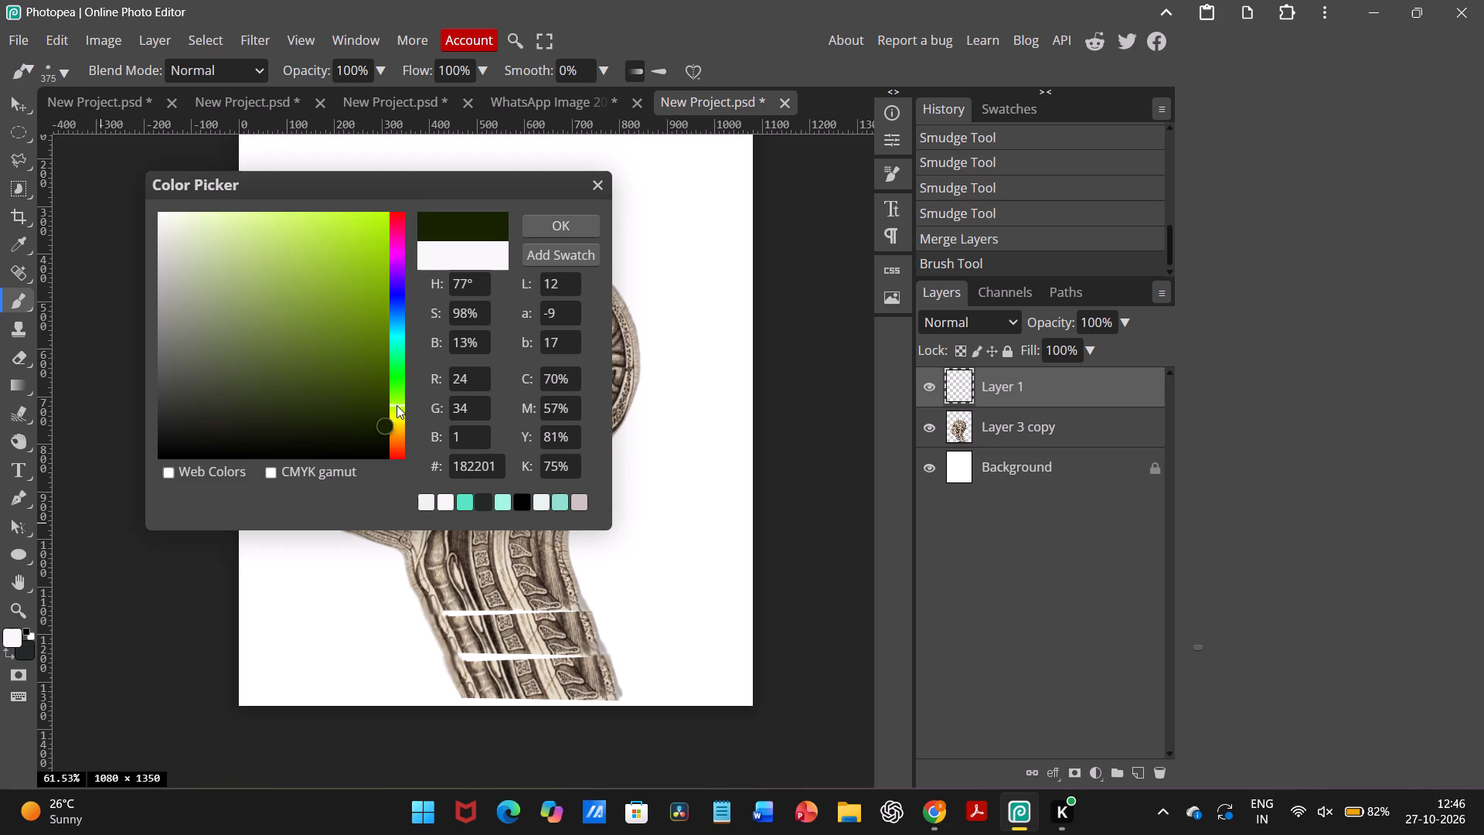
left_click(397, 417)
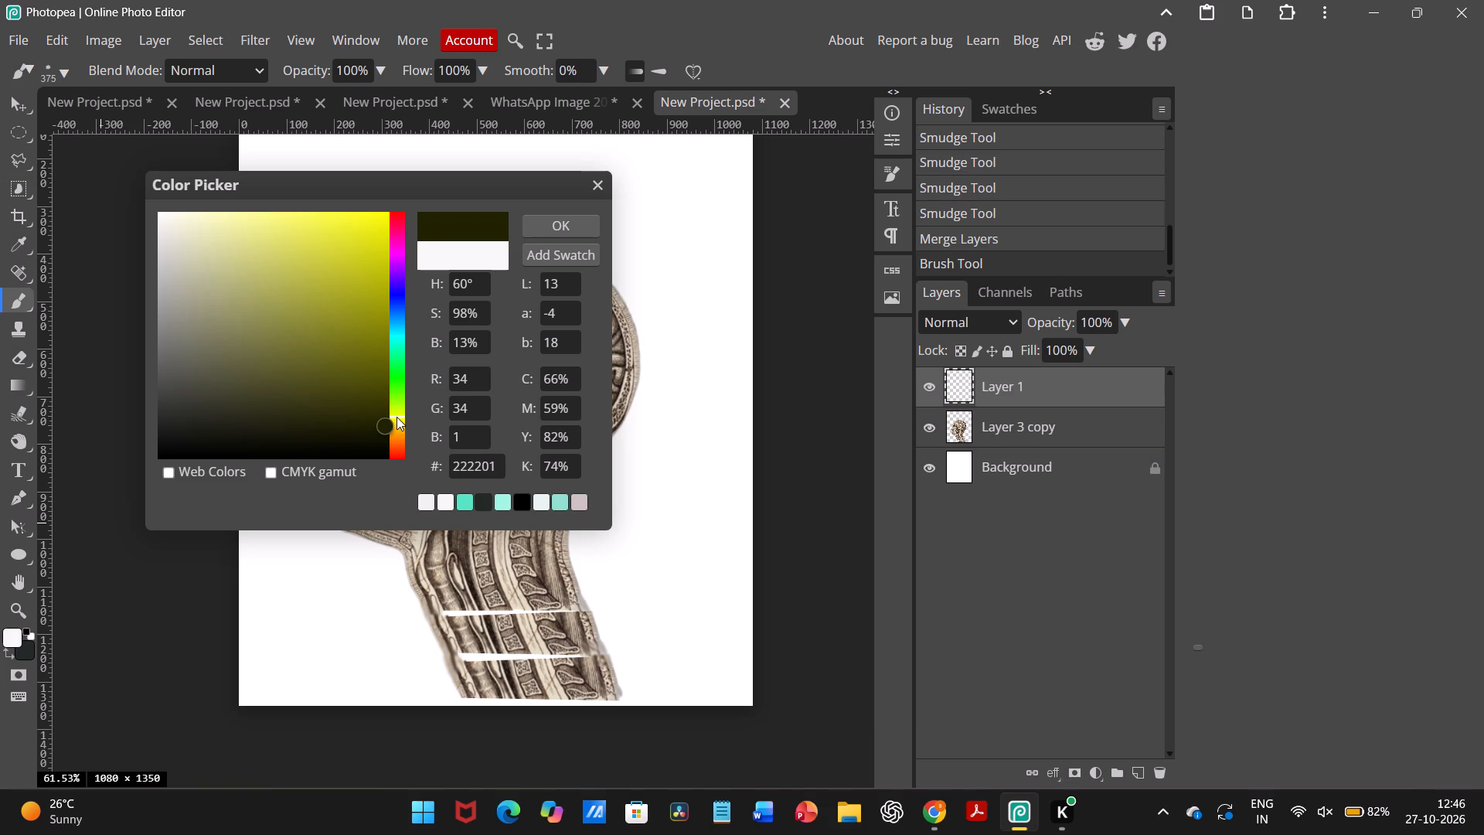
left_click(355, 291)
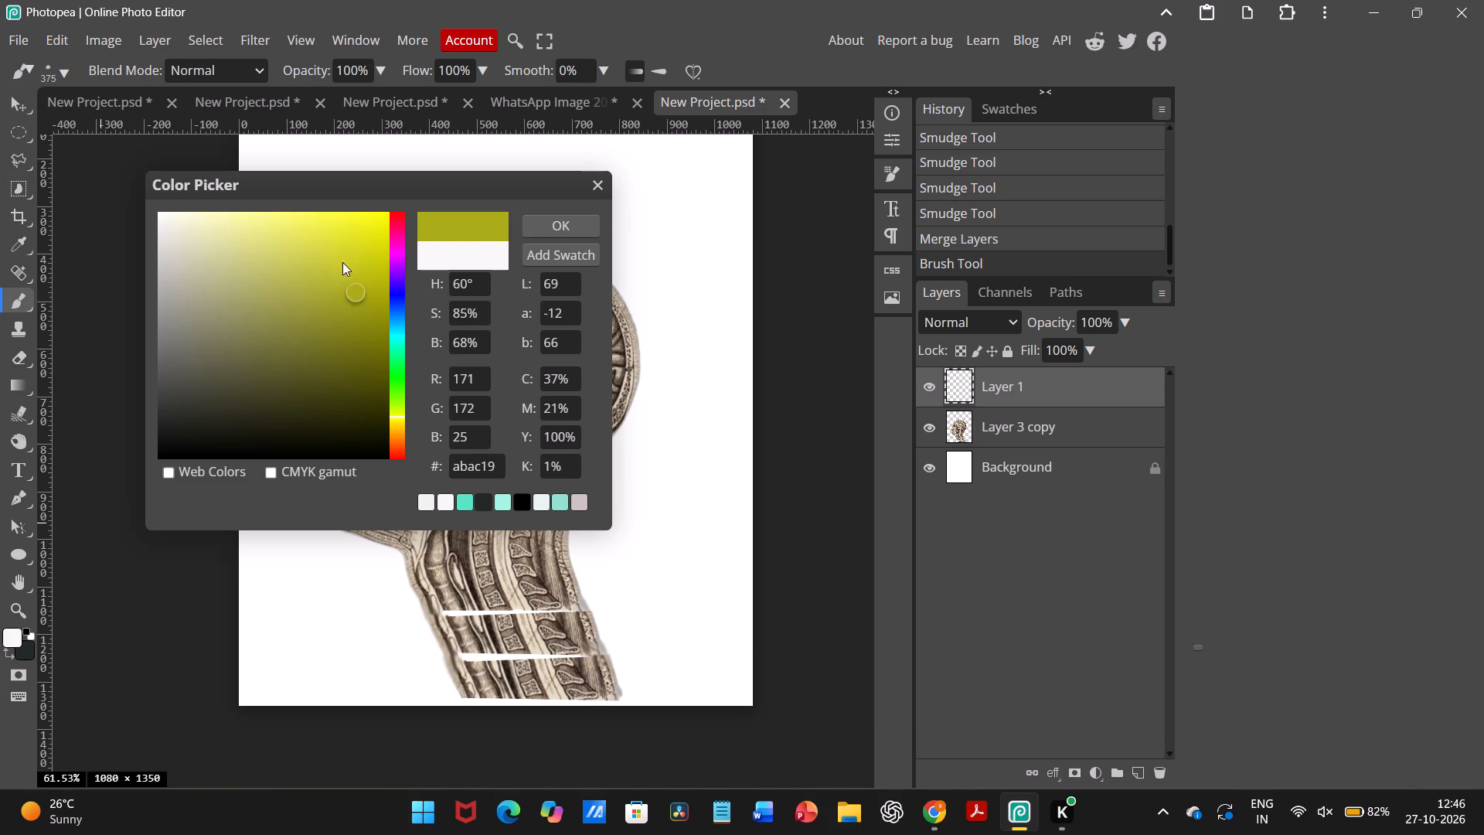
left_click(339, 253)
left_click(332, 227)
left_click(353, 217)
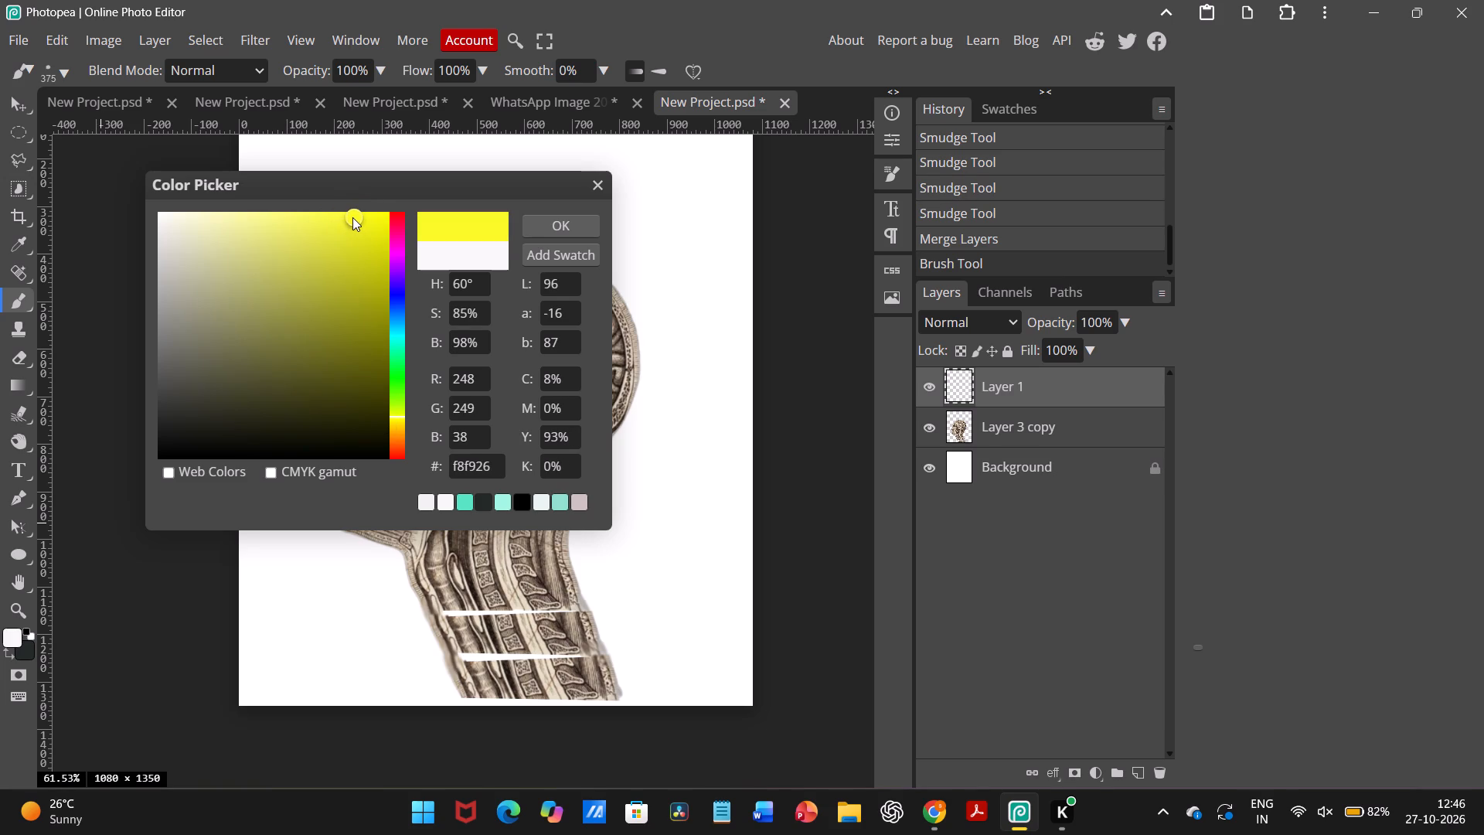
left_click(345, 221)
left_click(342, 227)
left_click(343, 236)
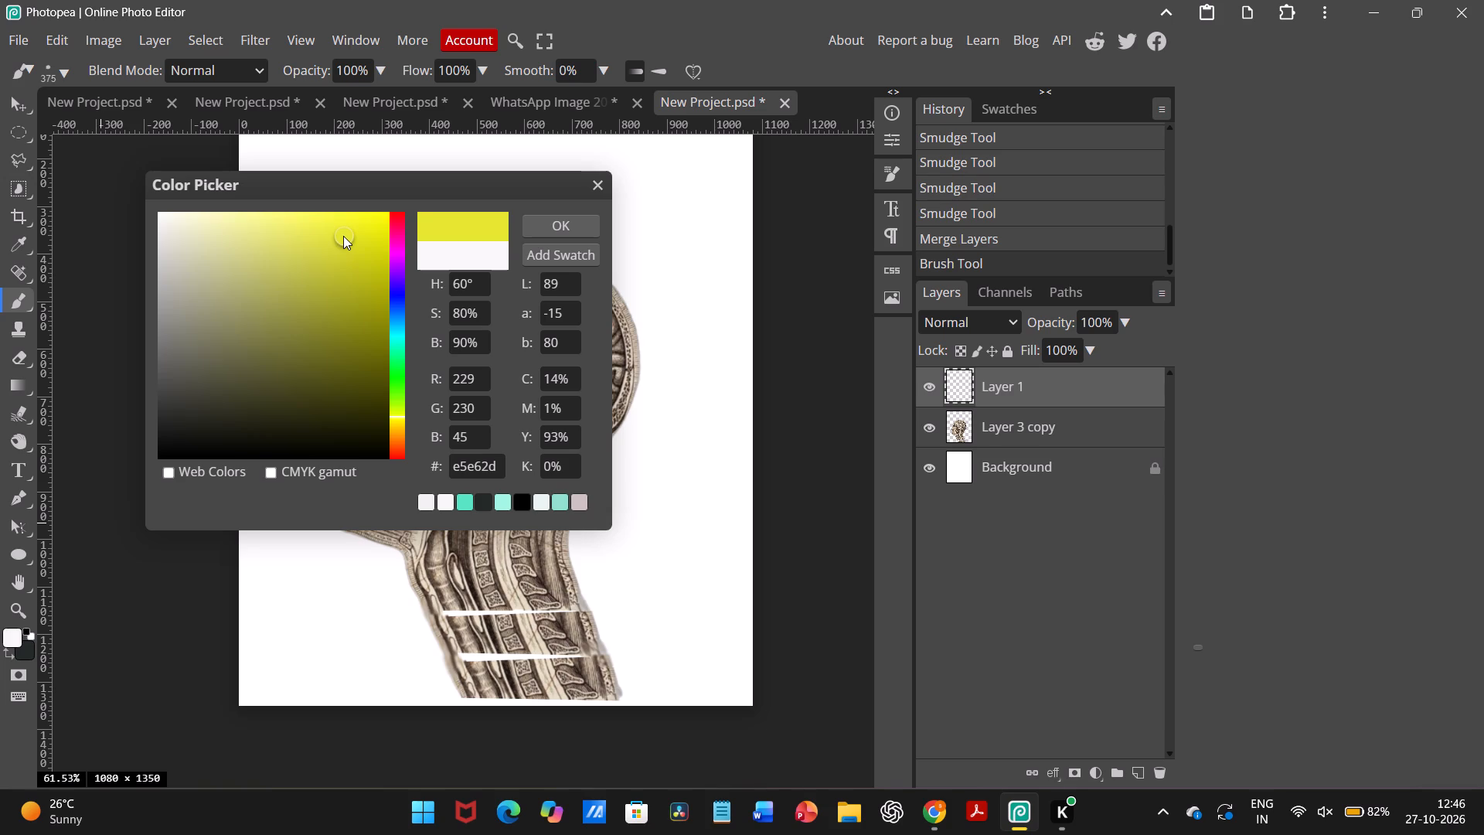
left_click(325, 233)
left_click(320, 241)
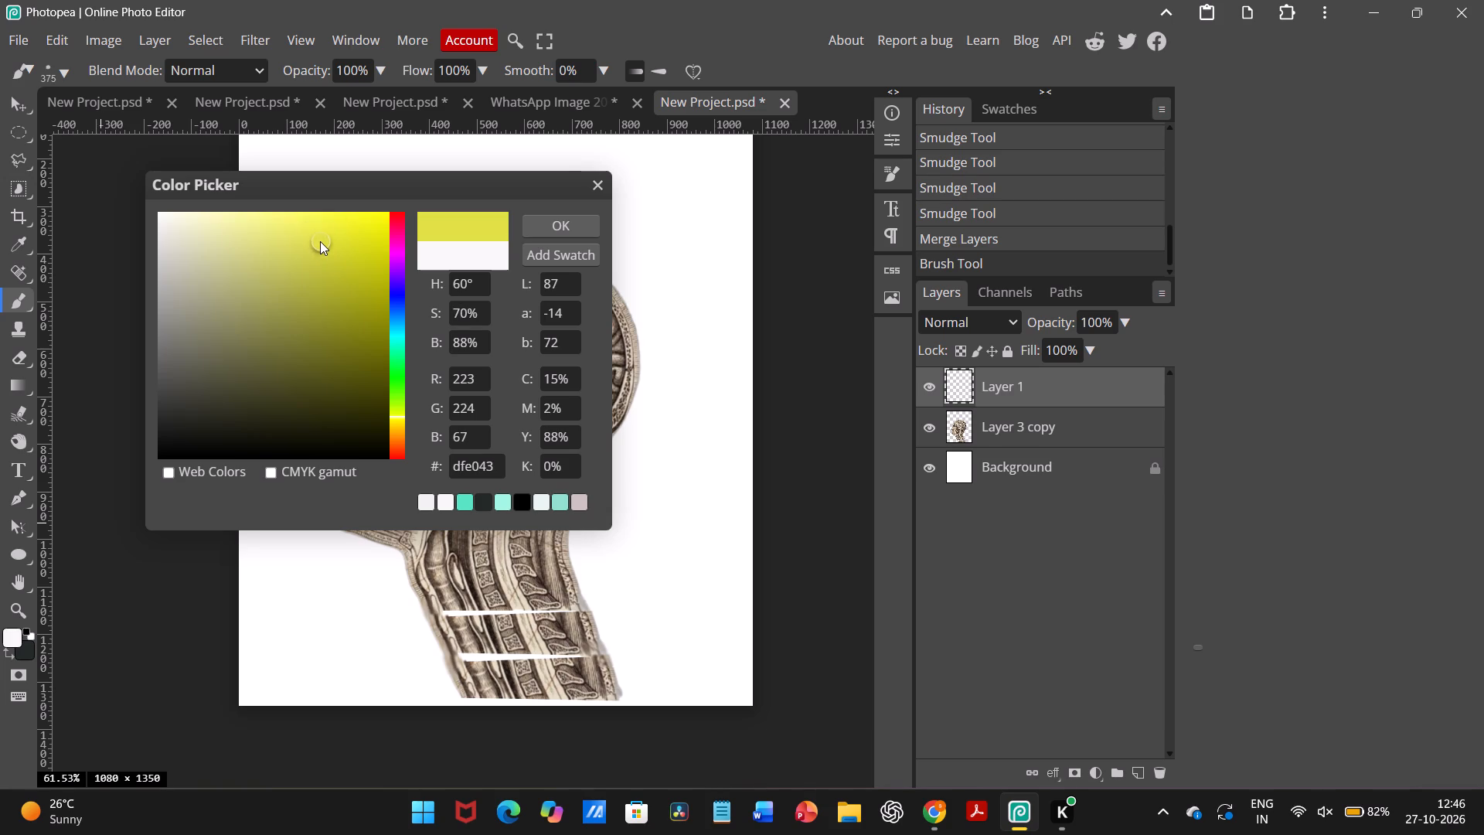
left_click(314, 229)
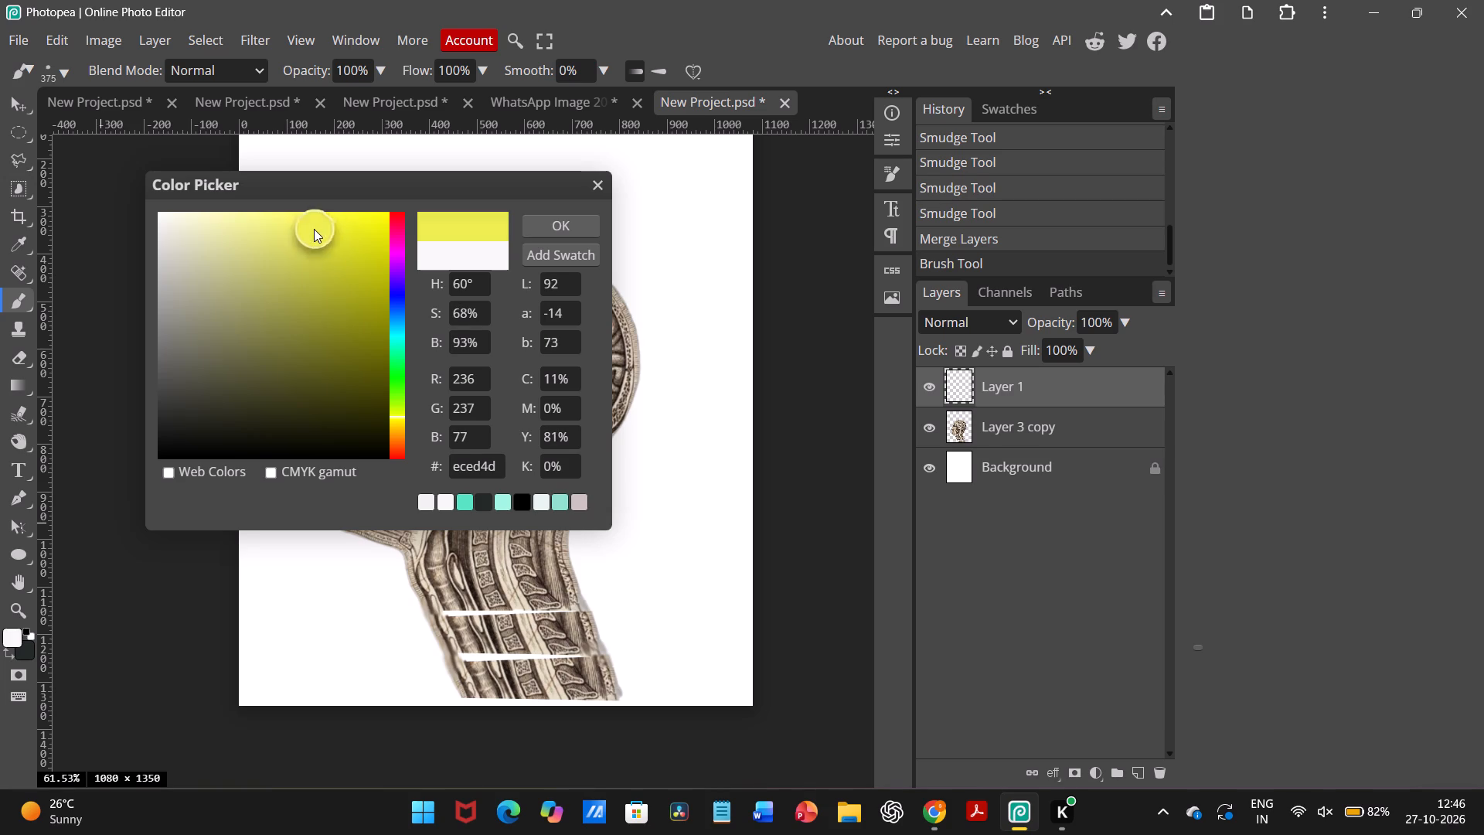
left_click(313, 237)
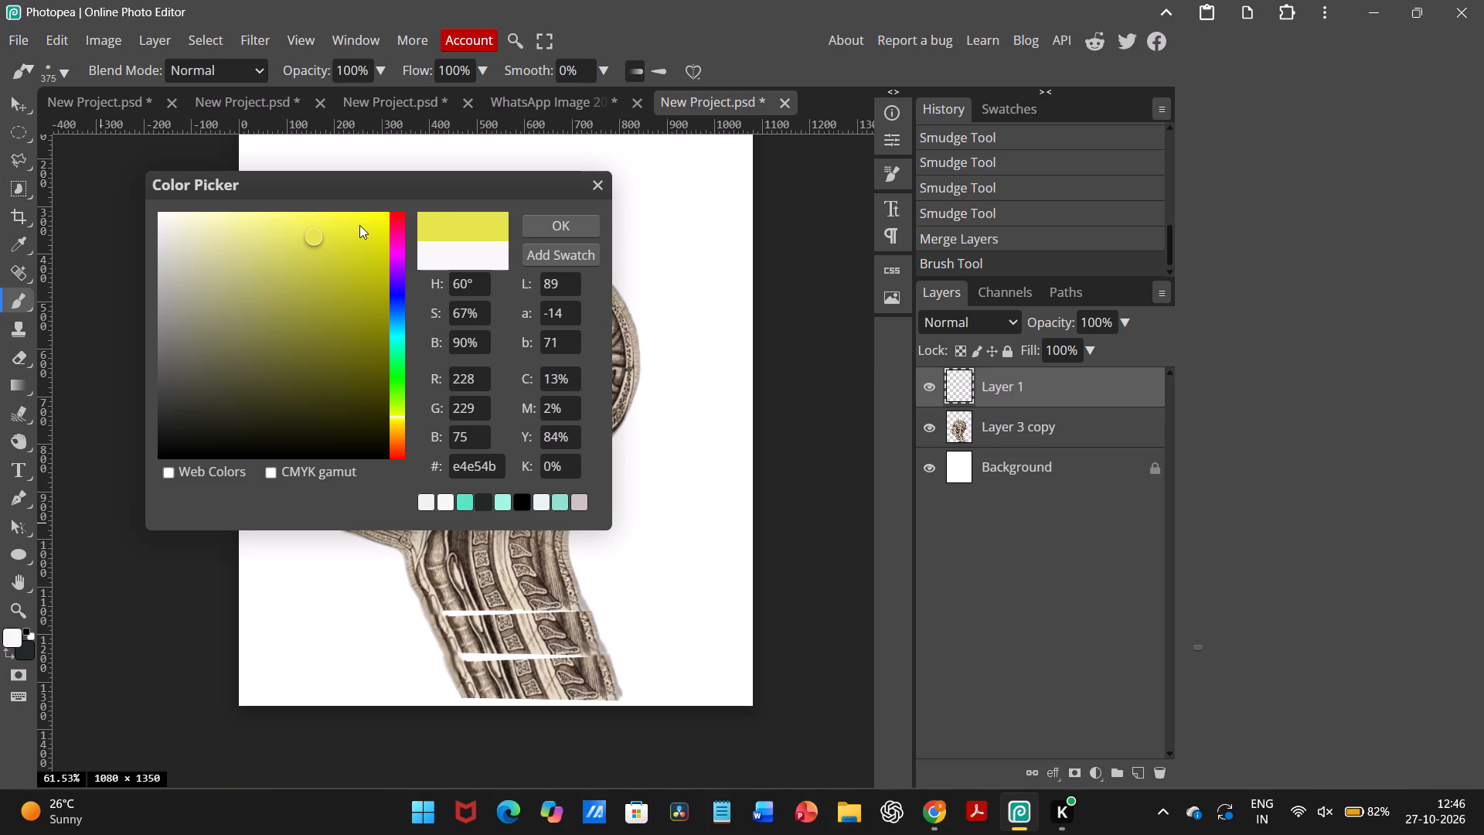
left_click(539, 224)
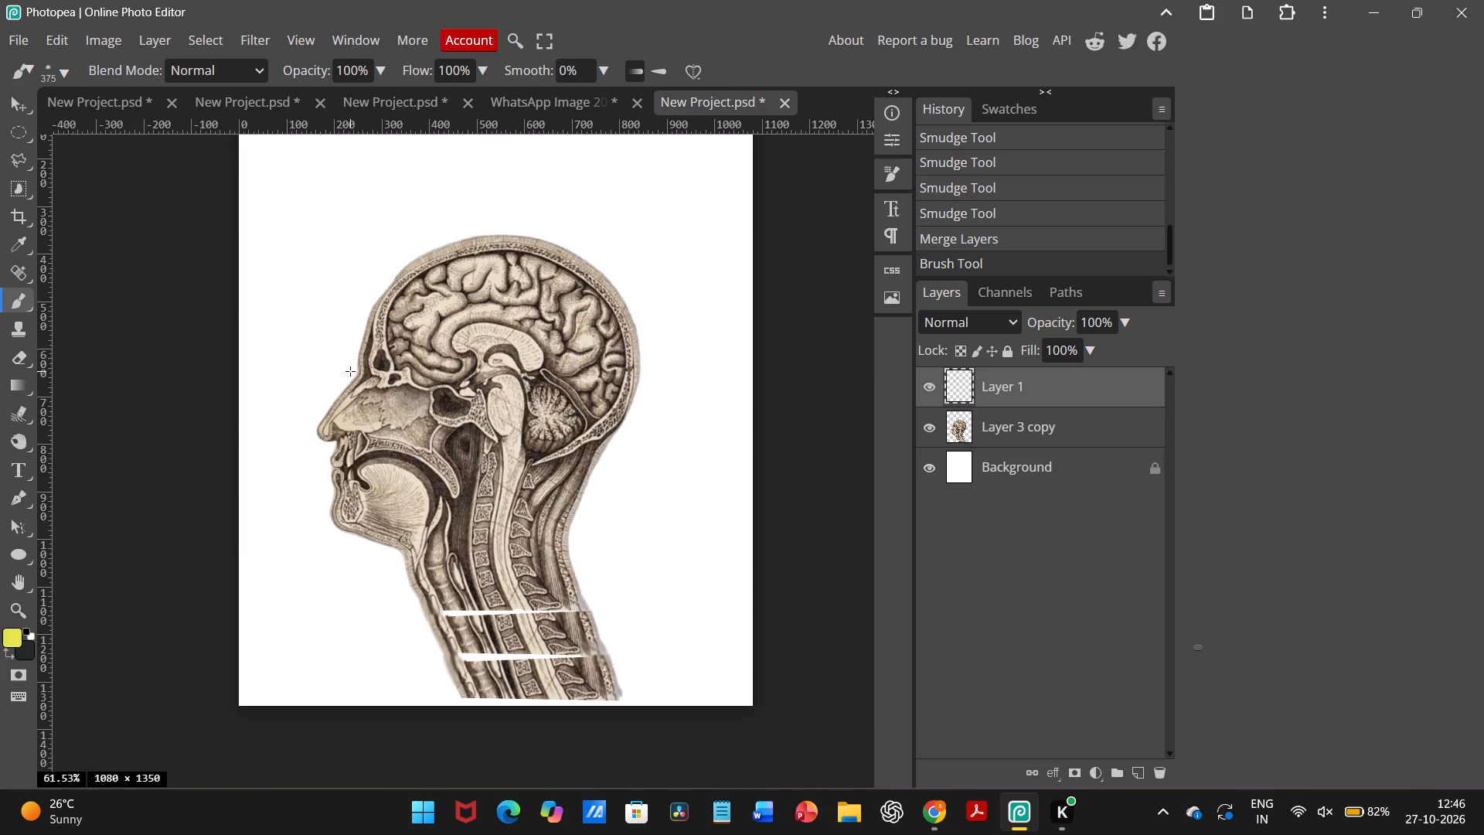
Switch the brush to the hard round 24 preset and enlarge it to 145 px.
right_click(311, 343)
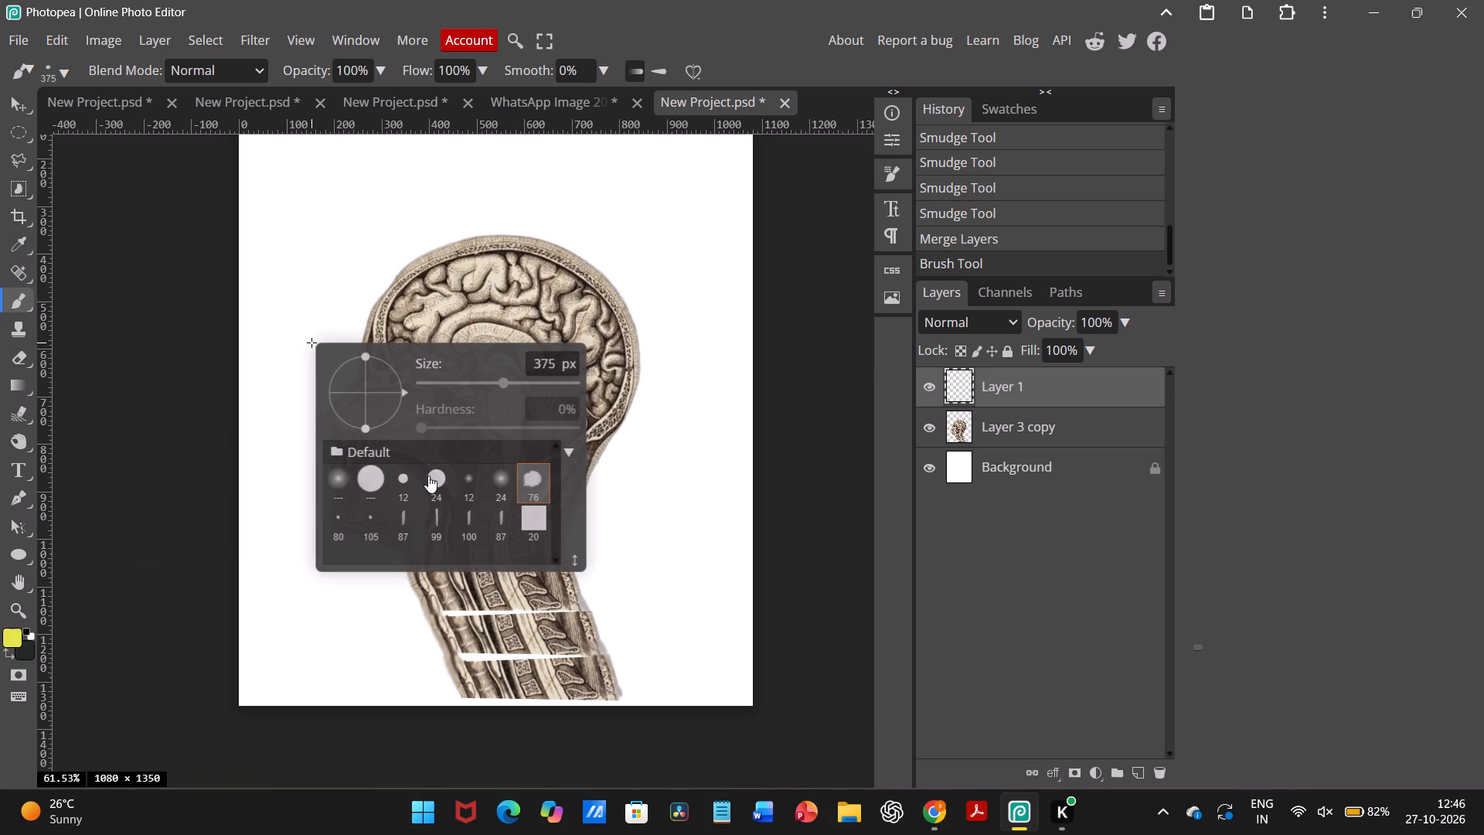
left_click(428, 475)
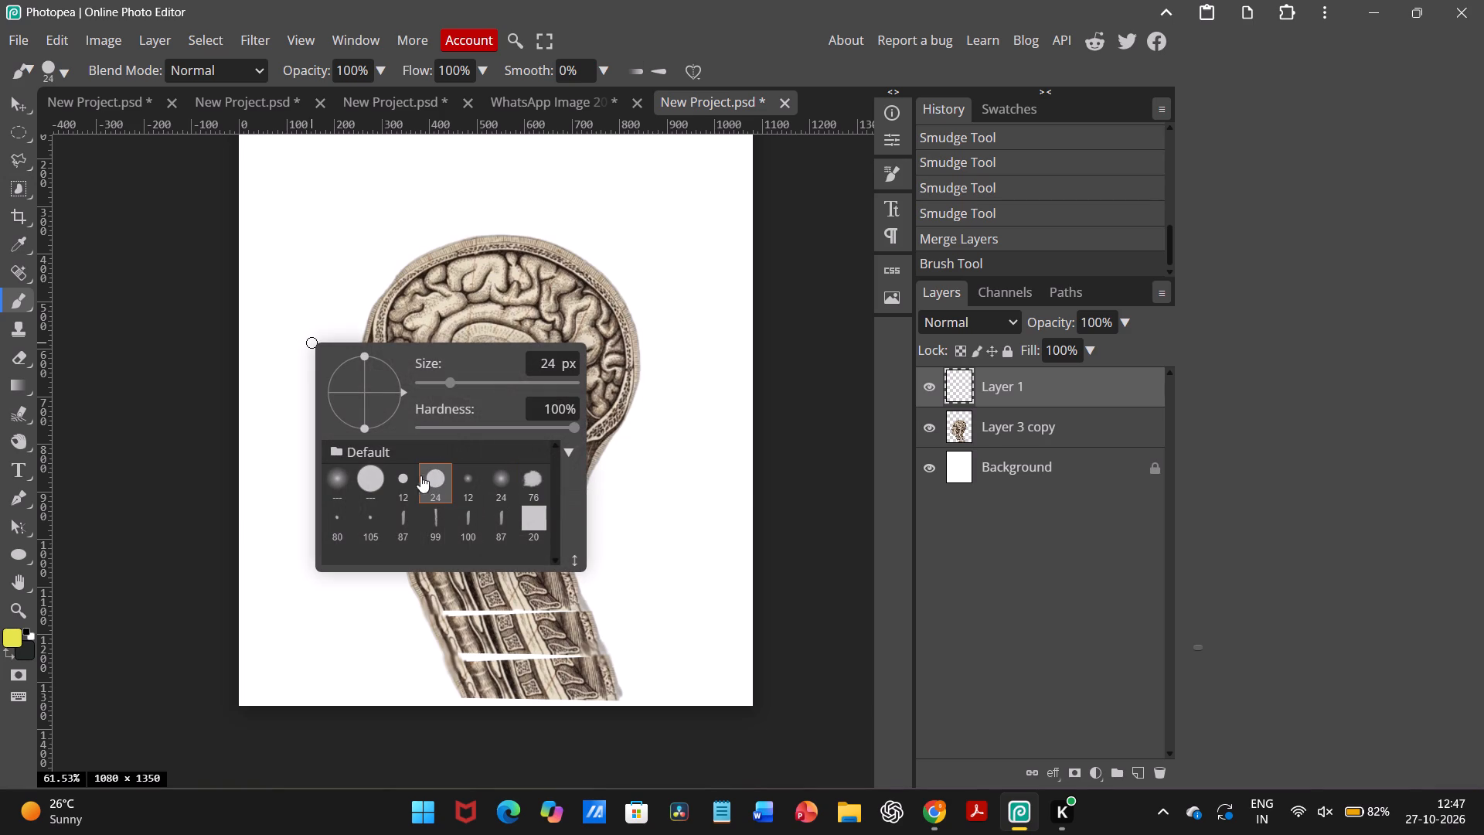
left_click(380, 475)
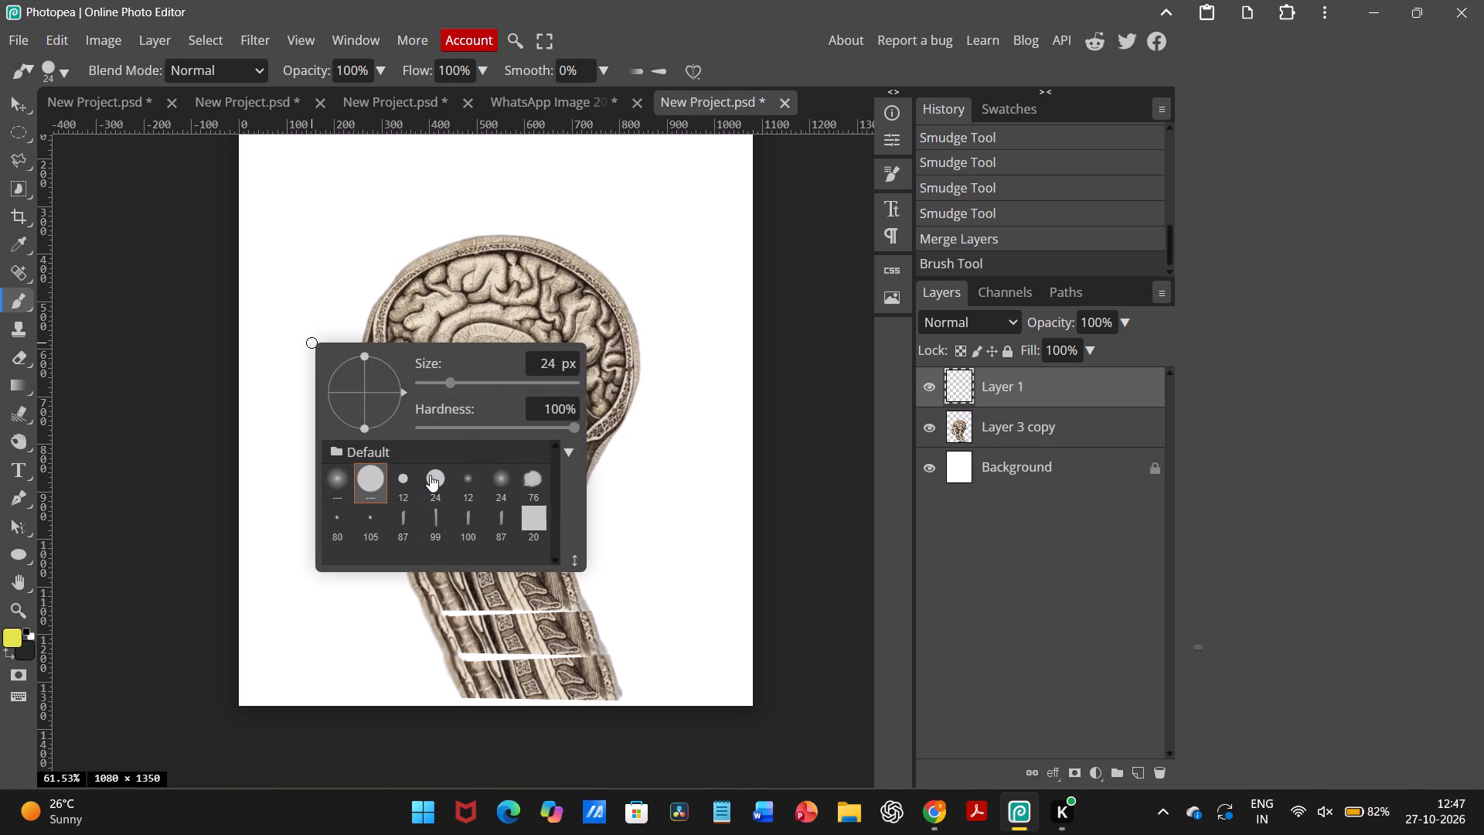
left_click(430, 475)
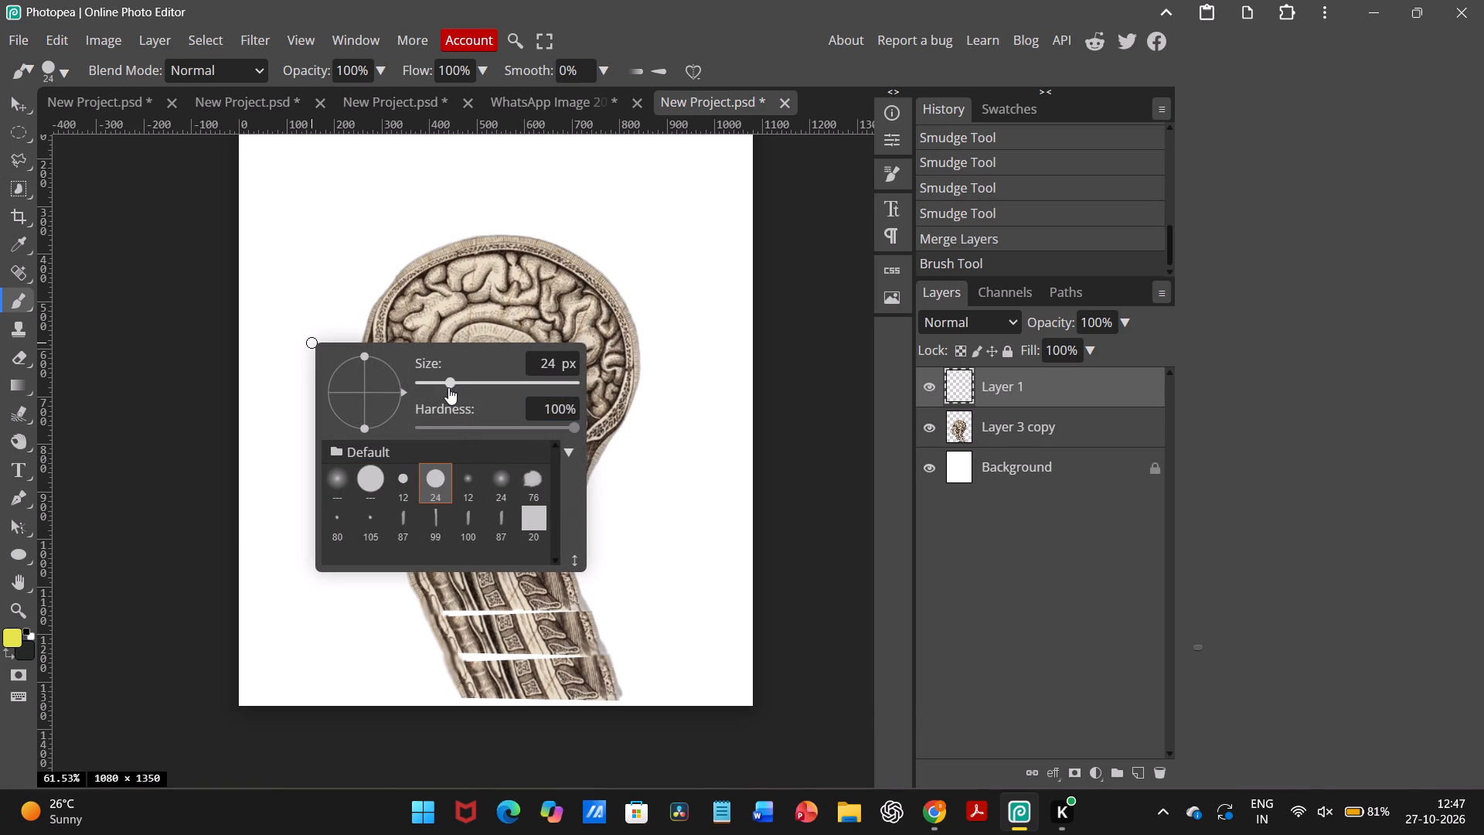
left_click_drag(449, 387, 451, 387)
left_click_drag(451, 387, 475, 390)
left_click_drag(475, 390, 477, 389)
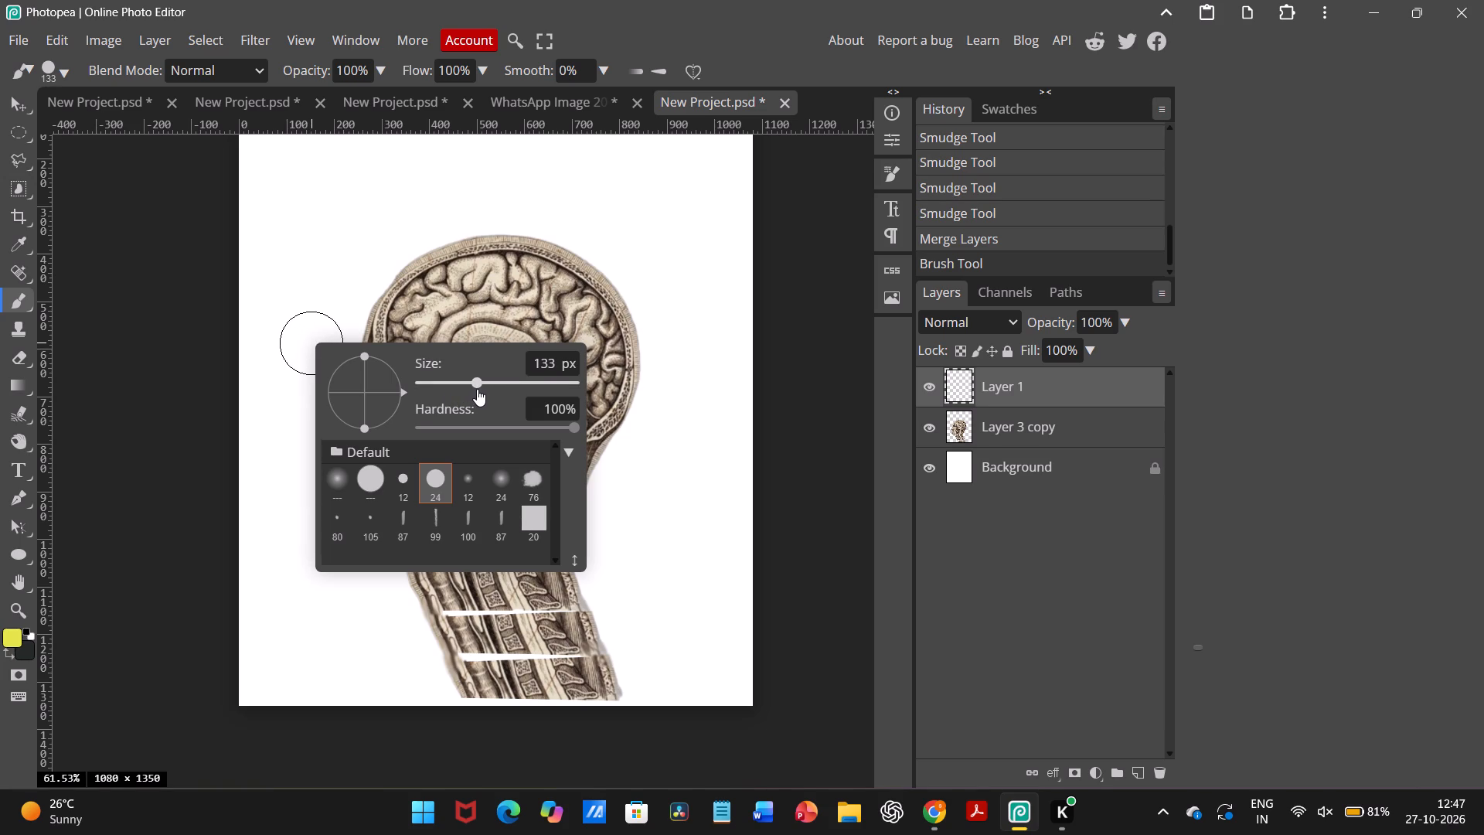
left_click_drag(477, 389, 478, 387)
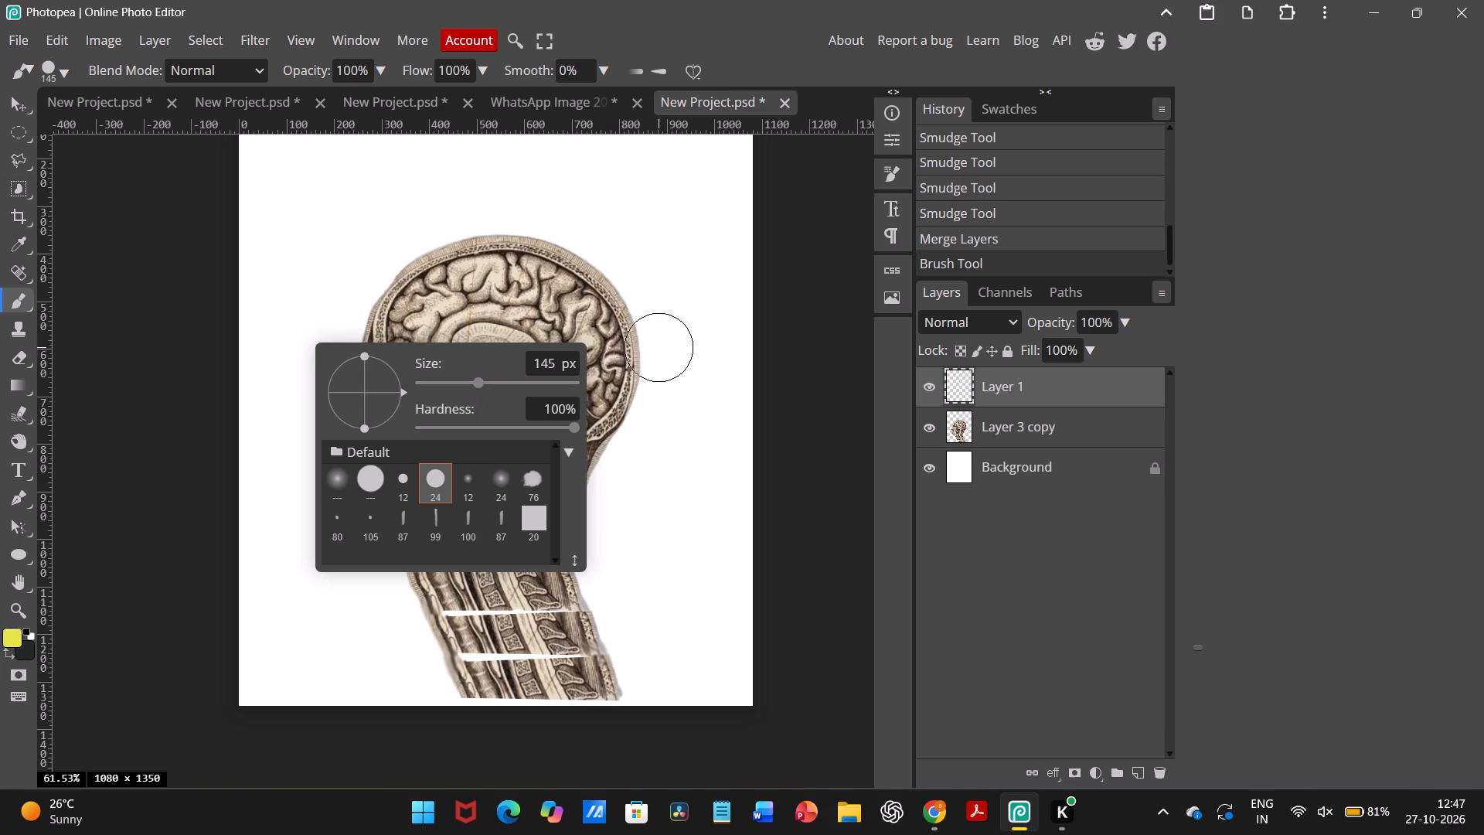
left_click(815, 366)
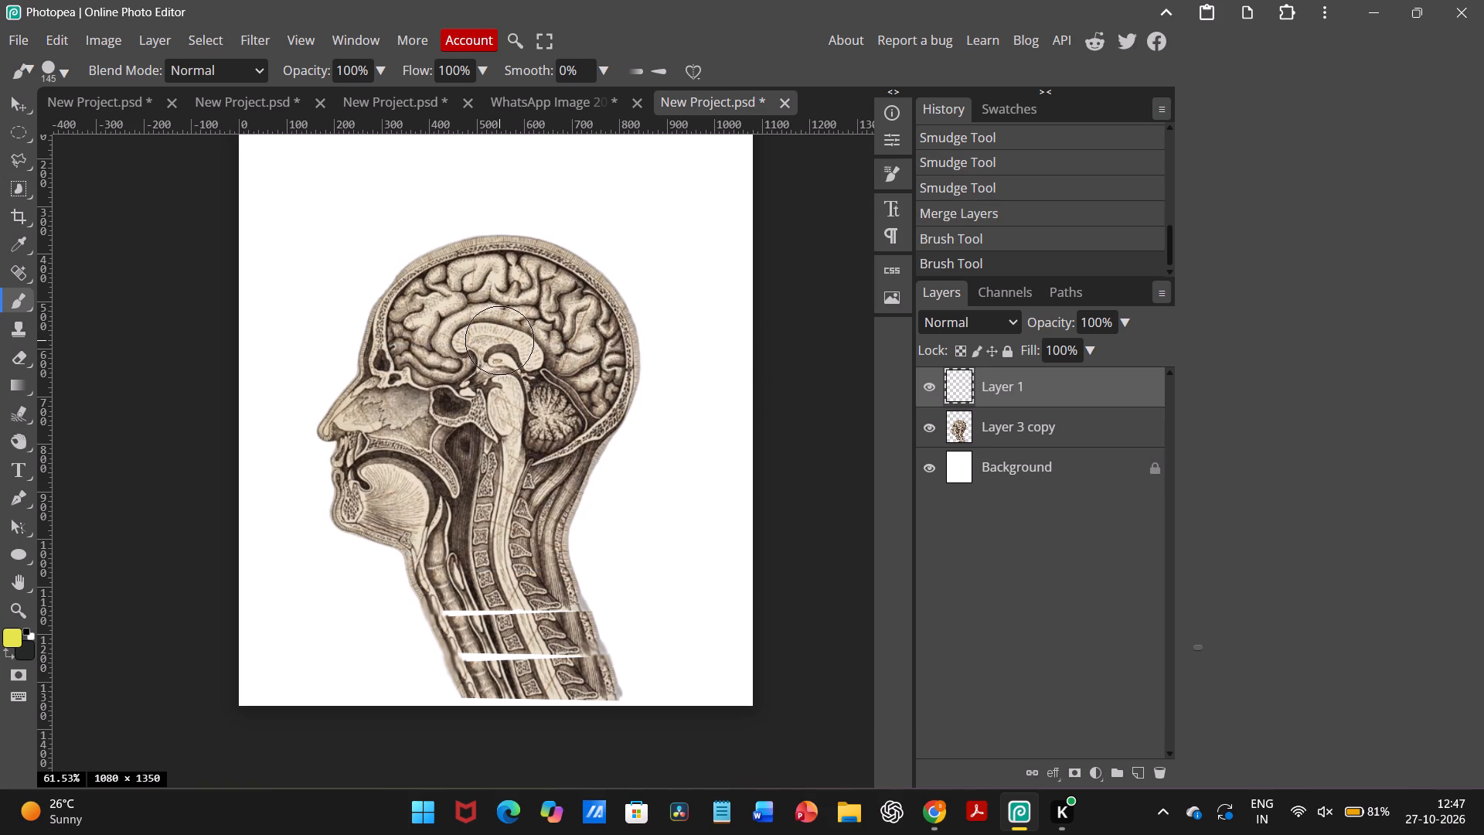
Paint a solid yellow disc over the centre of the brain on Layer 1 with overlapping brush dabs.
left_click(500, 343)
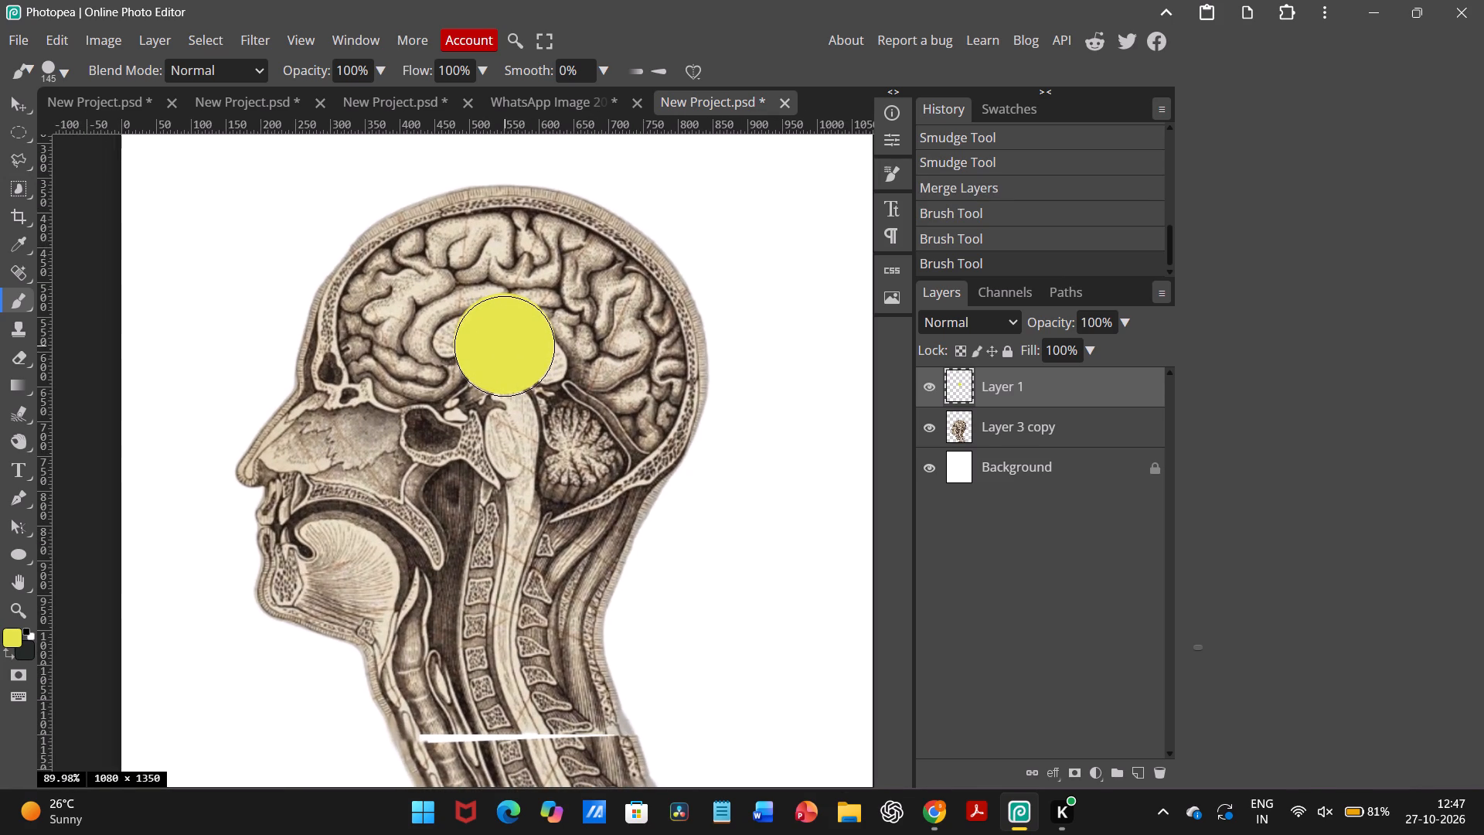
left_click(504, 346)
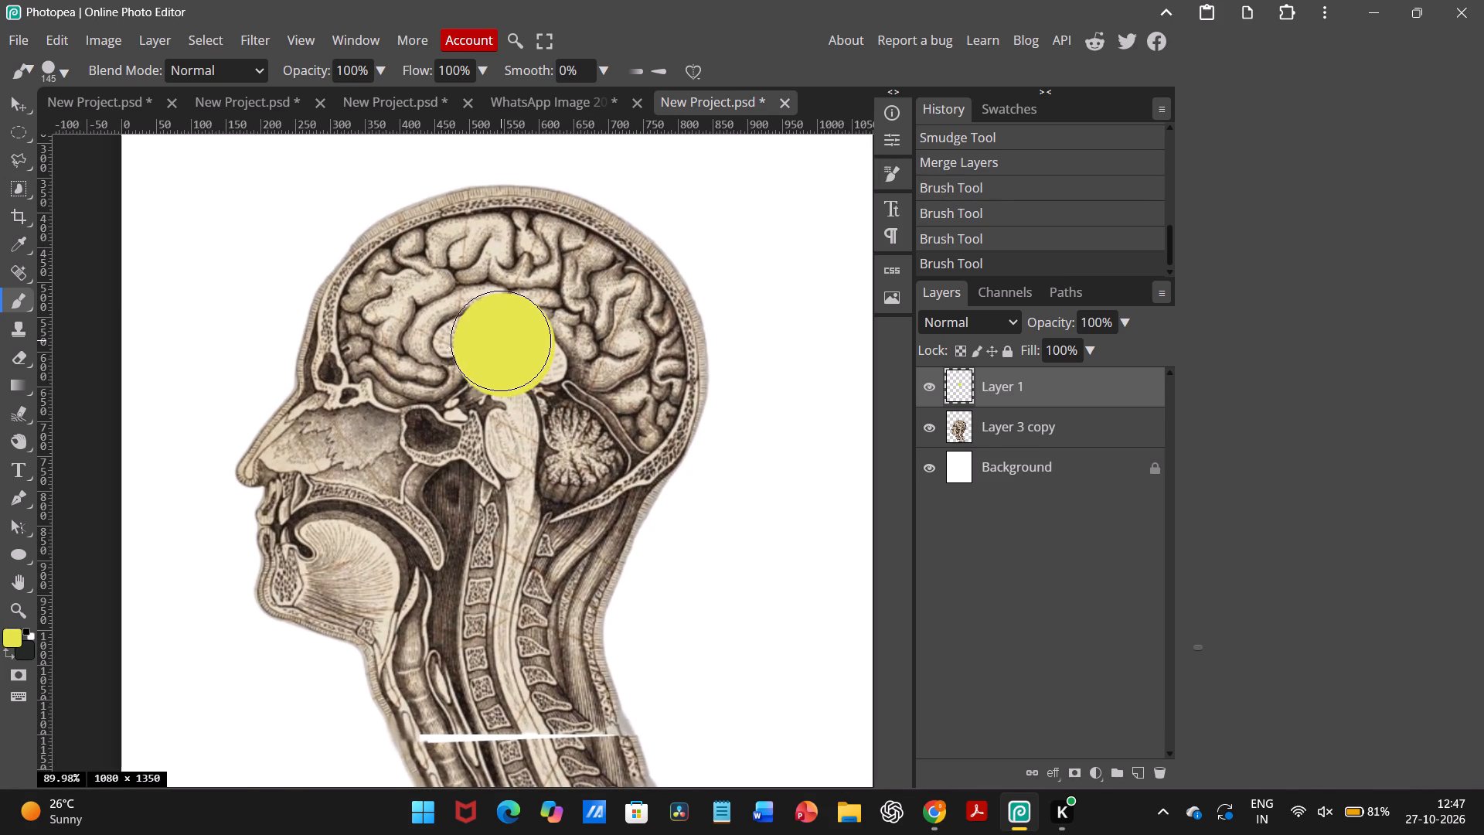
left_click(503, 343)
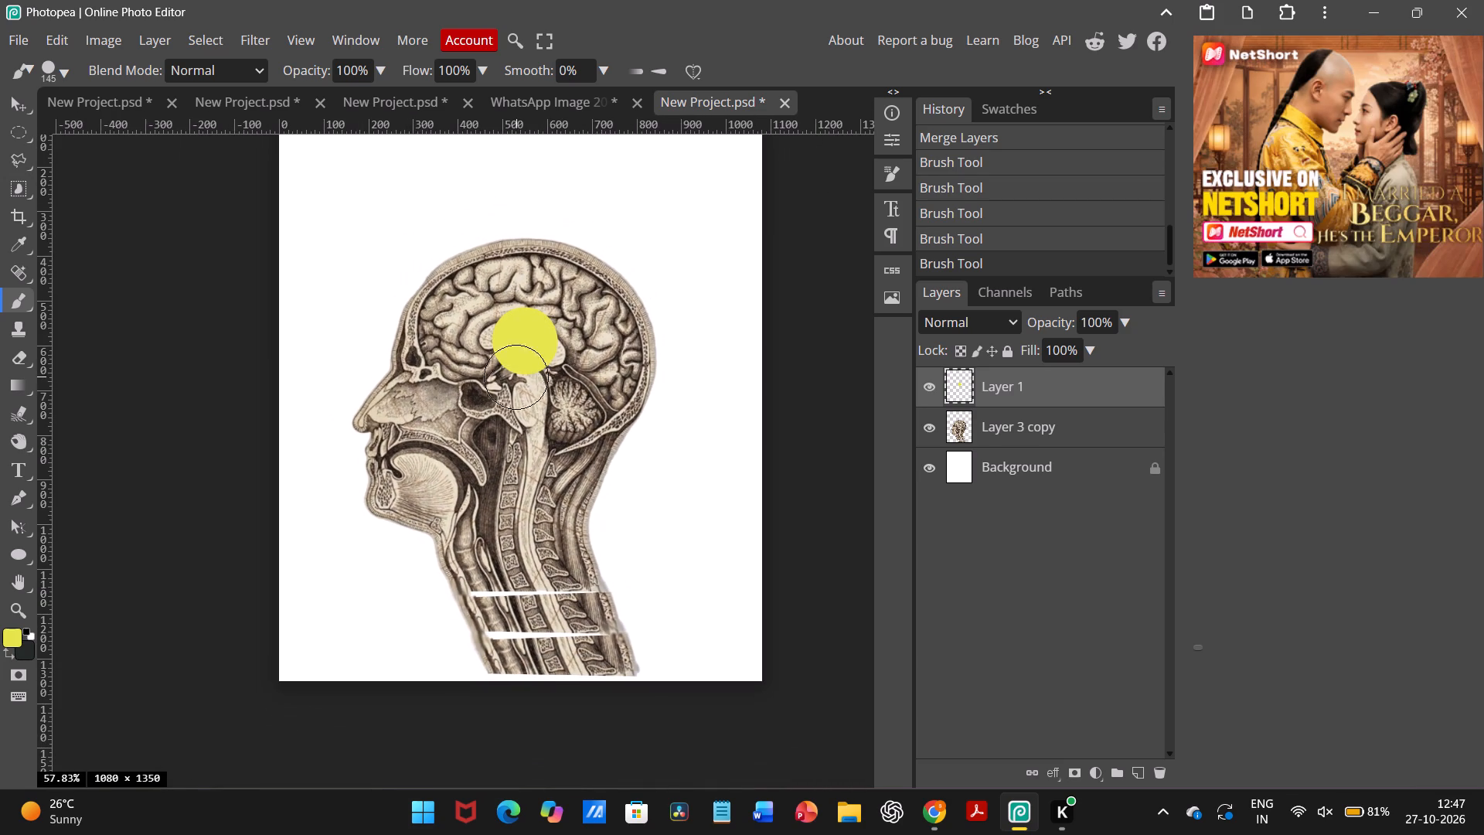
scroll(527, 337, "up", 1)
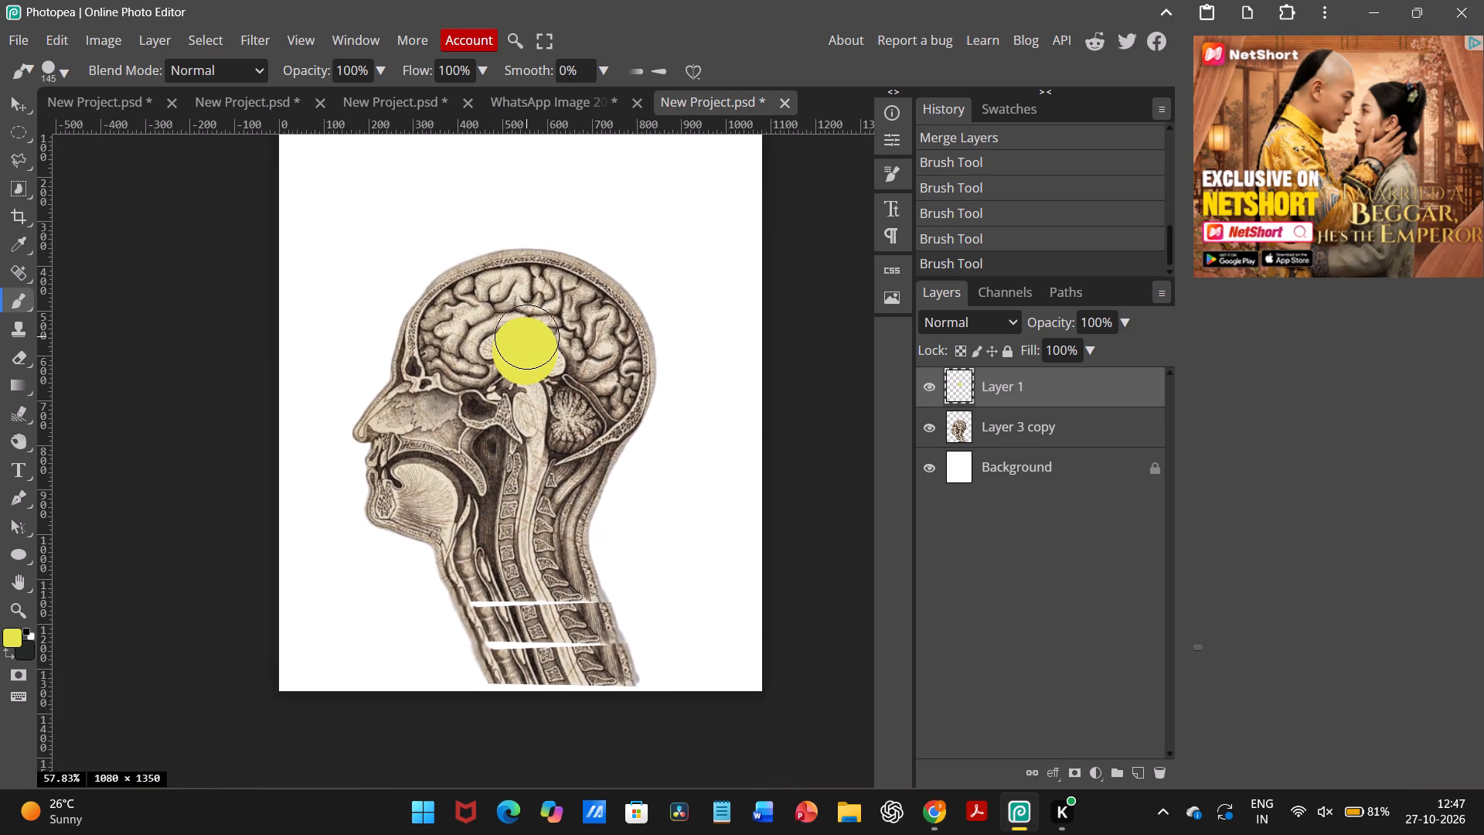
Add a new empty layer and move it directly below Layer 1.
left_click(1135, 767)
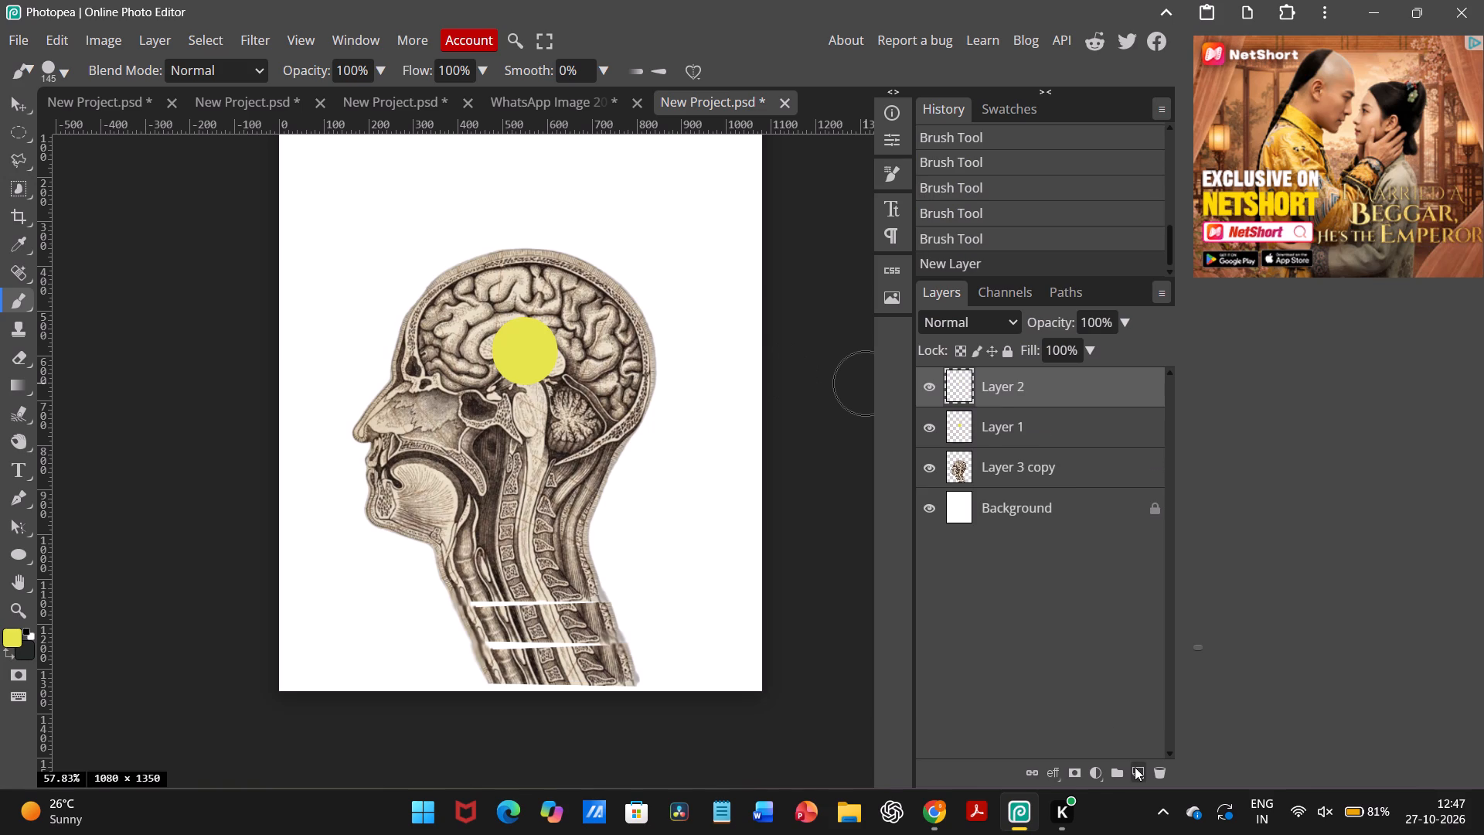
left_click_drag(1038, 387, 1040, 414)
left_click_drag(1040, 414, 1040, 441)
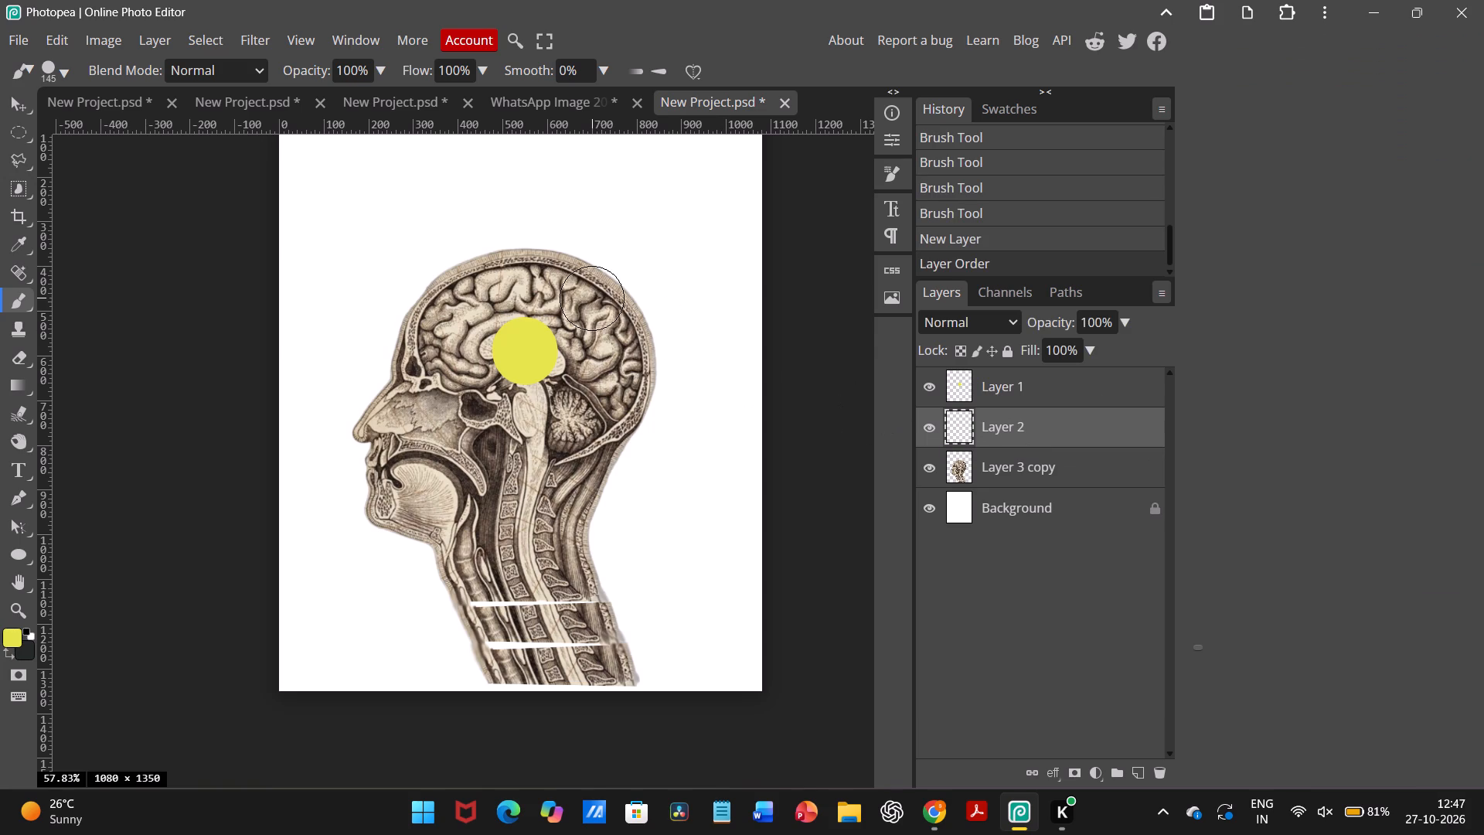
left_click(997, 426)
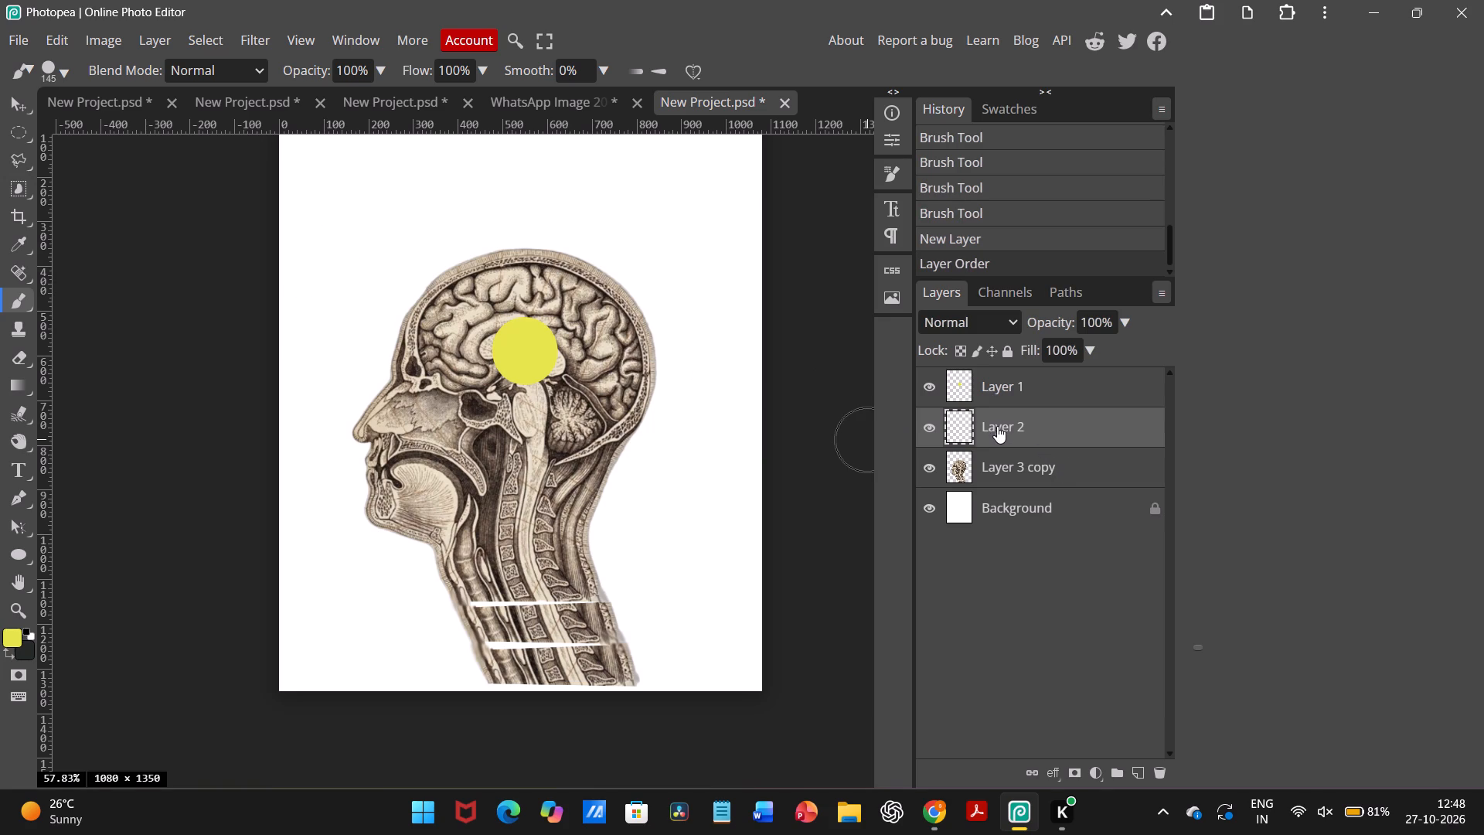
Add another new empty layer directly above Layer 1.
left_click(1004, 388)
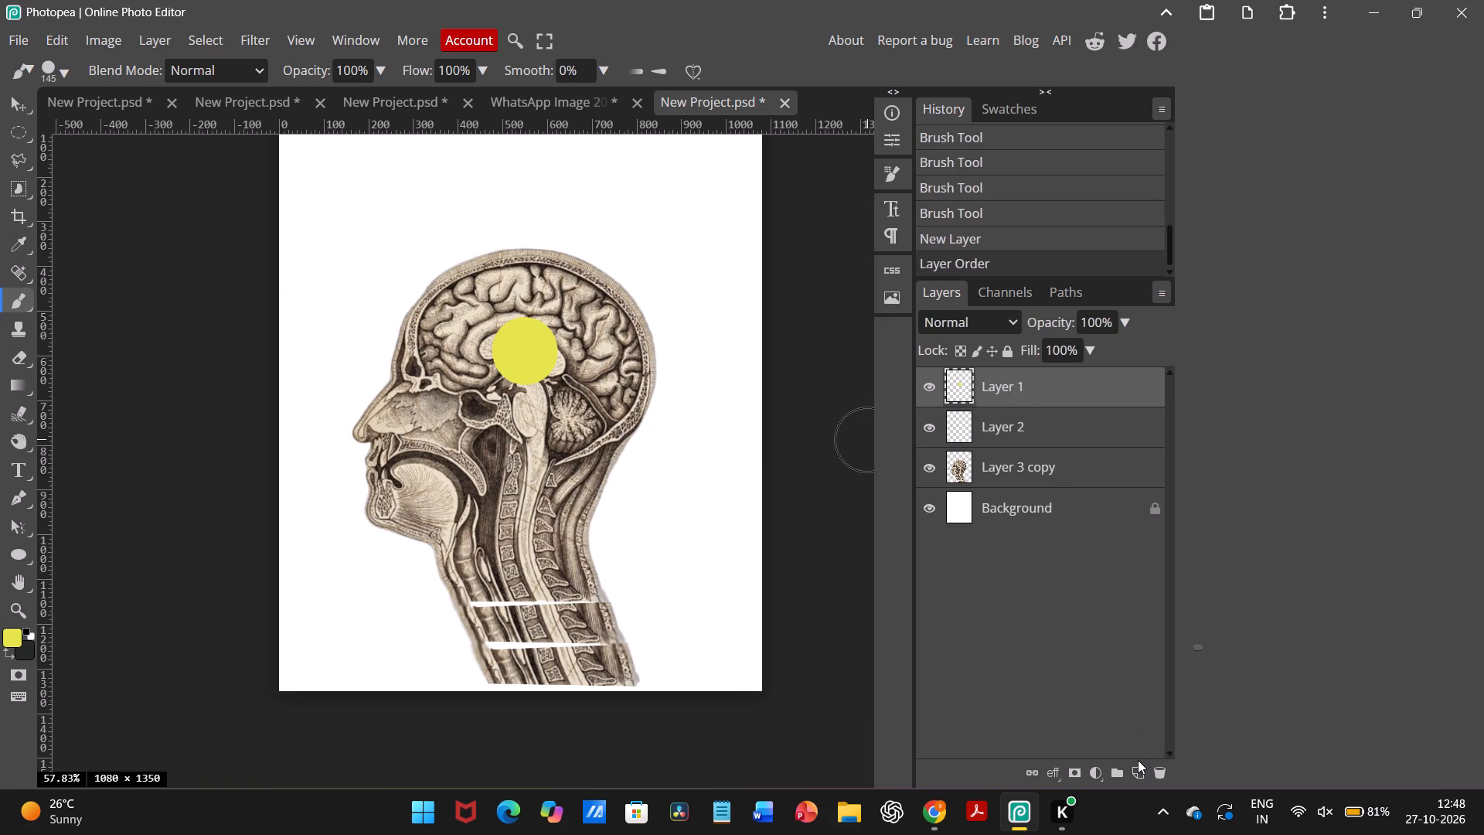
left_click(1138, 760)
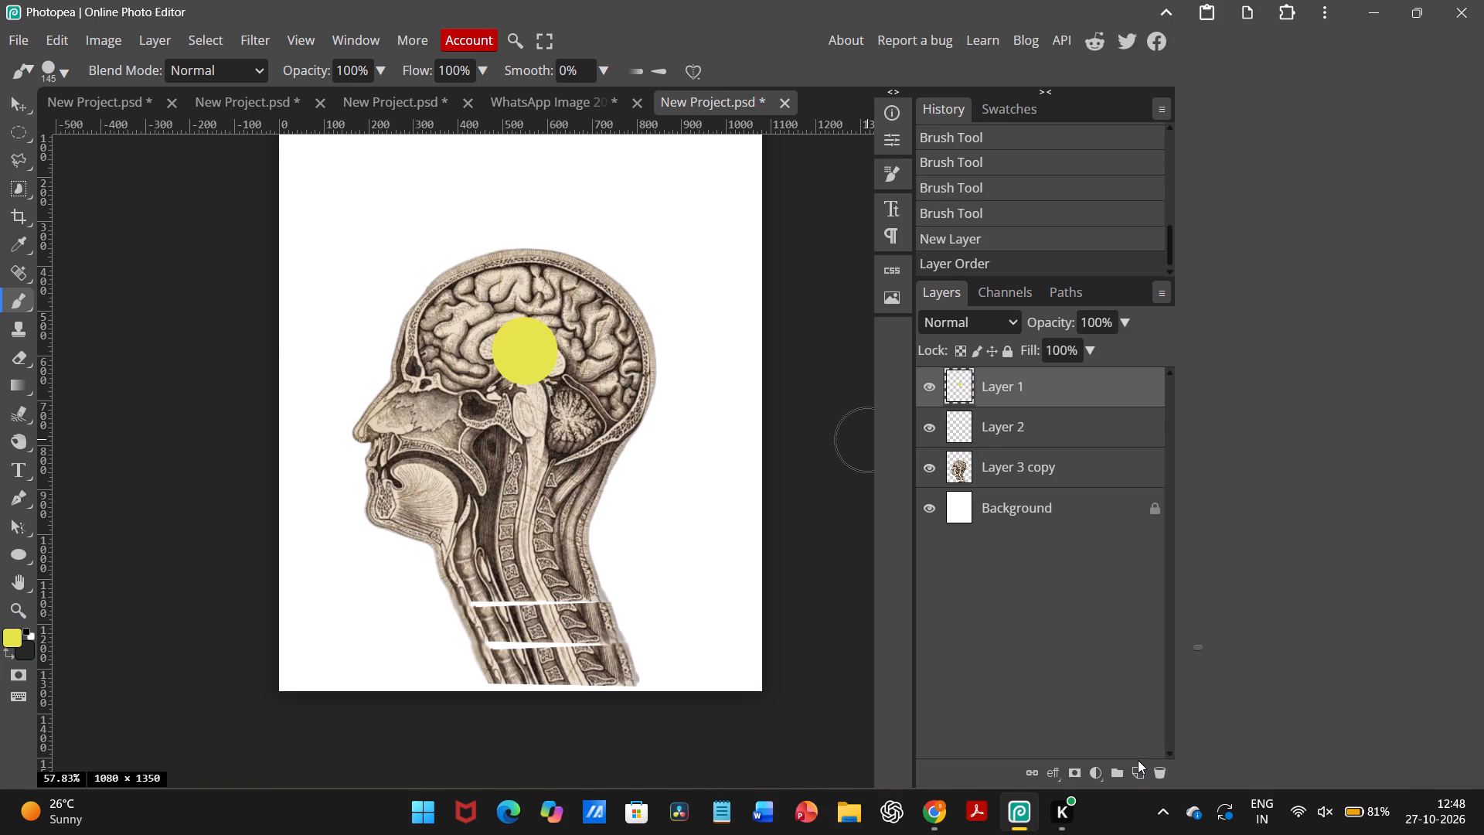
left_click(1138, 769)
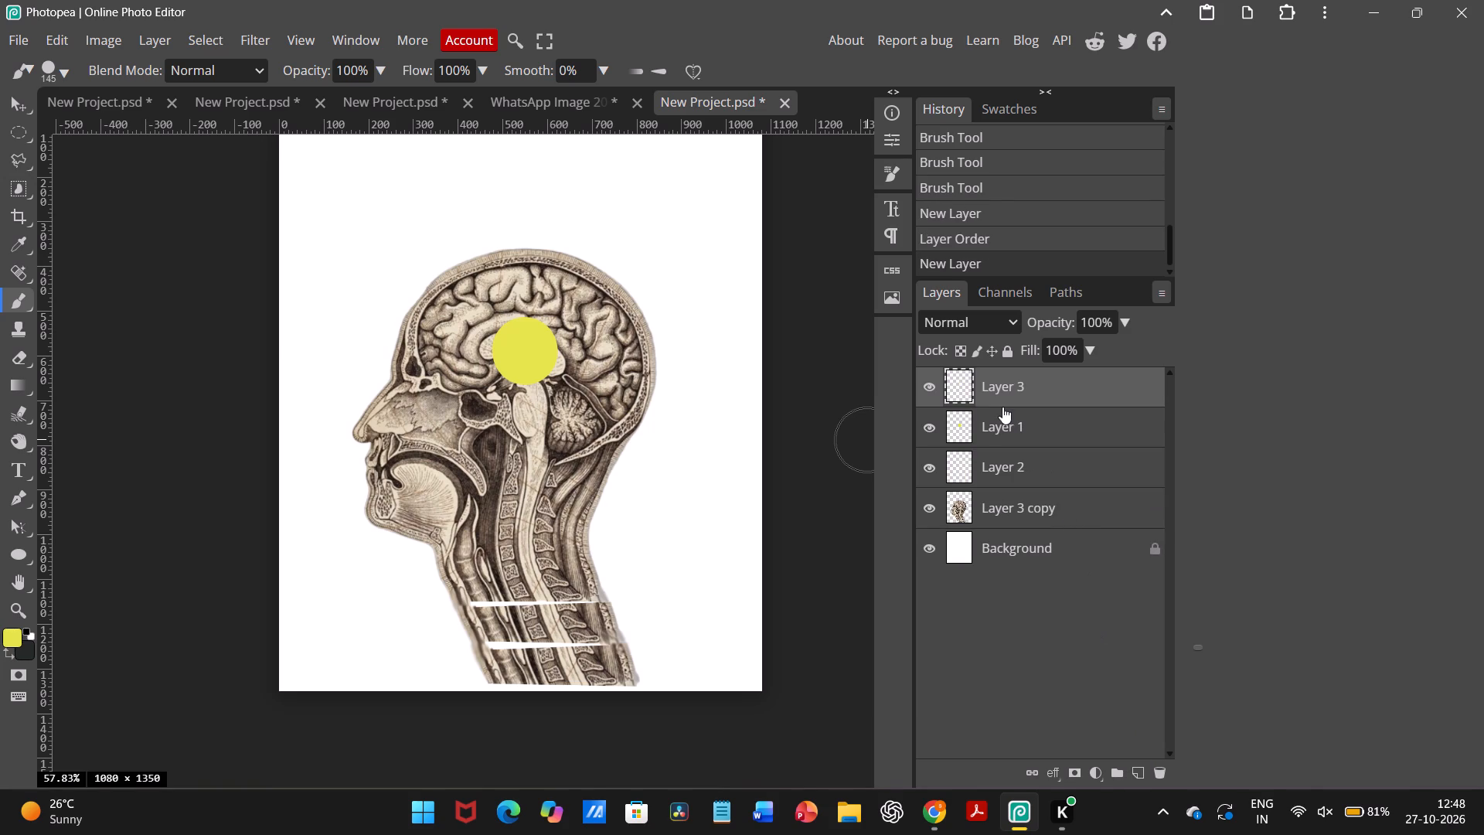
Switch the brush to the soft round 24 preset with 0% hardness and set its size to 89 px.
right_click(351, 355)
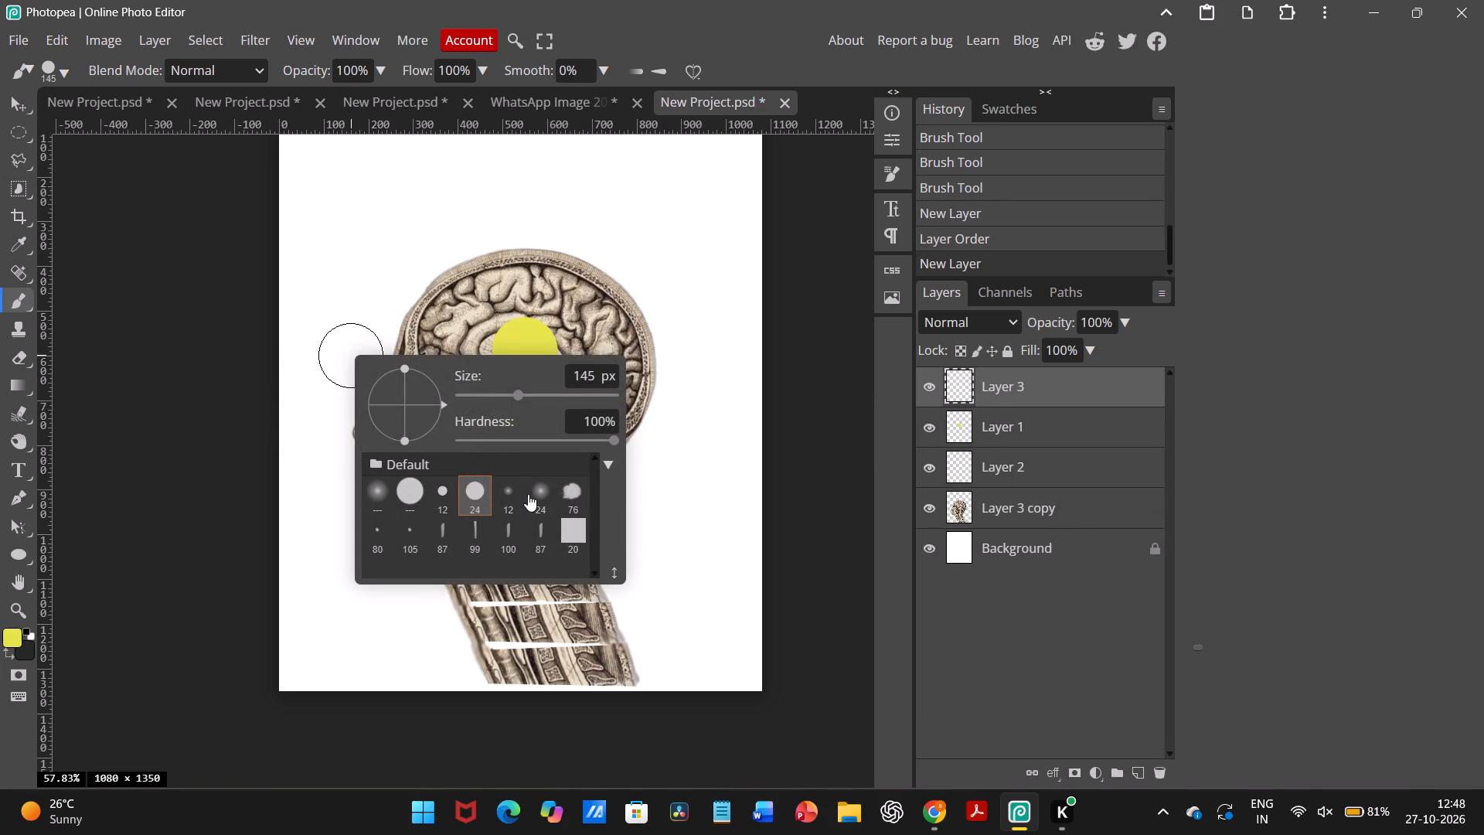
left_click(536, 492)
left_click(503, 393)
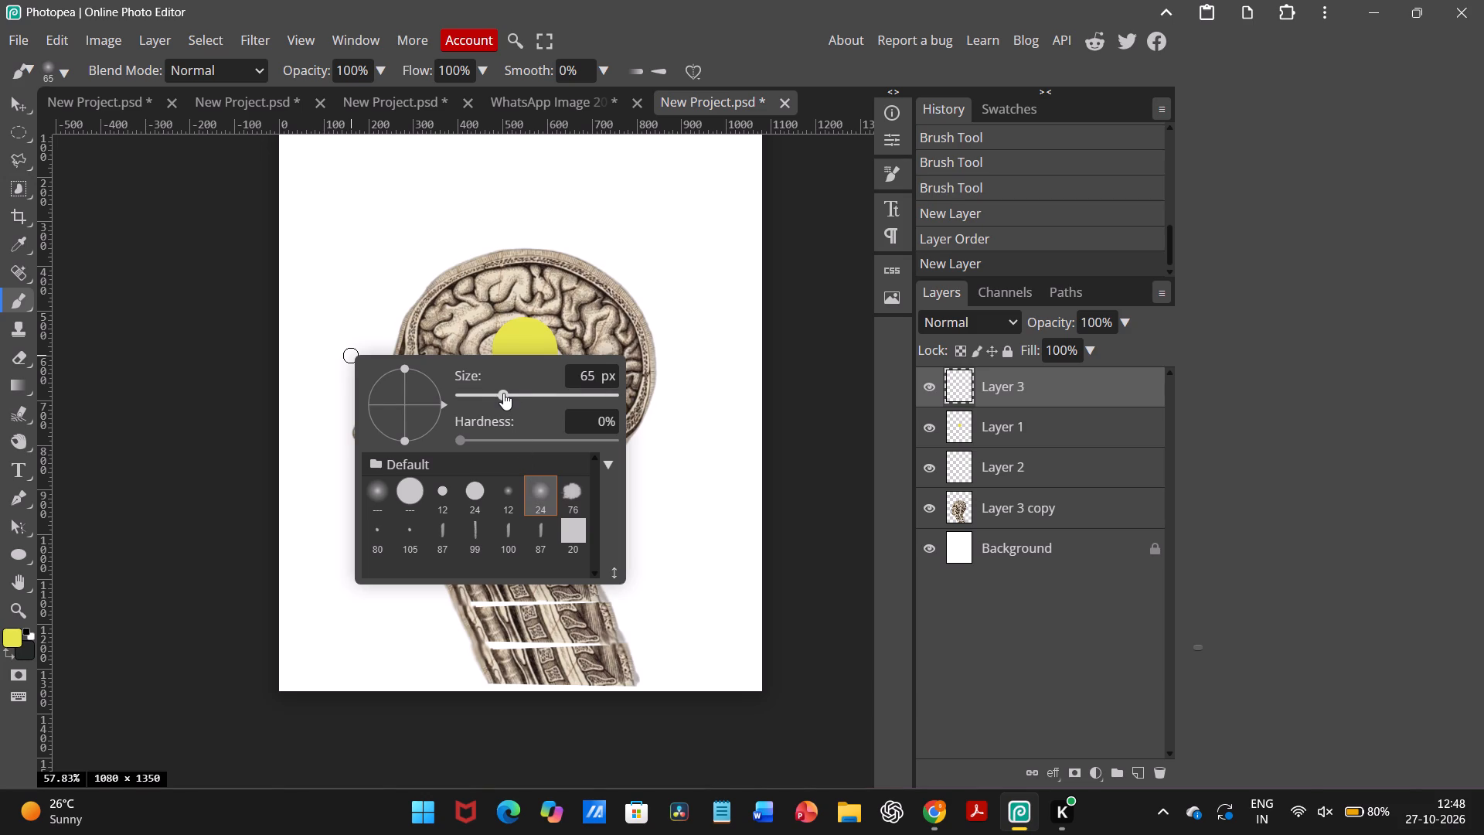
left_click(509, 397)
left_click(505, 397)
Set the foreground colour to the pale cream #eaead8.
left_click(10, 643)
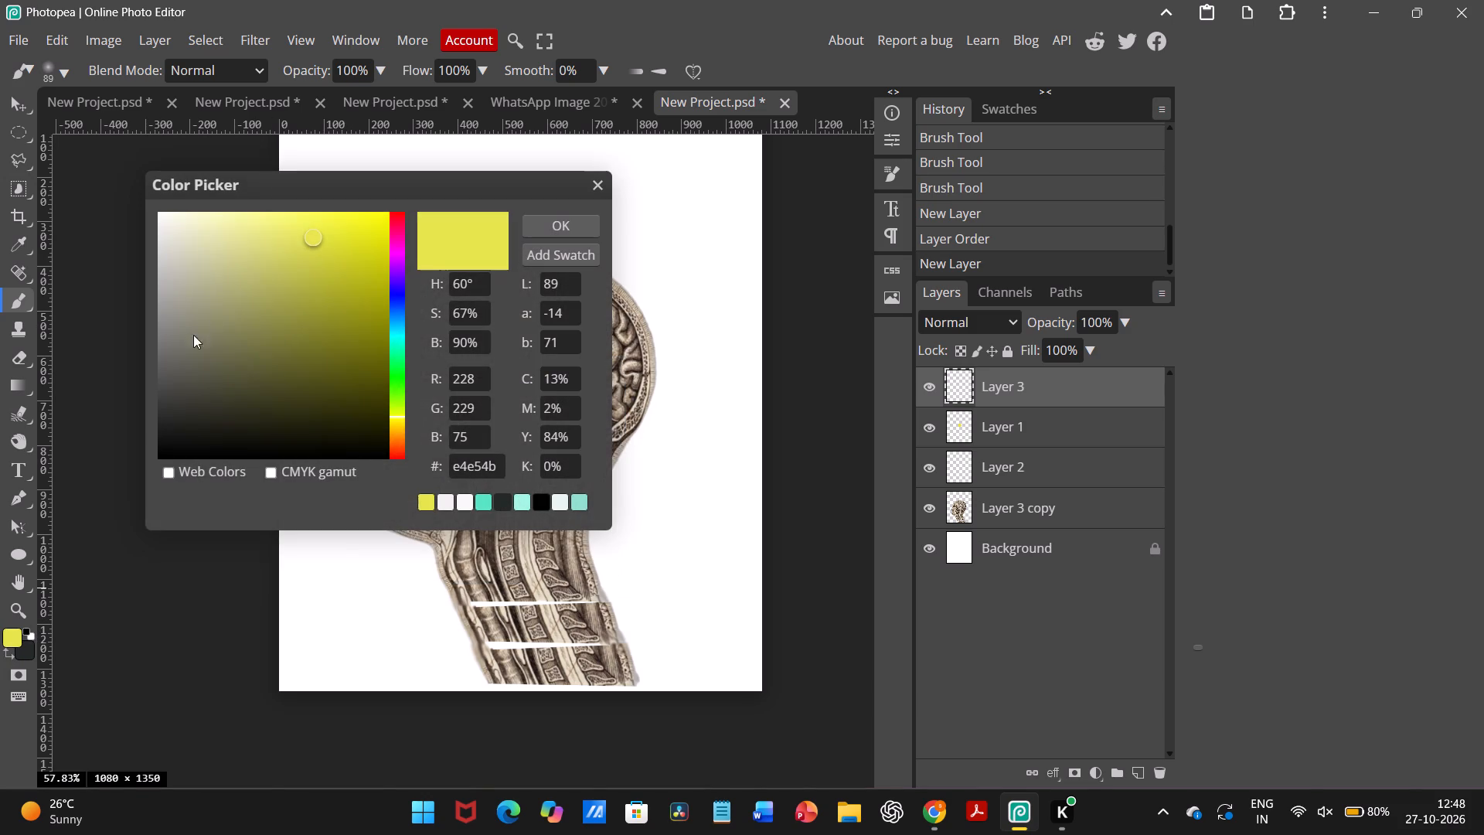
left_click_drag(234, 231, 177, 232)
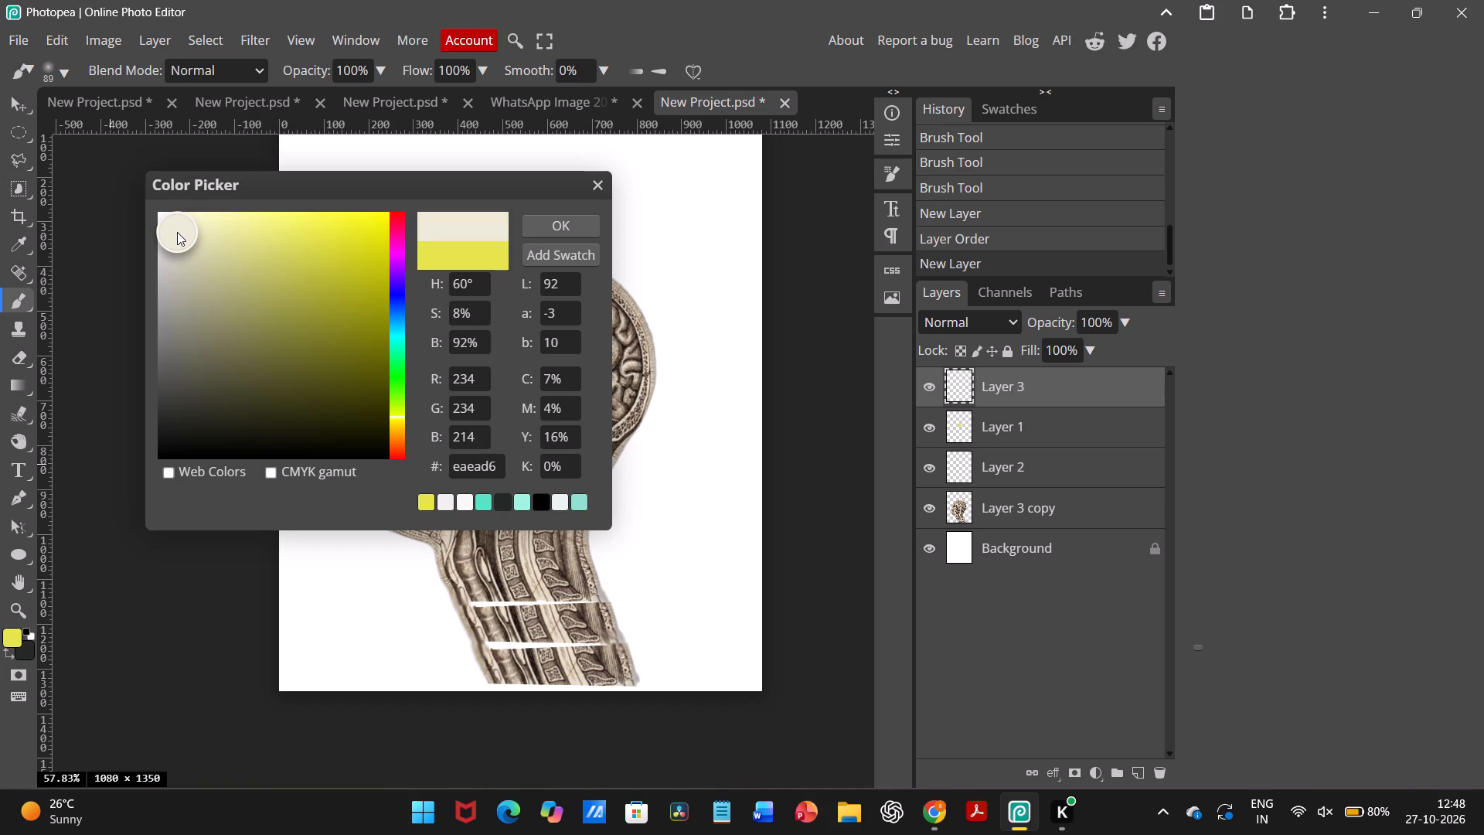
left_click_drag(177, 232, 175, 232)
left_click(527, 220)
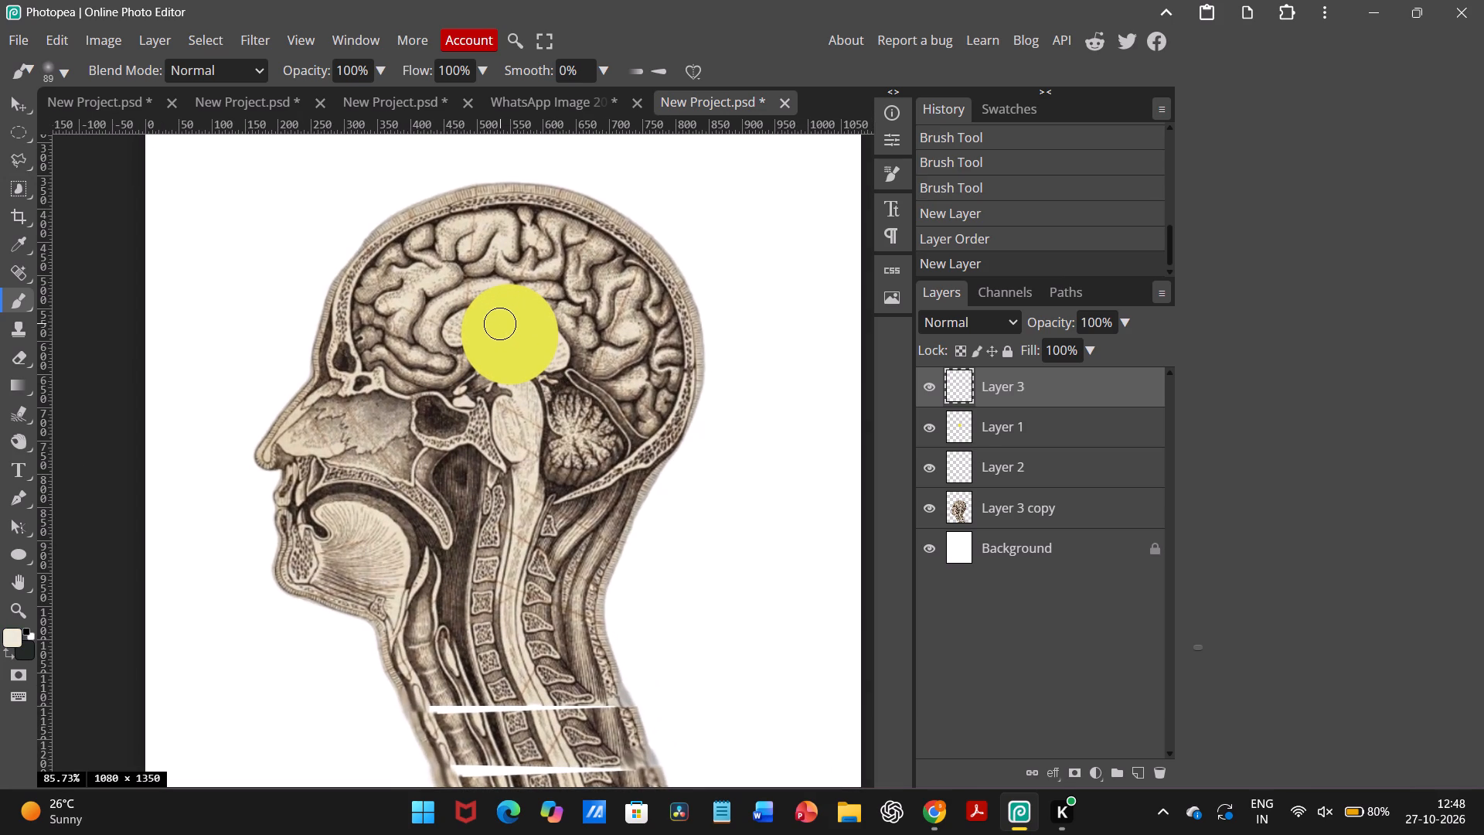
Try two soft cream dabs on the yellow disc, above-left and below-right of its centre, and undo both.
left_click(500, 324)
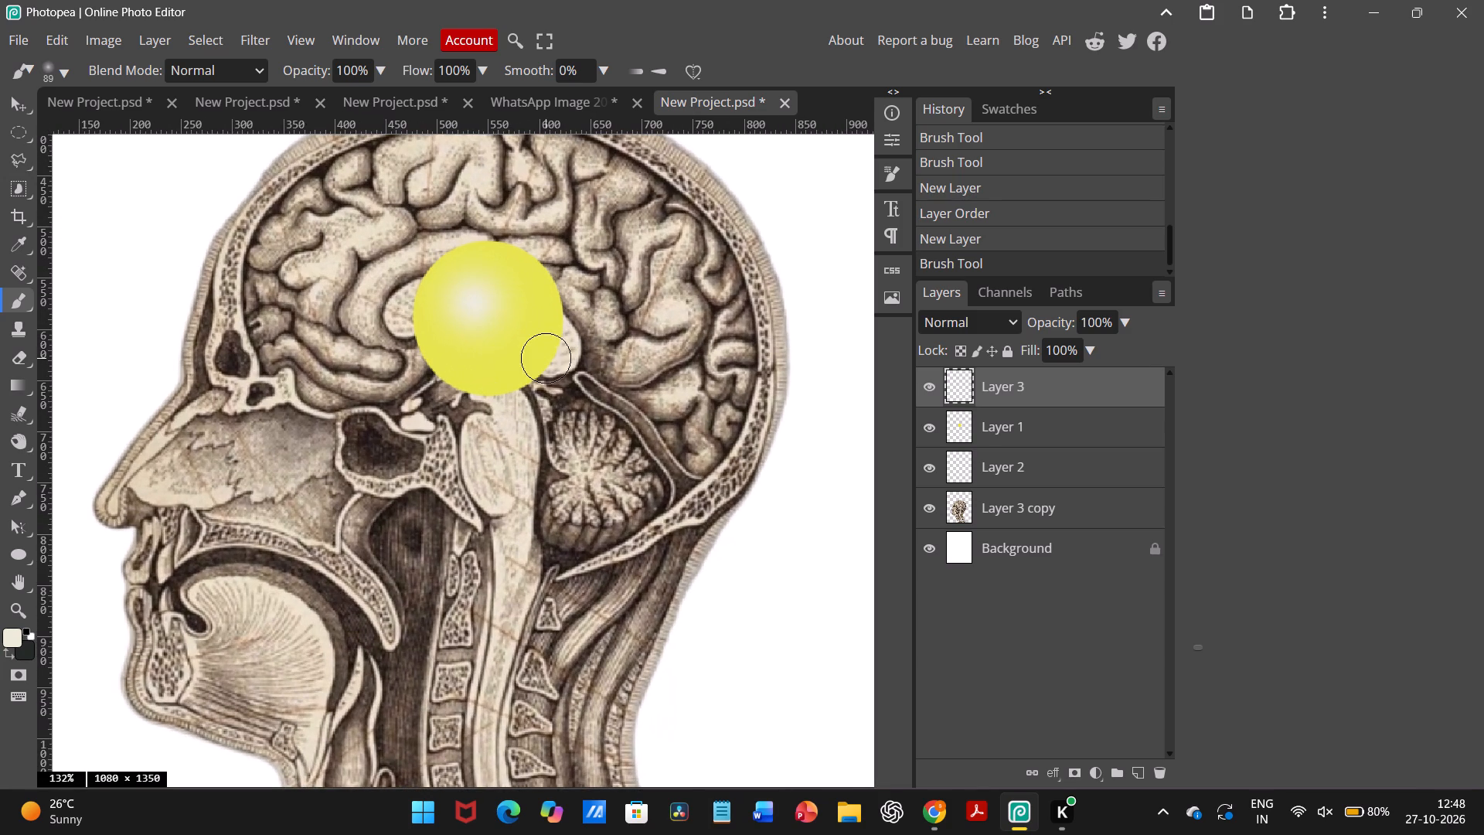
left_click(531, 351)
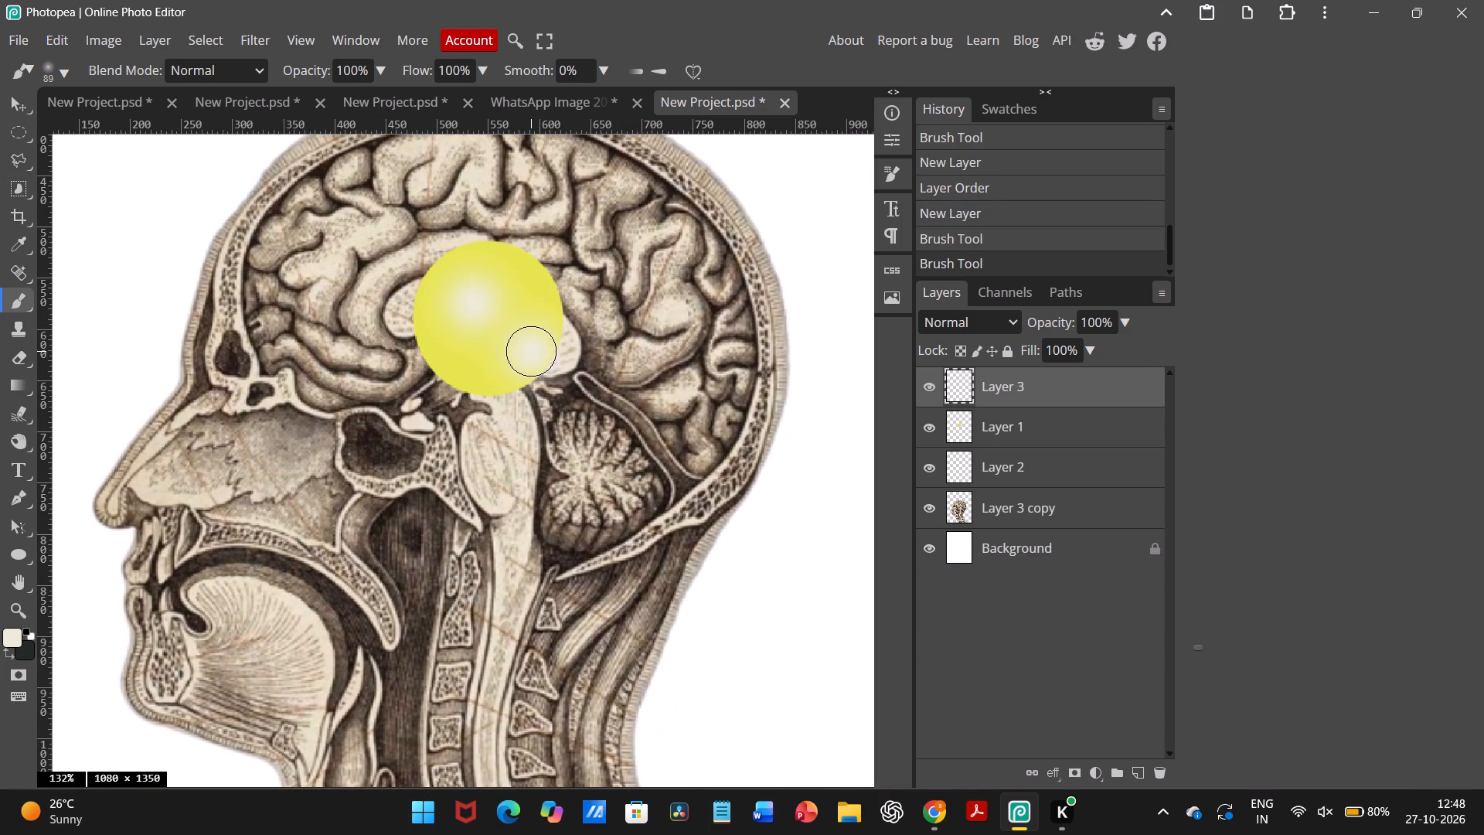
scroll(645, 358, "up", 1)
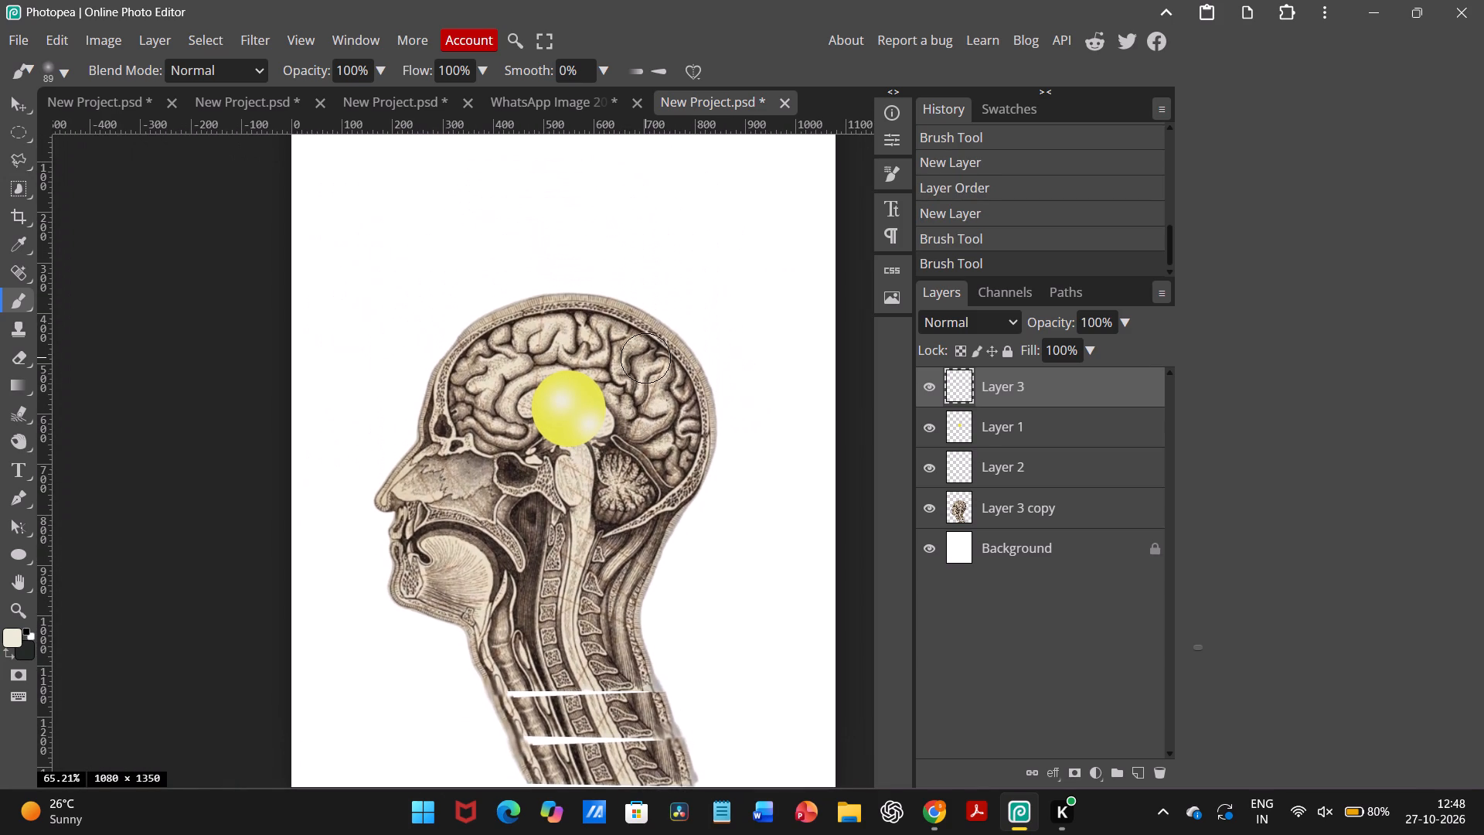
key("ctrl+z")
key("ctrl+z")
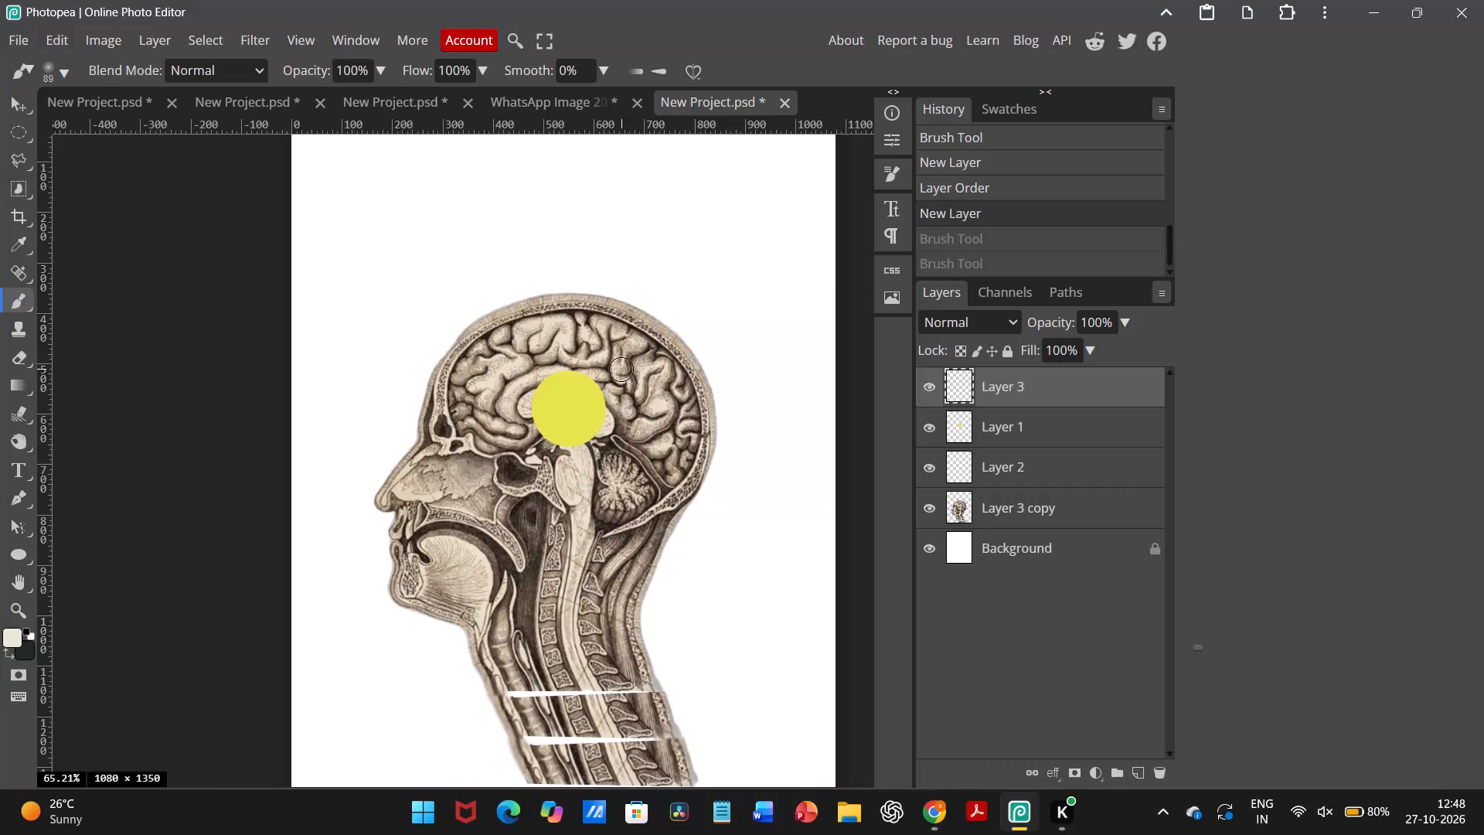
On Layer 3, dab soft cream highlights at the yellow disc's centre and on its upper-right and lower-left edges.
left_click(570, 407)
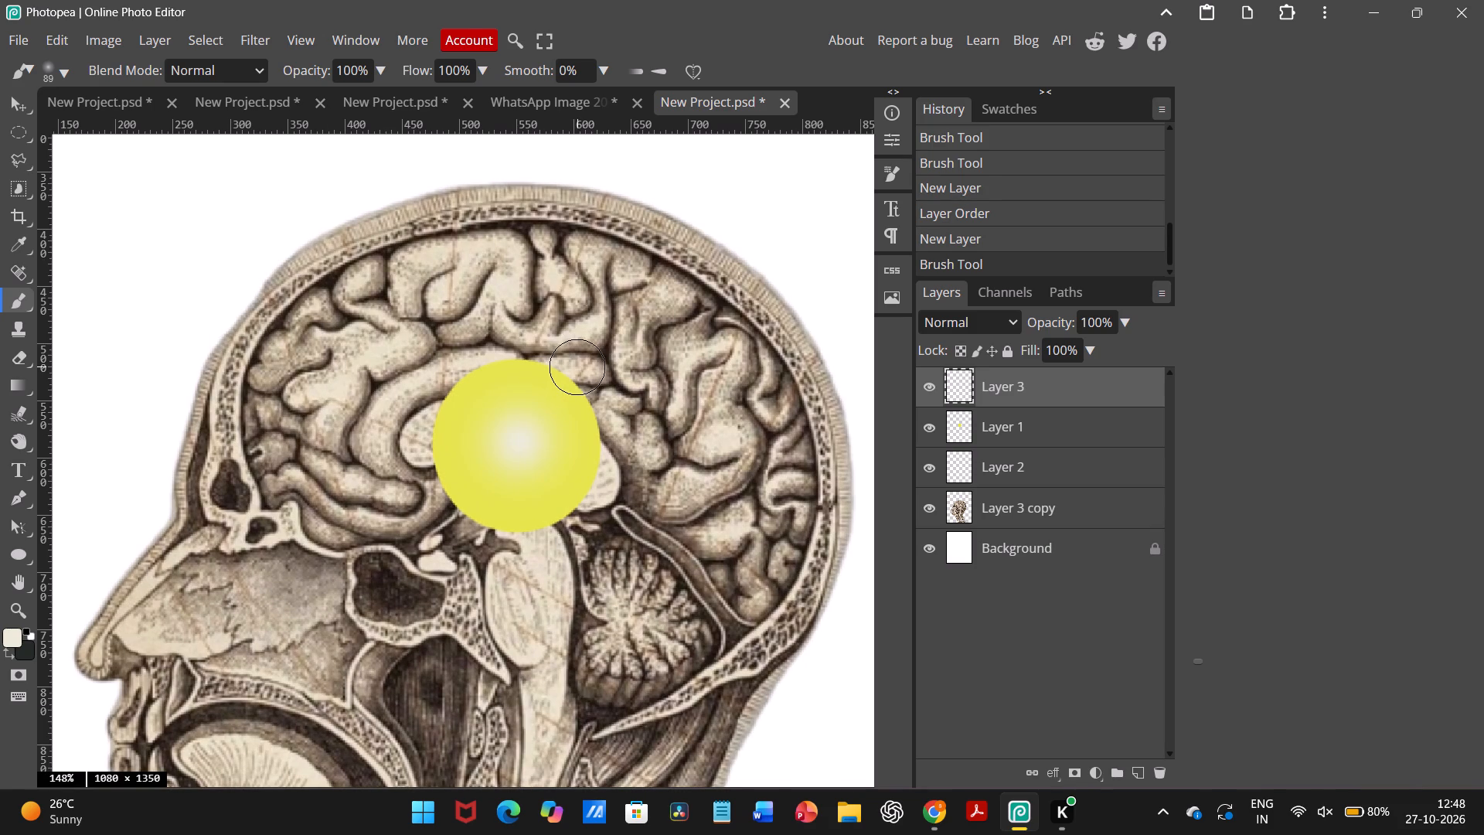
left_click(577, 366)
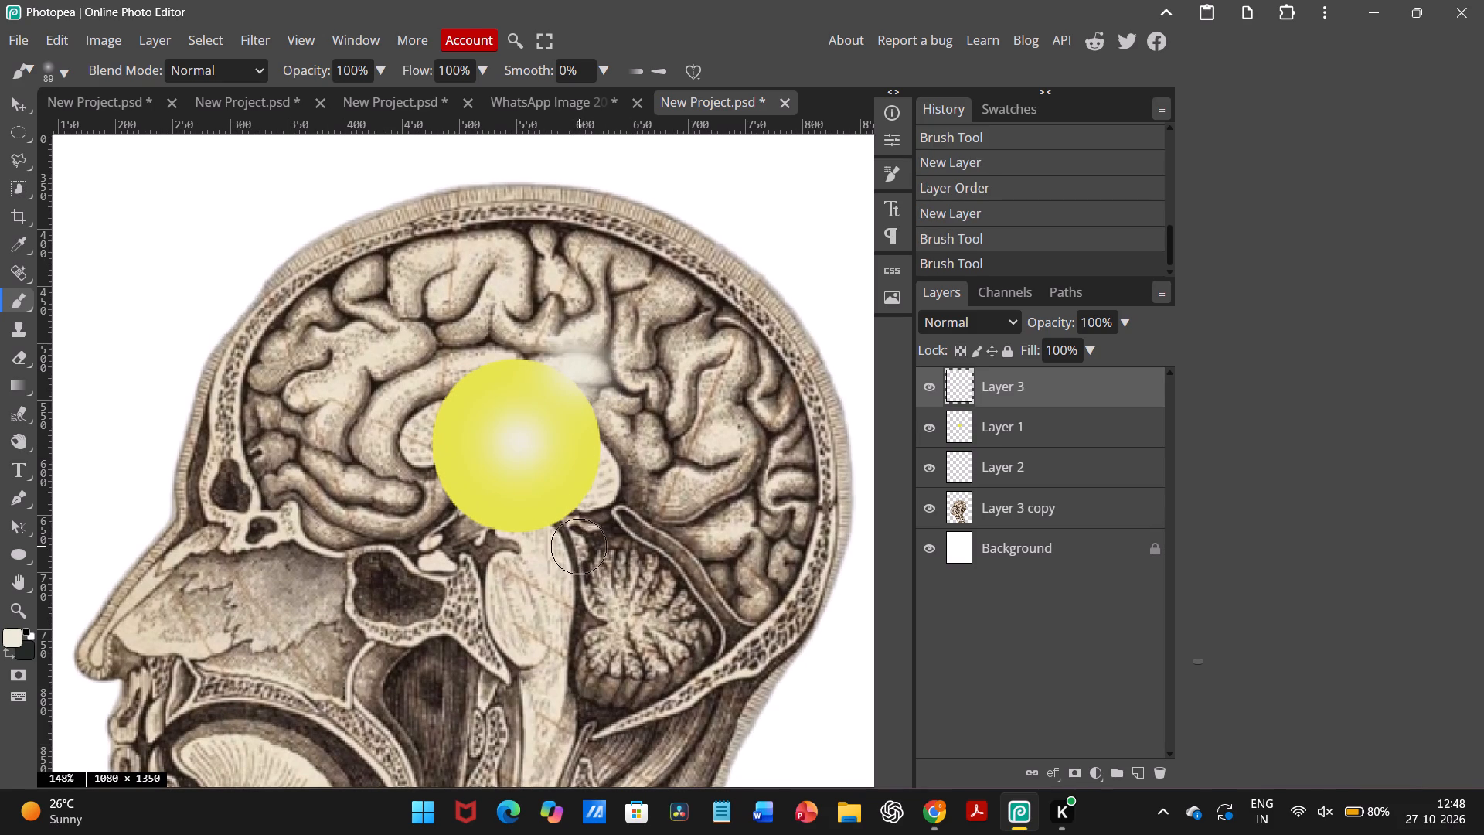
left_click(435, 513)
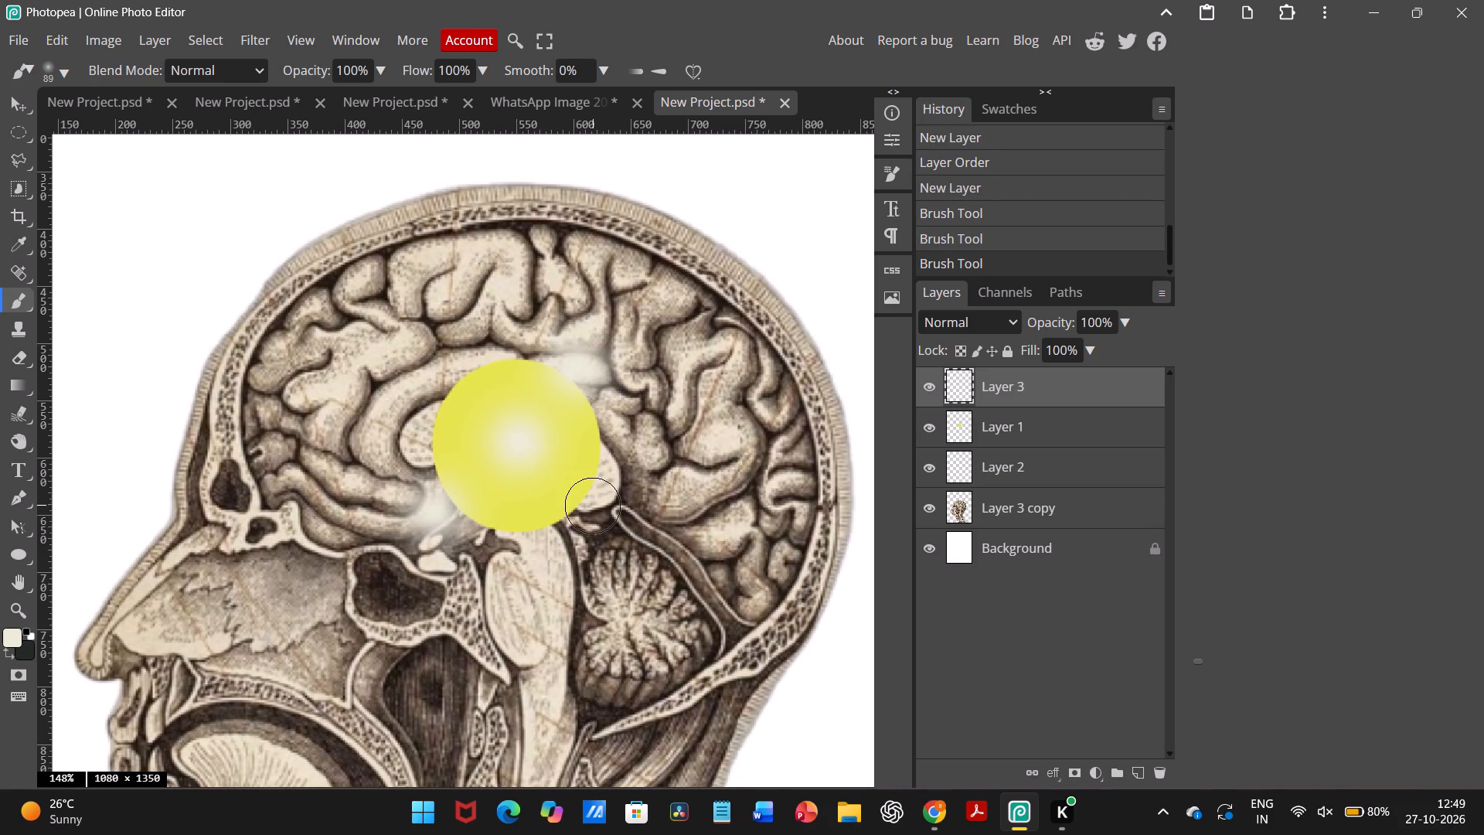
Clip Layer 3 to Layer 1 with a clipping mask and keep Layer 3 active.
right_click(1017, 383)
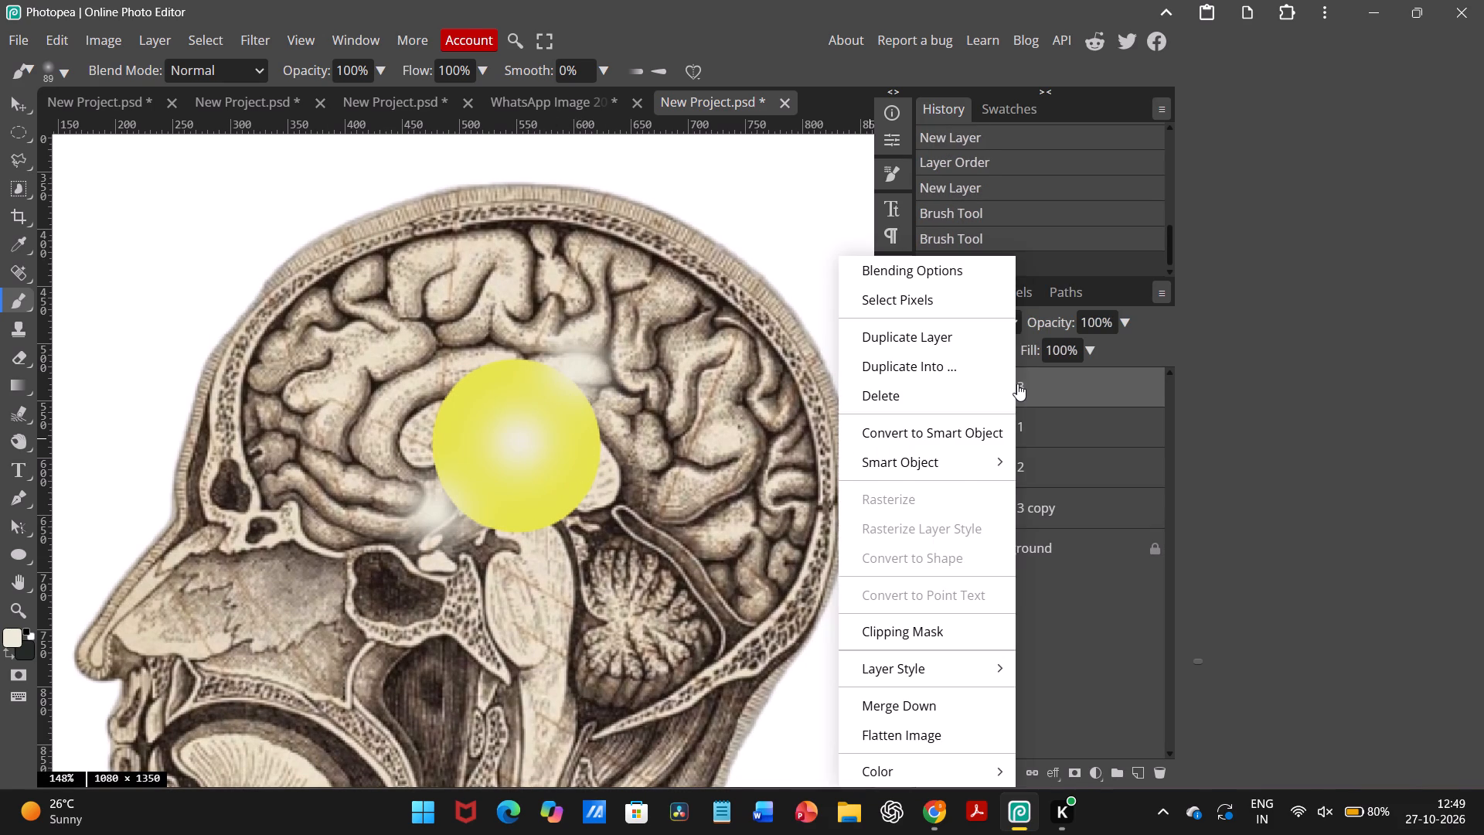
left_click(932, 622)
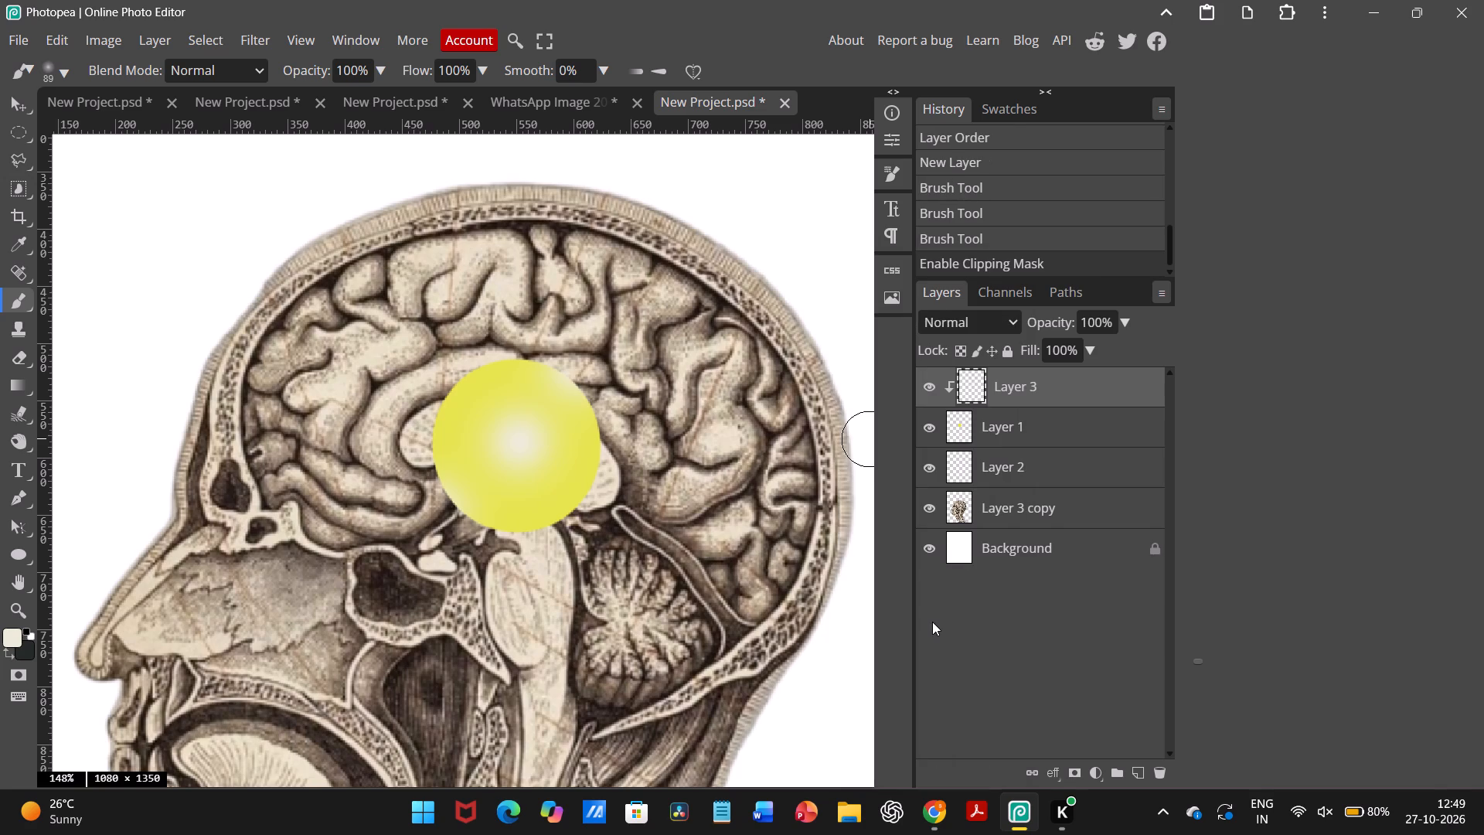
left_click(1058, 389)
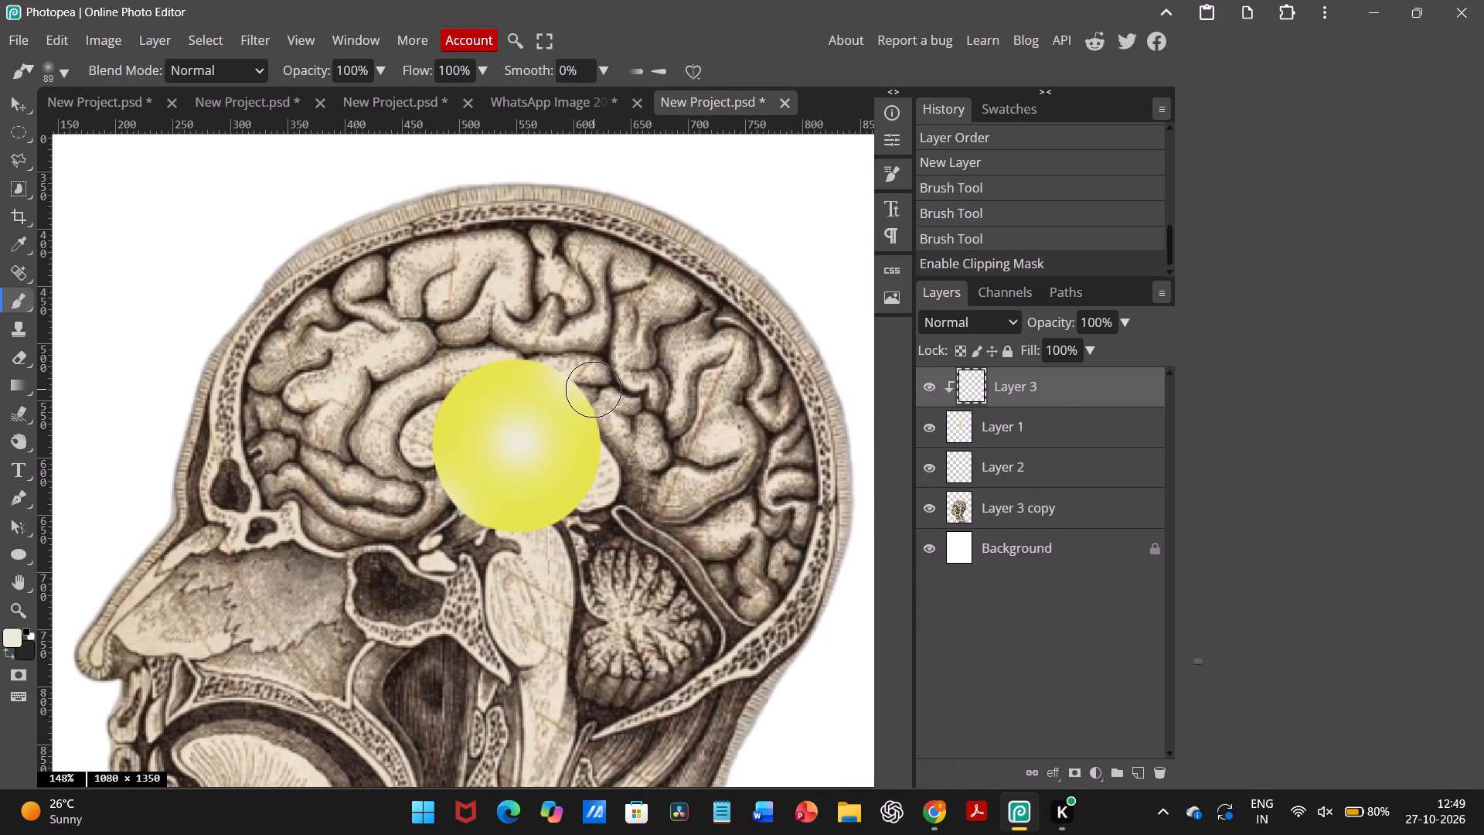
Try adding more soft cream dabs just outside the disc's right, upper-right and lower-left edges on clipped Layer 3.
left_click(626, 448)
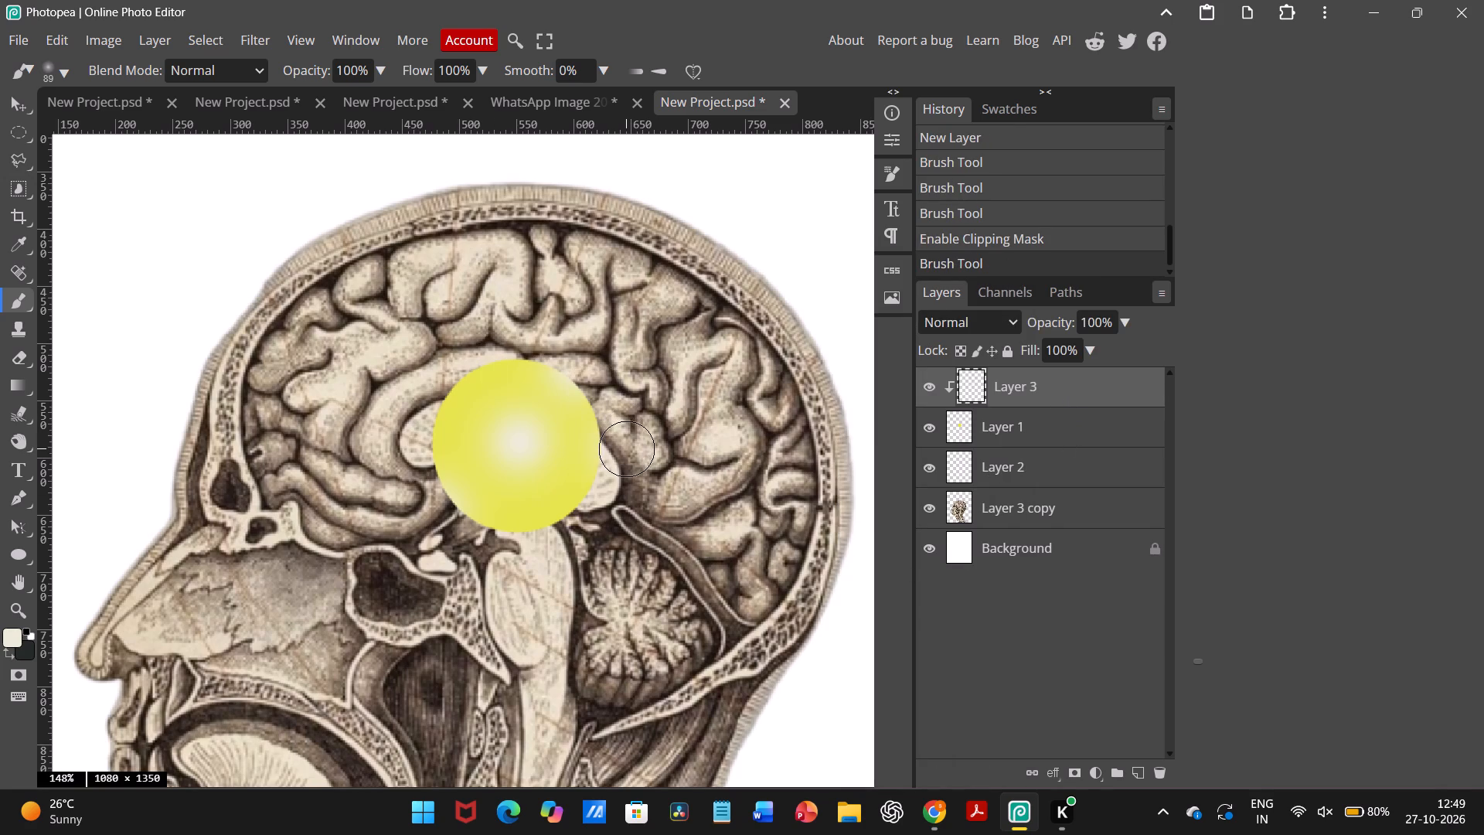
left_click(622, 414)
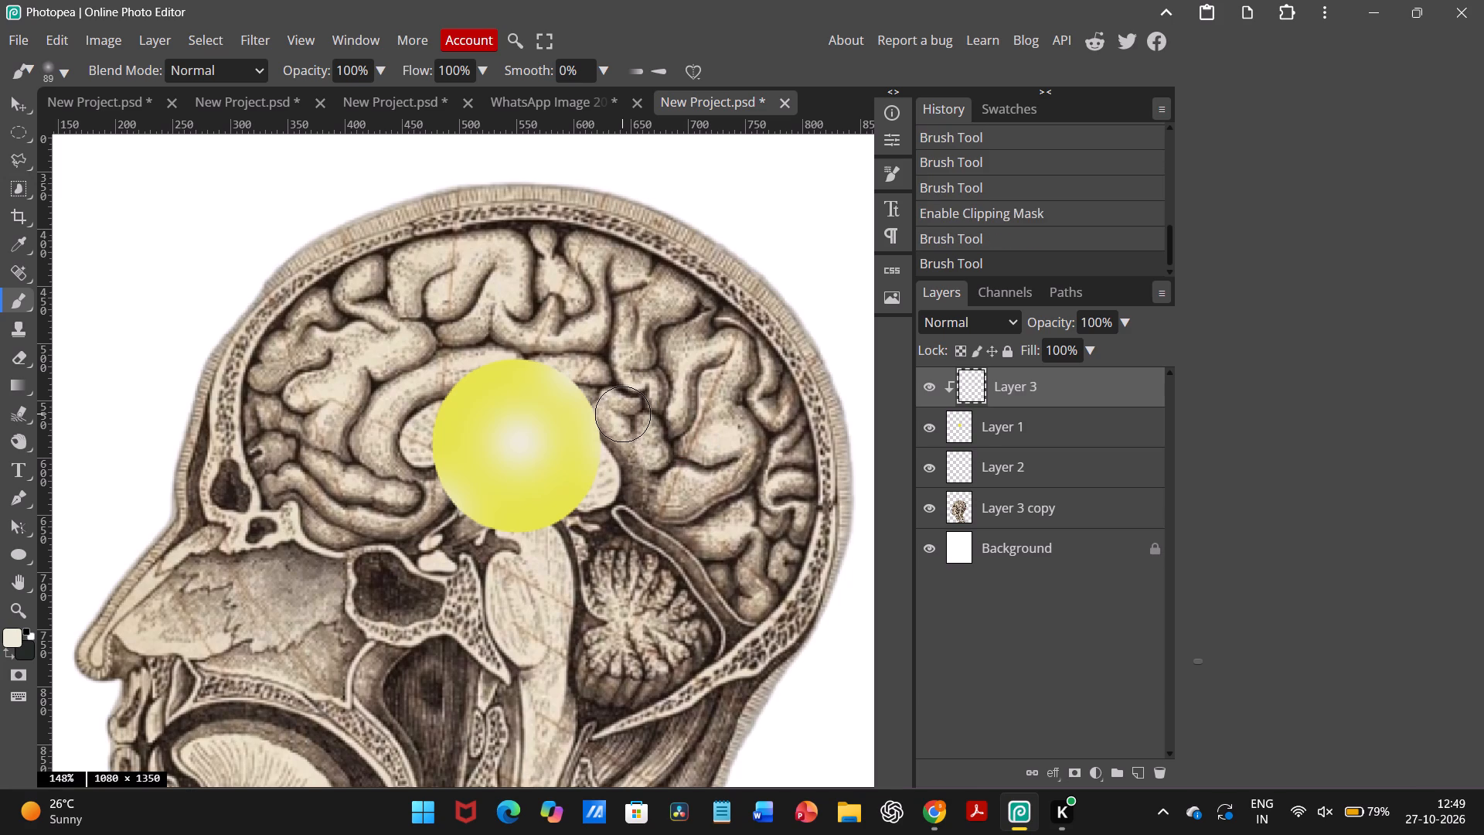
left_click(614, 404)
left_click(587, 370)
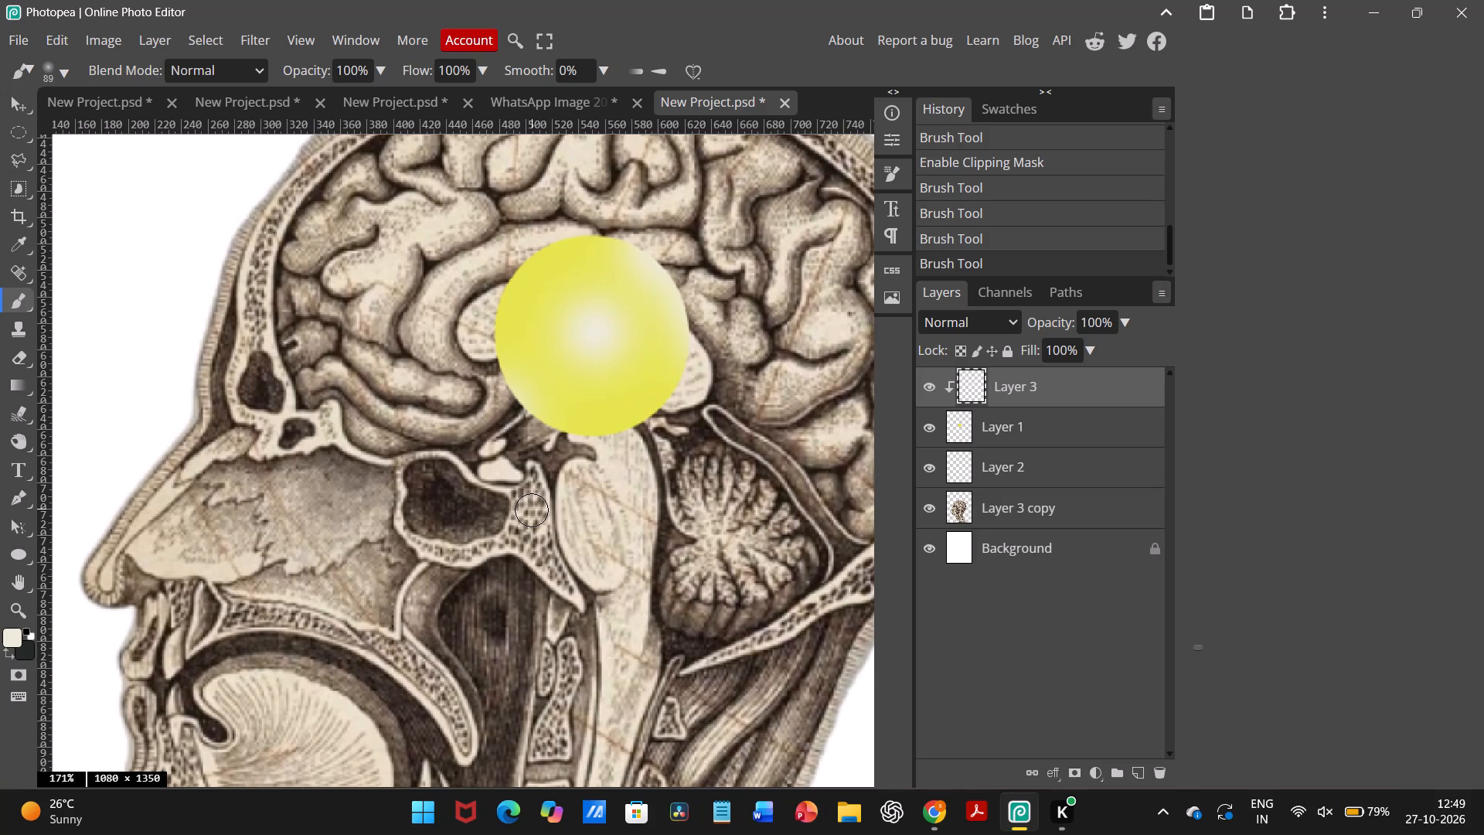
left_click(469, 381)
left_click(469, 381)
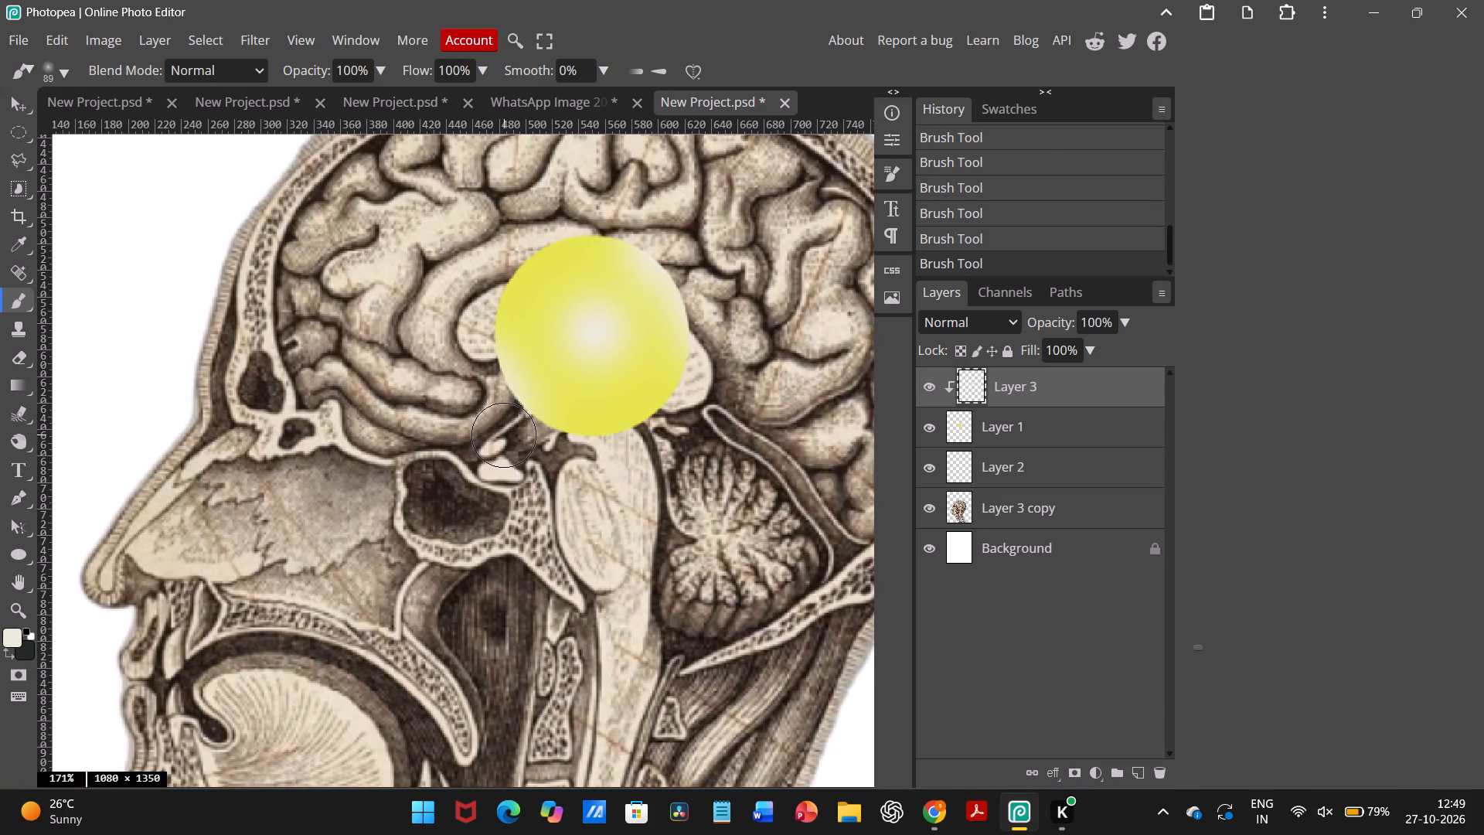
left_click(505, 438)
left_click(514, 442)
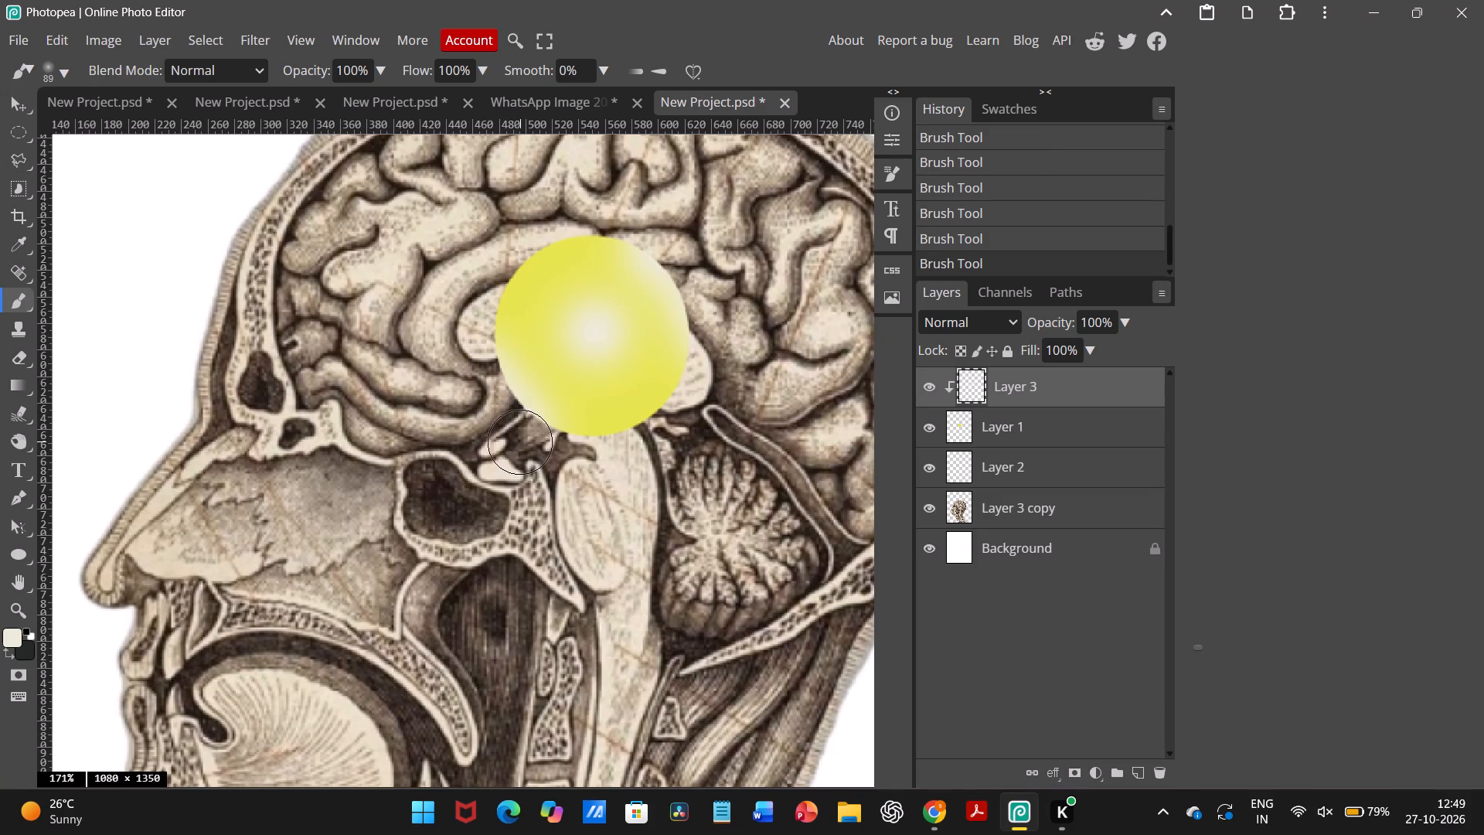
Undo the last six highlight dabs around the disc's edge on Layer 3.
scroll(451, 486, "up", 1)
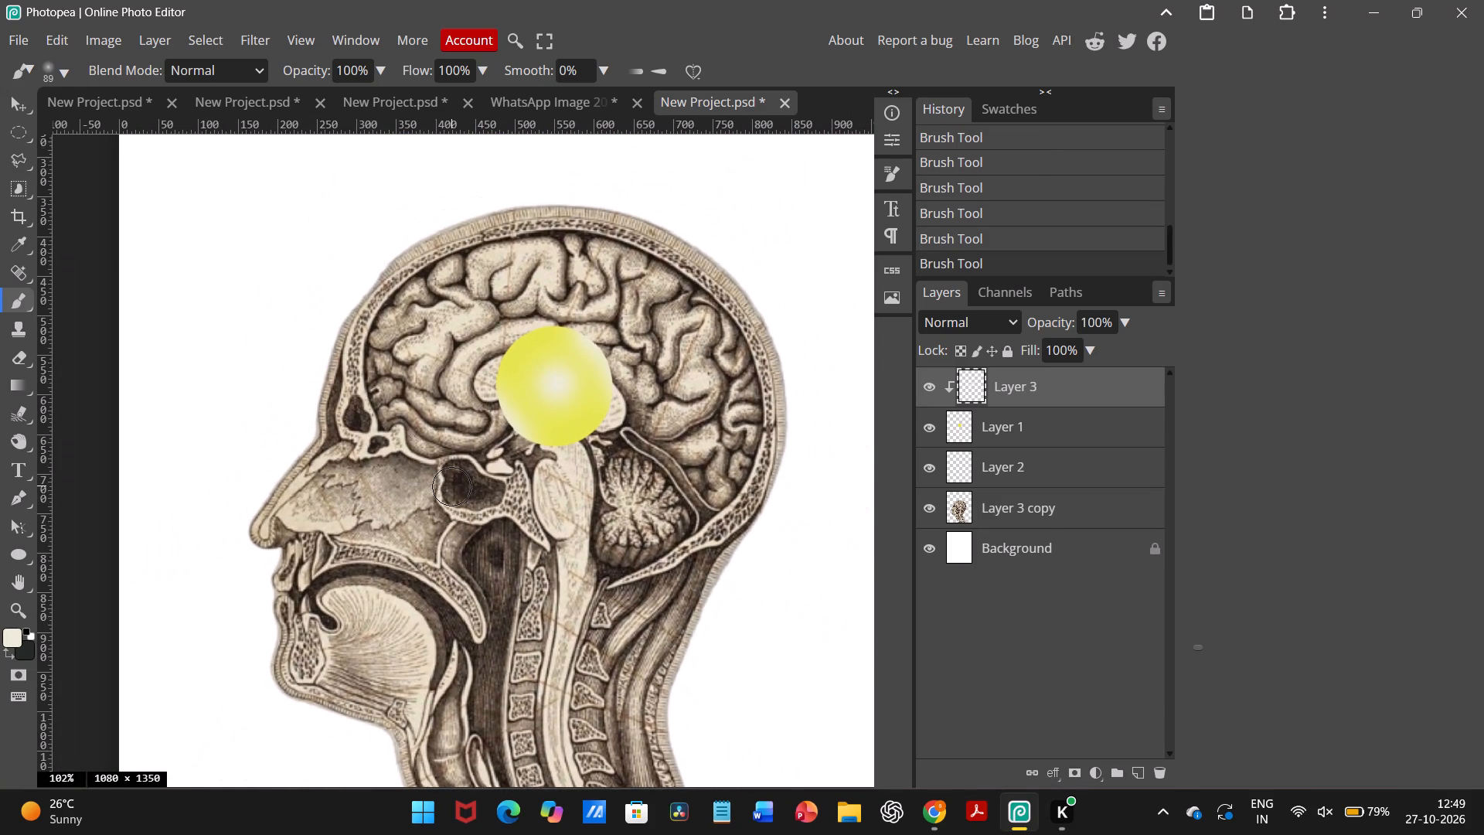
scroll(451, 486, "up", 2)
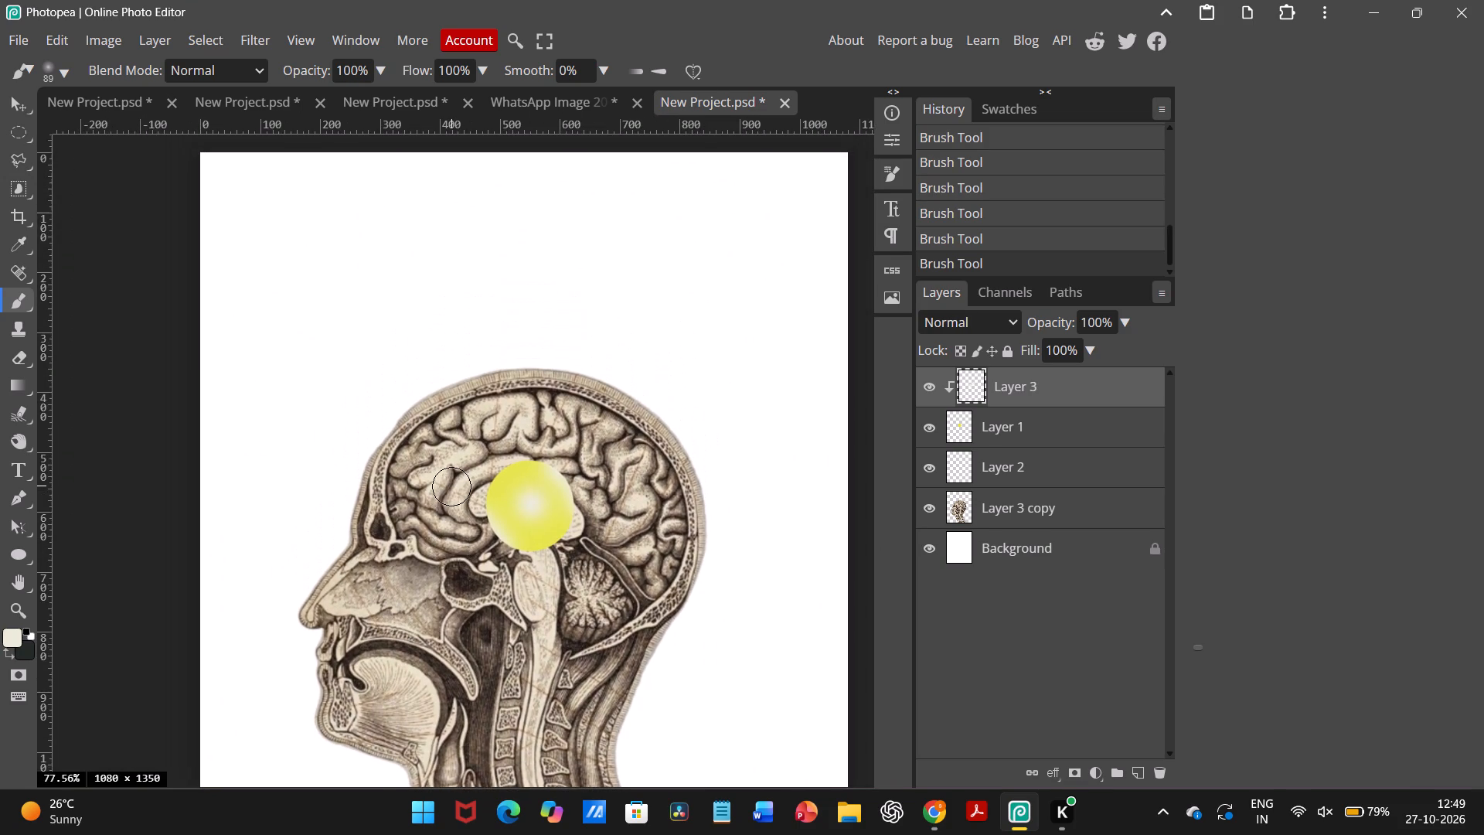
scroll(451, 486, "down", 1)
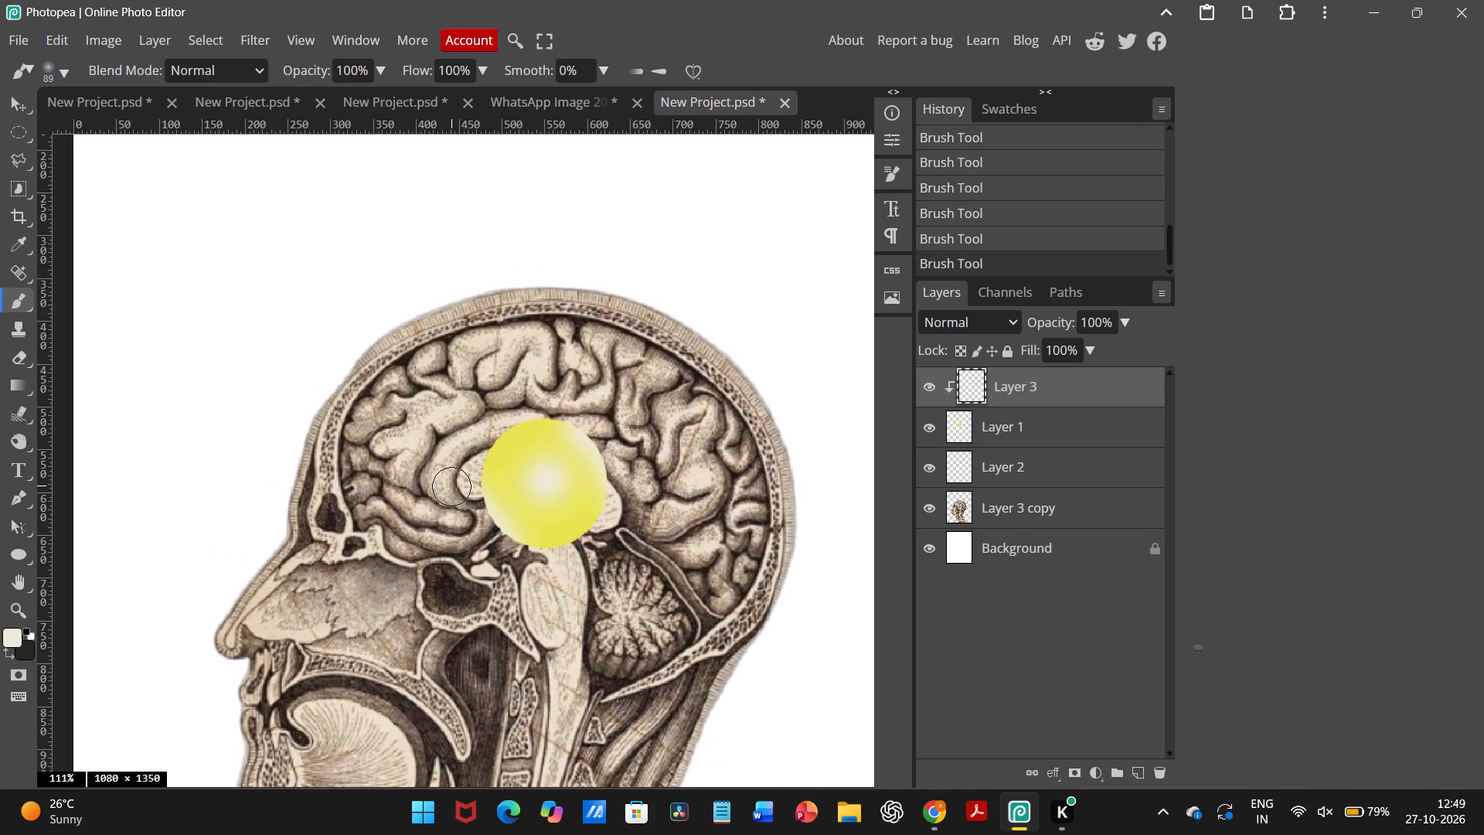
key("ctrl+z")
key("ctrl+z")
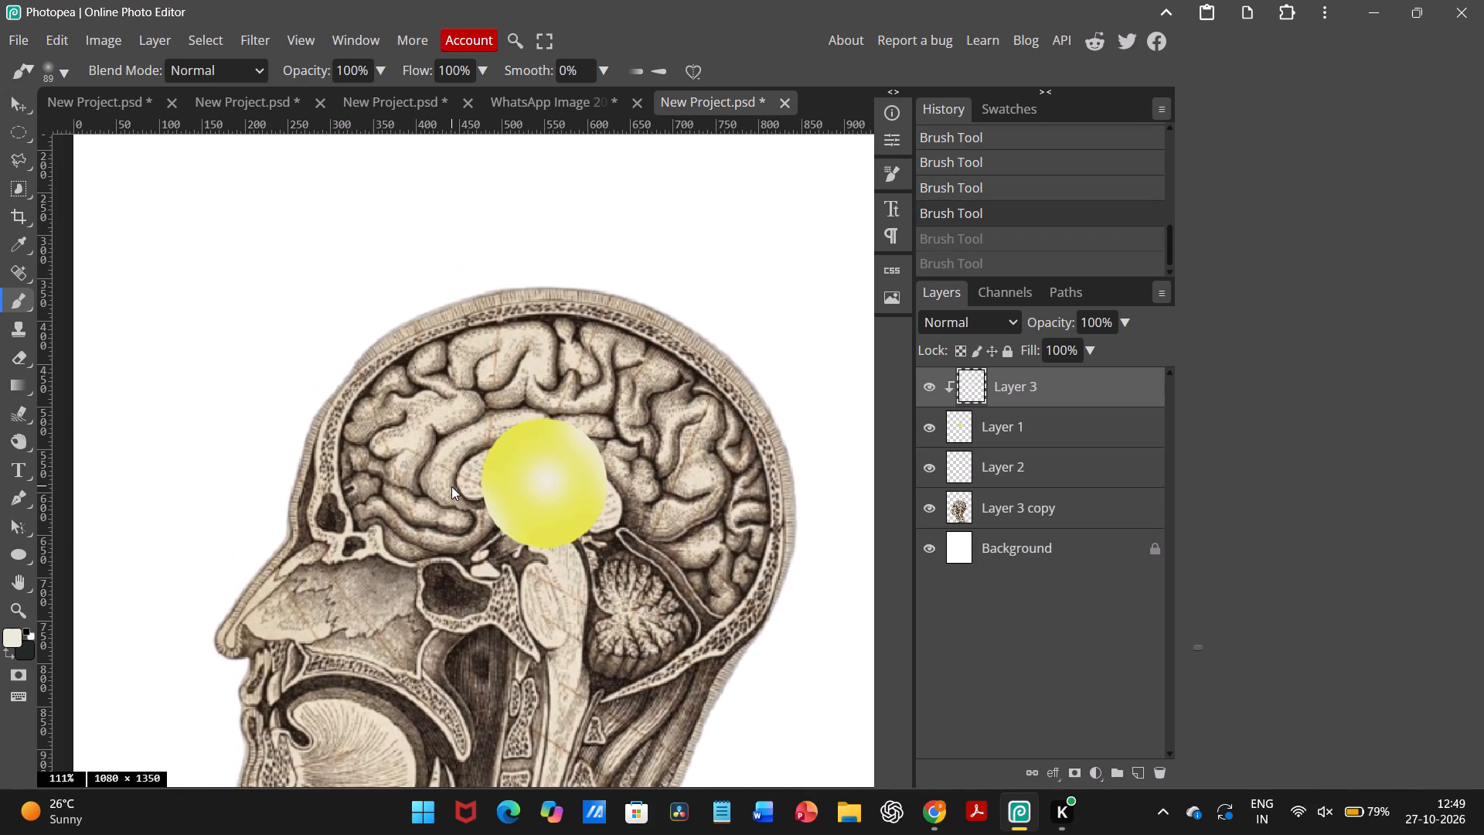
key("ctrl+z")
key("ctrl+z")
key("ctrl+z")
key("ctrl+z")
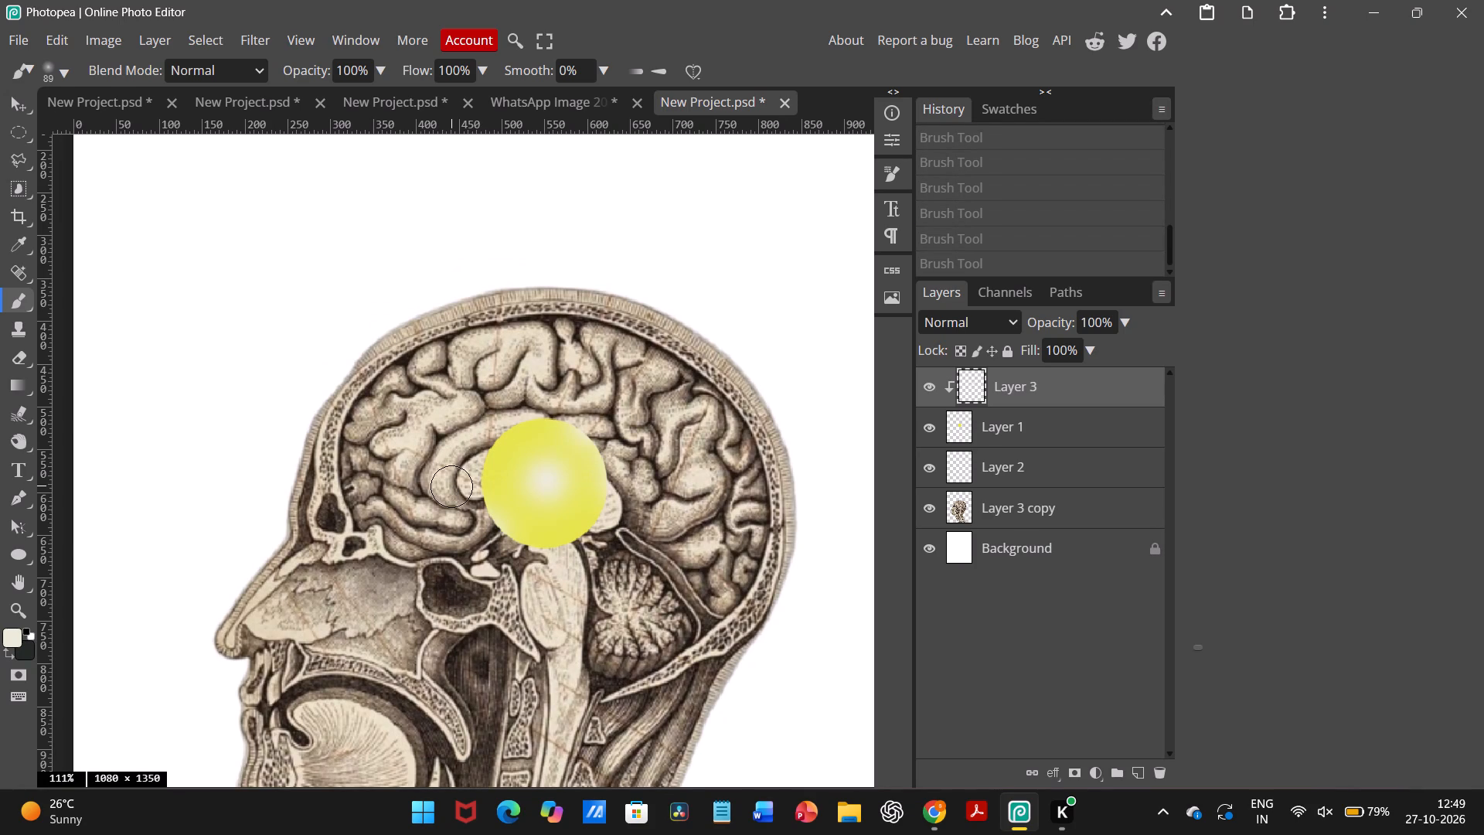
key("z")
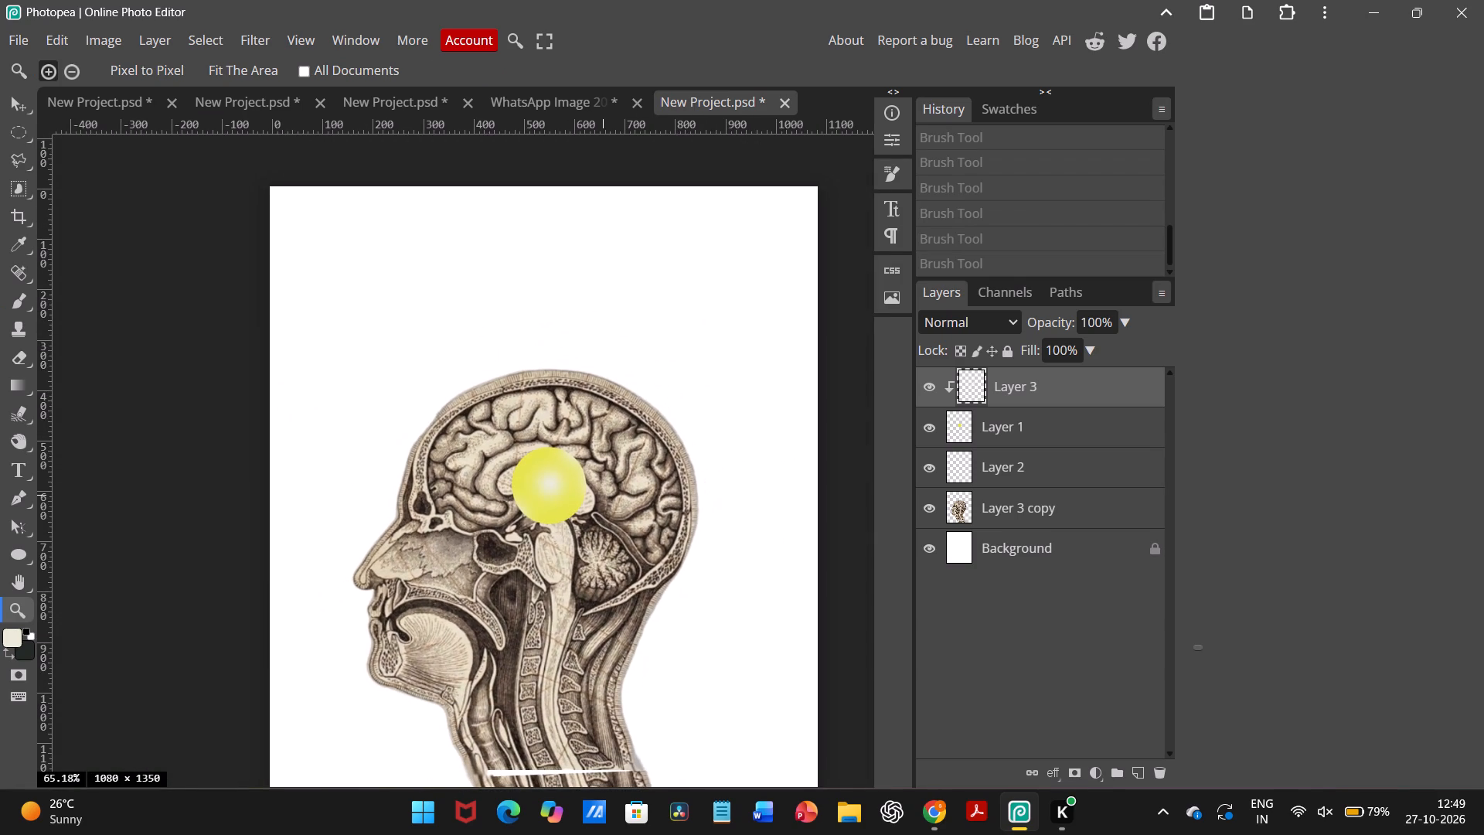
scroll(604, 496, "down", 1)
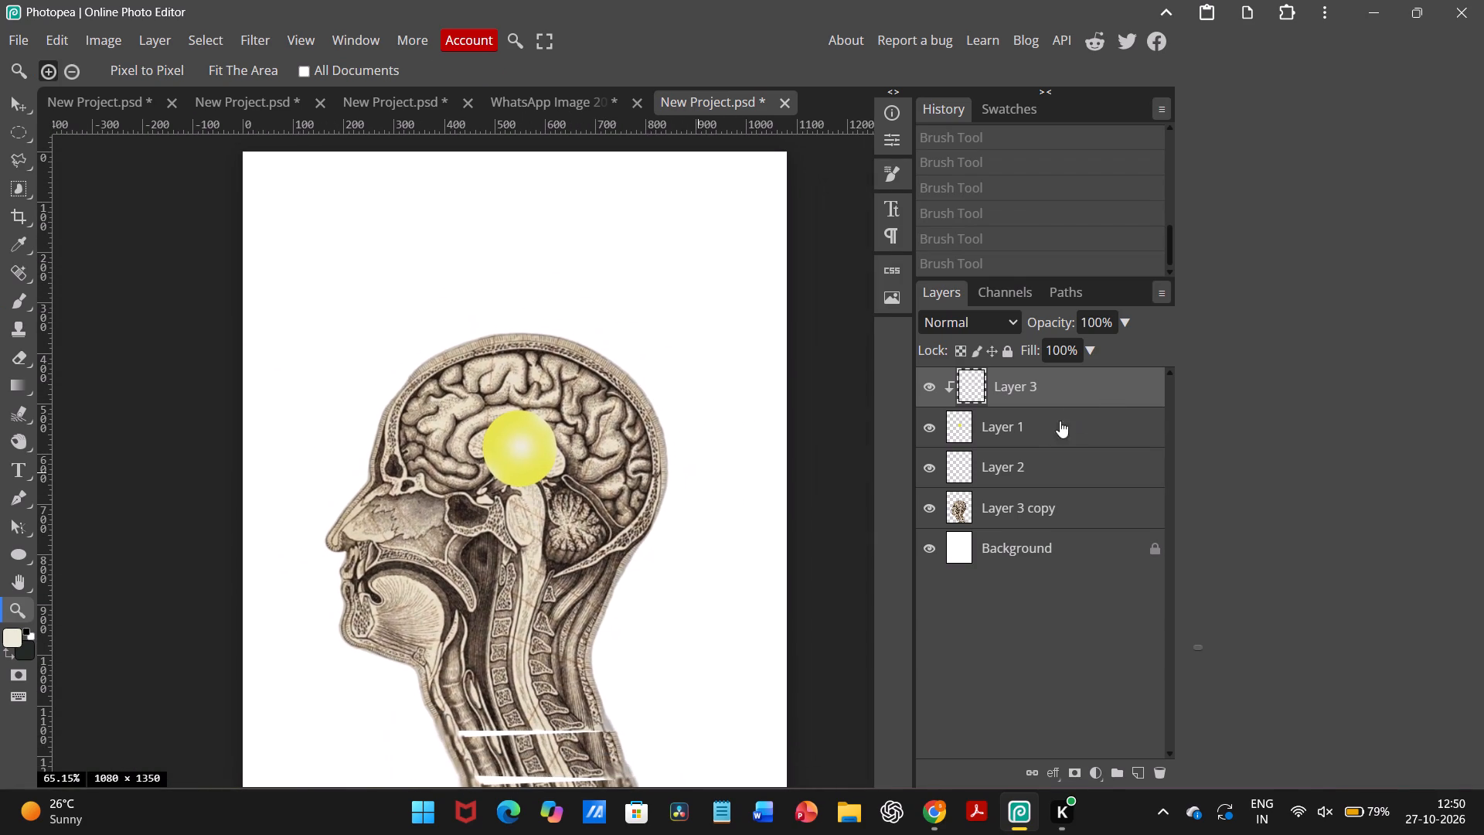
Make Layer 2 active and switch the Brush to the irregular textured 76 px preset.
left_click(1019, 465)
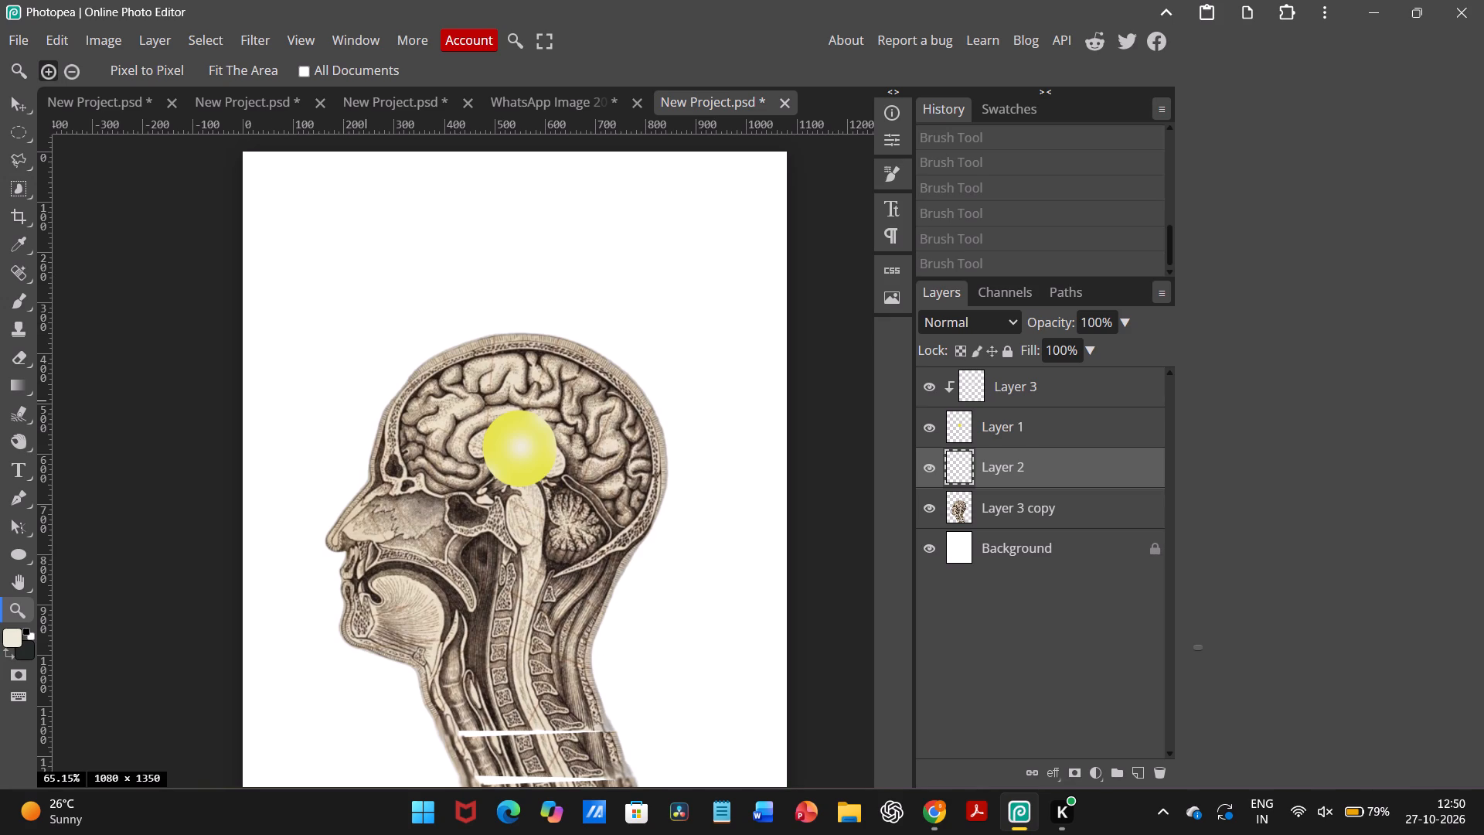
left_click(989, 431)
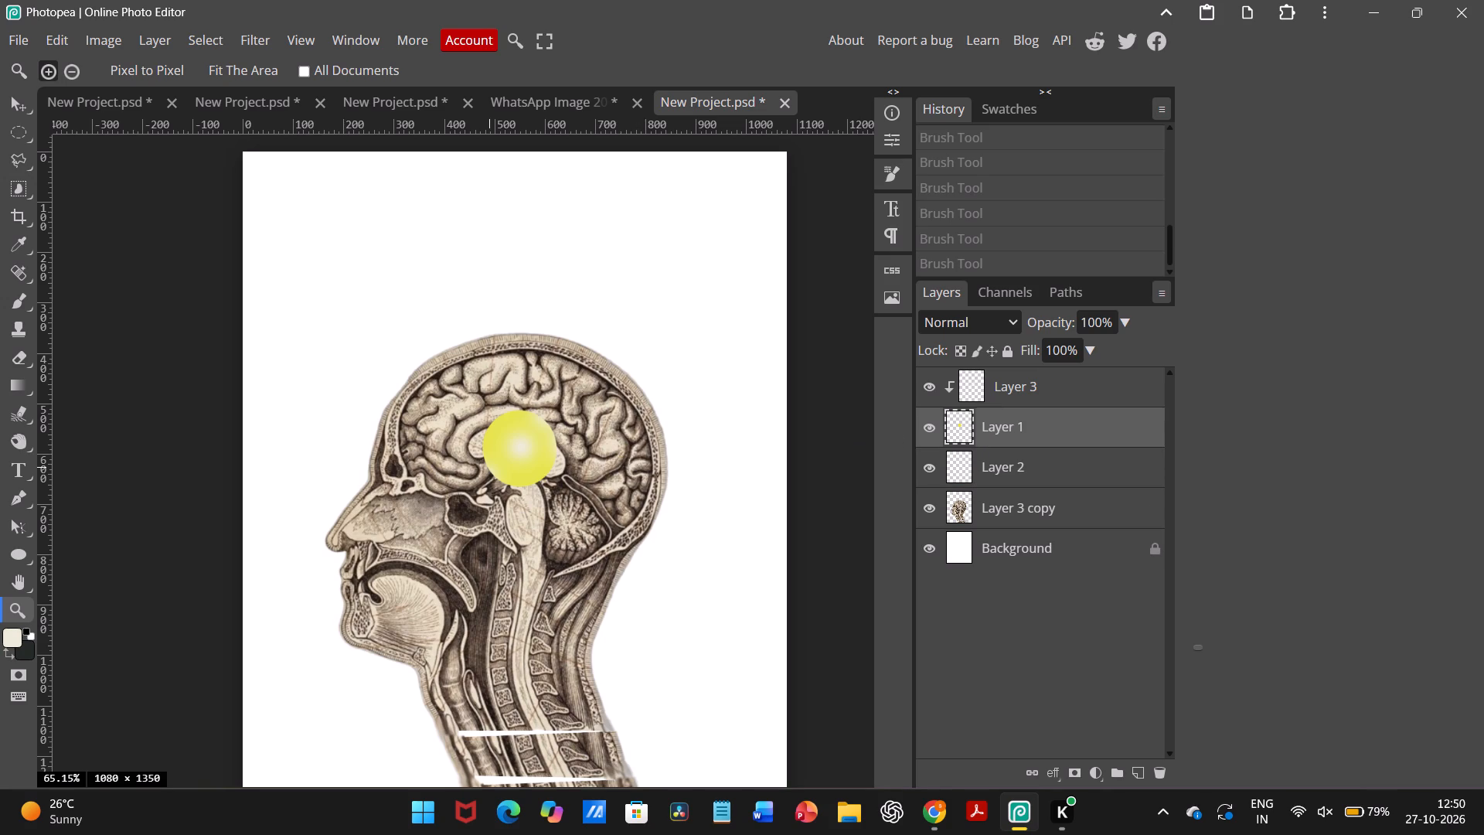
left_click(1010, 464)
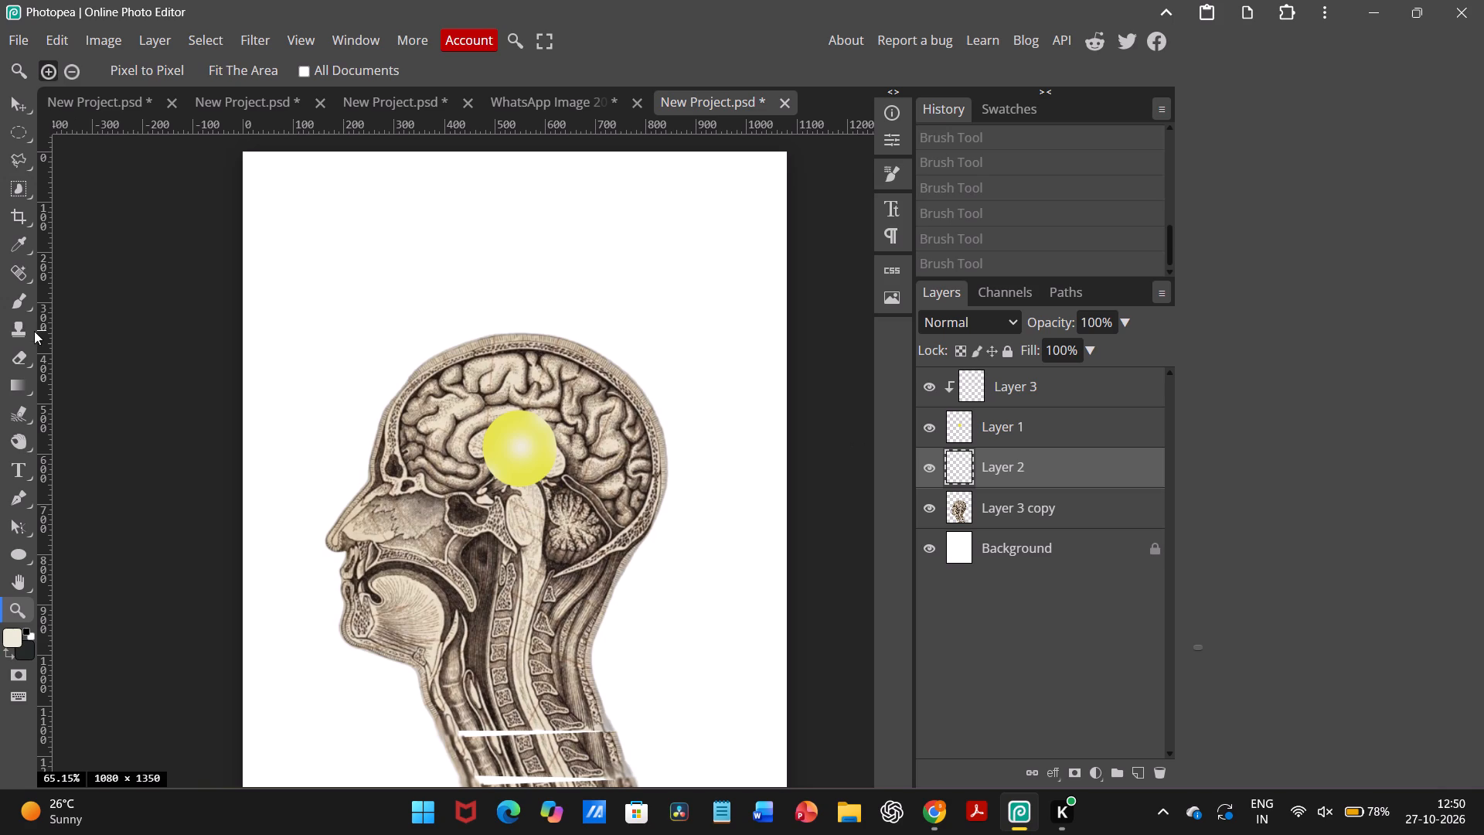
left_click(22, 305)
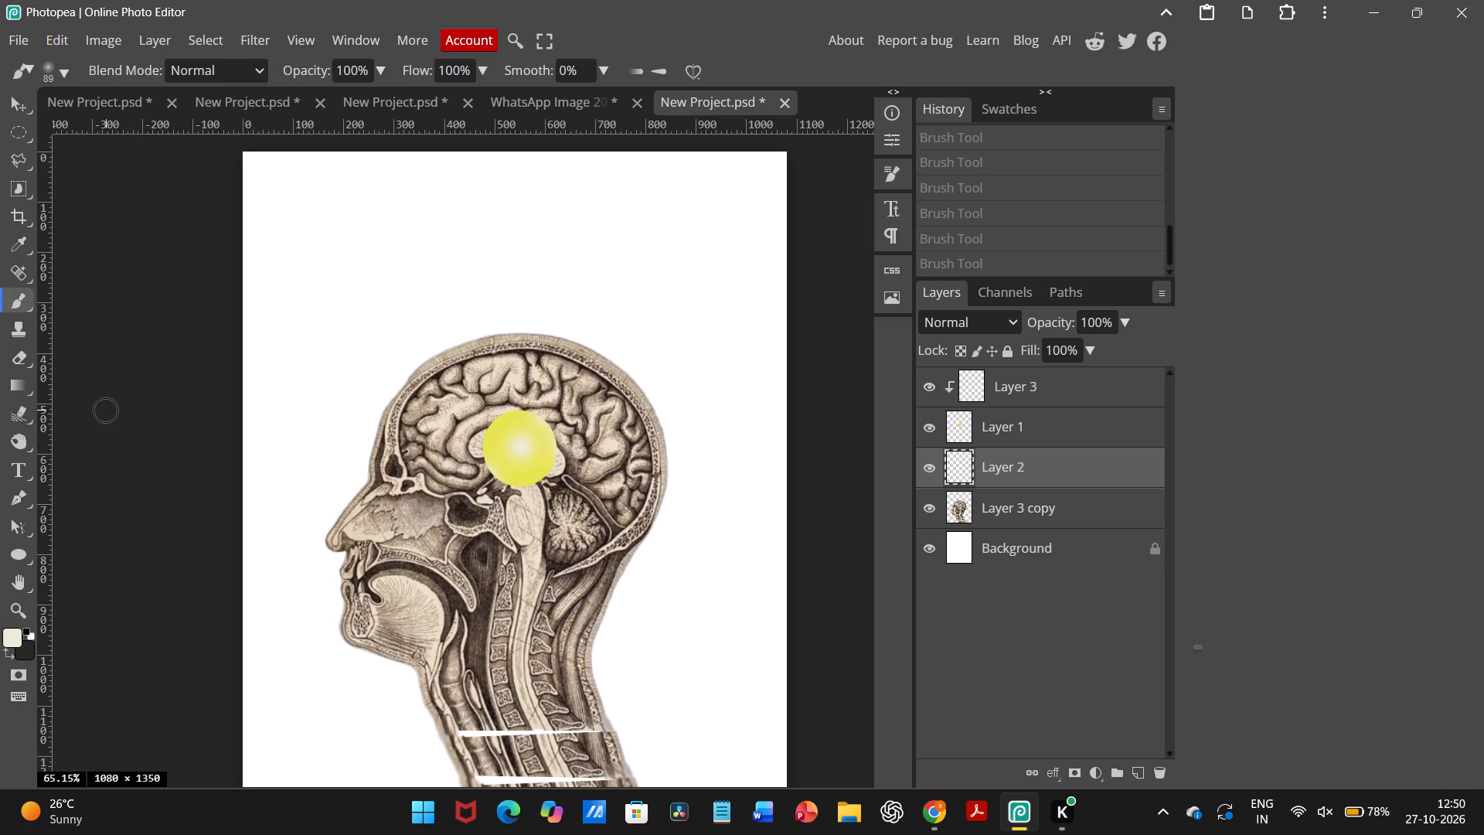
right_click(113, 410)
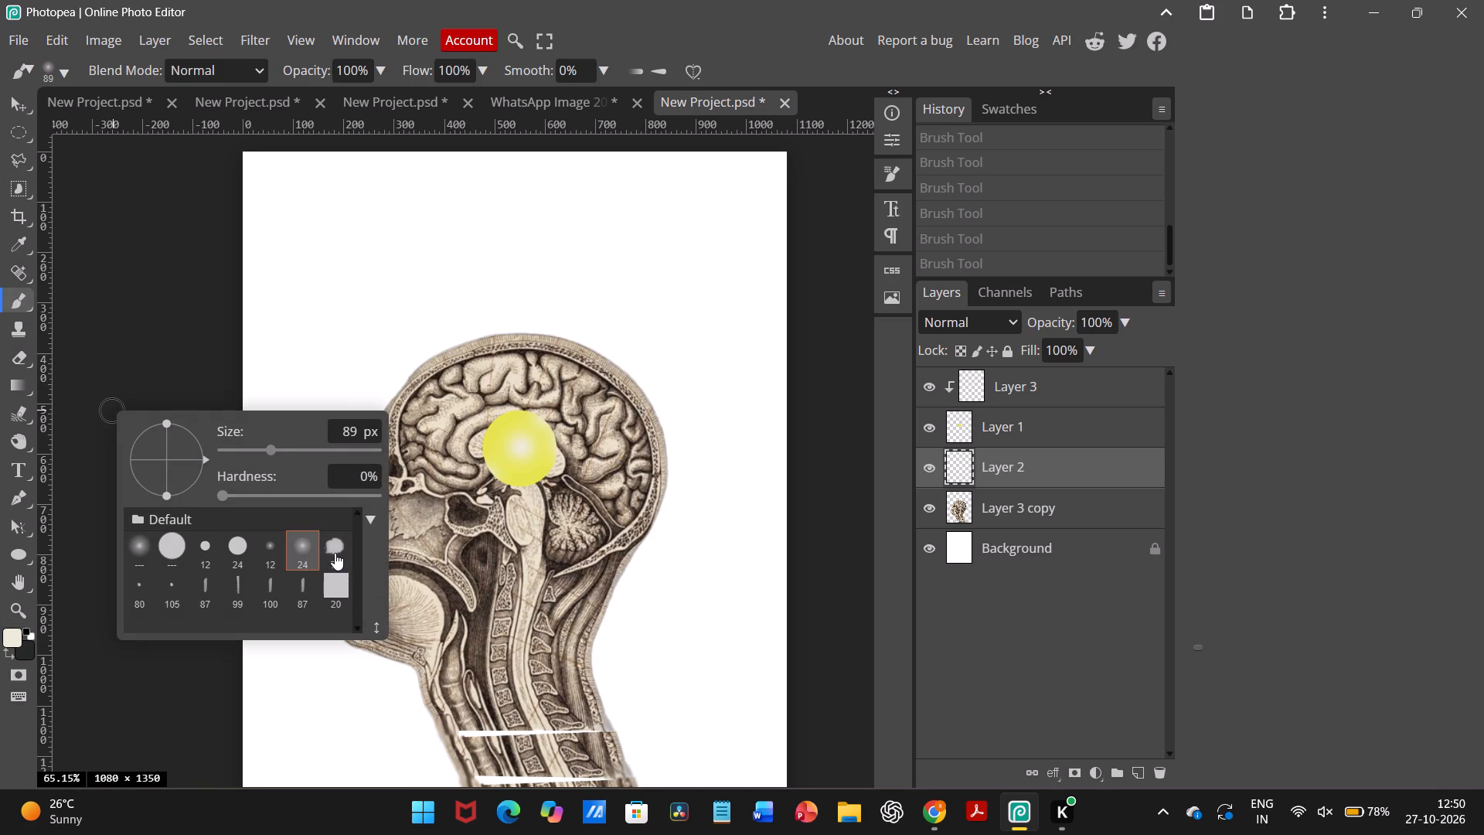
left_click(335, 553)
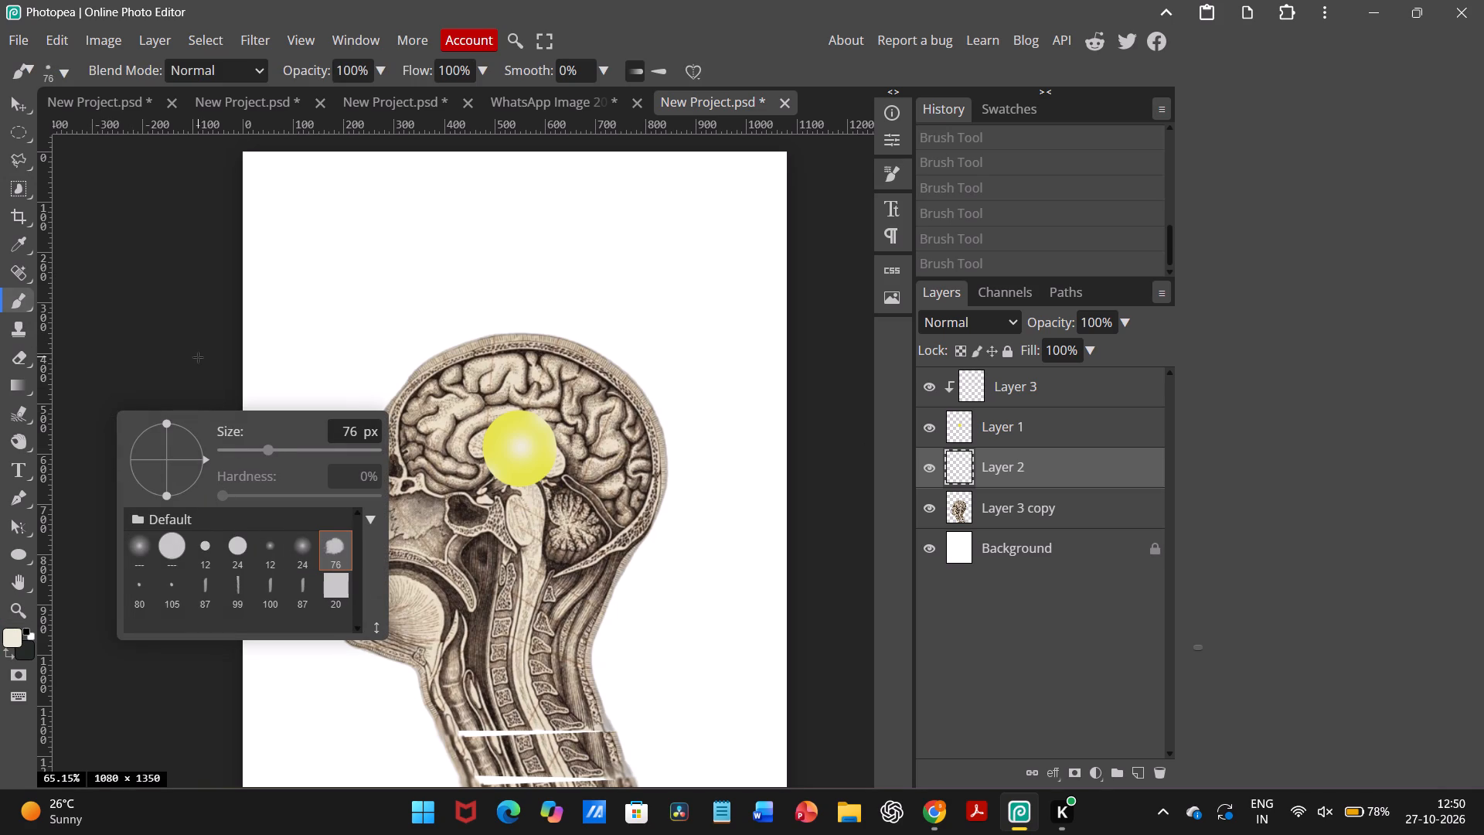
Set the foreground colour to a pale warm grey, about #e0e0d0.
left_click(10, 636)
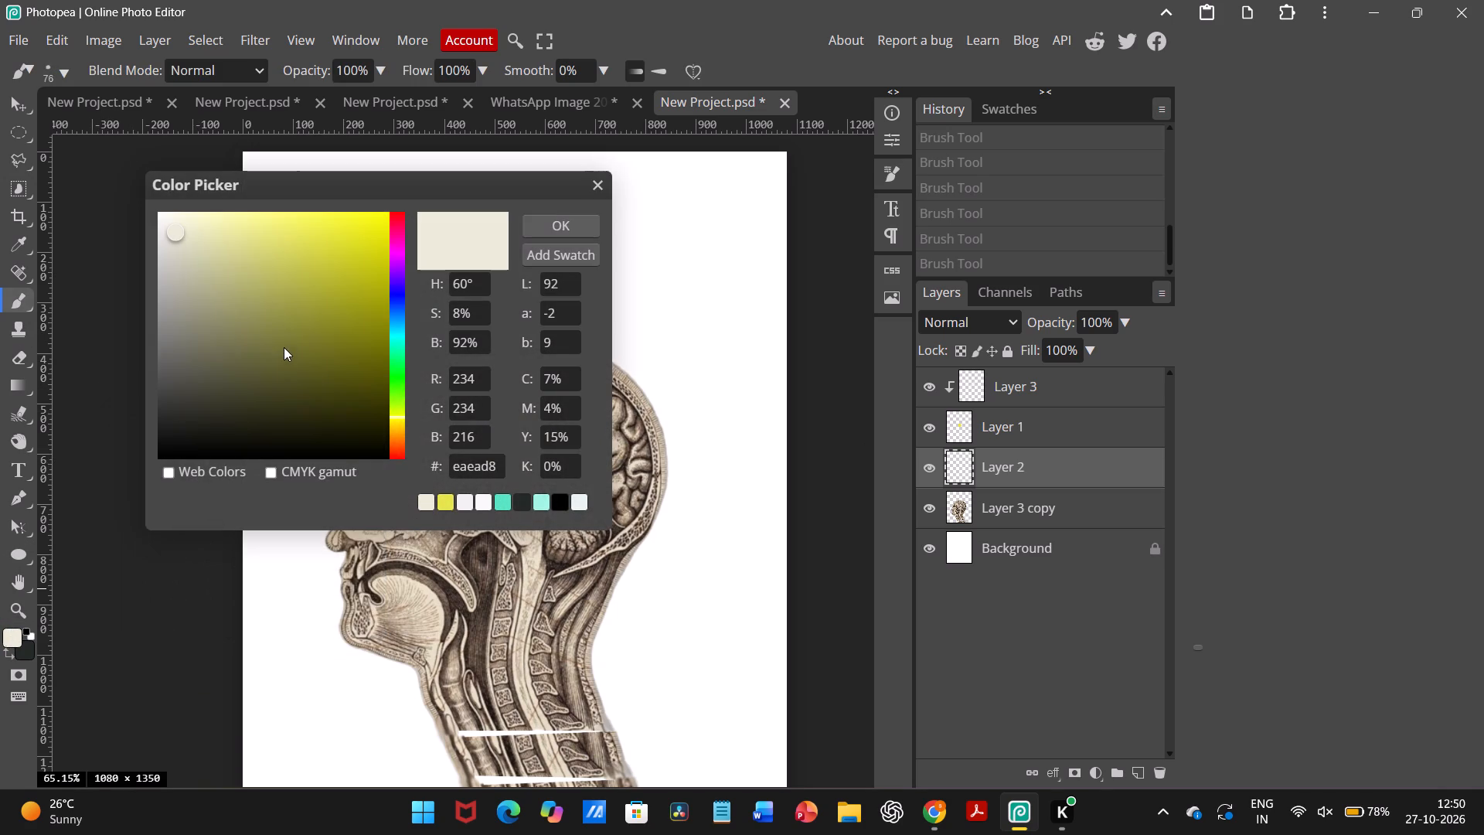
left_click_drag(215, 257, 162, 230)
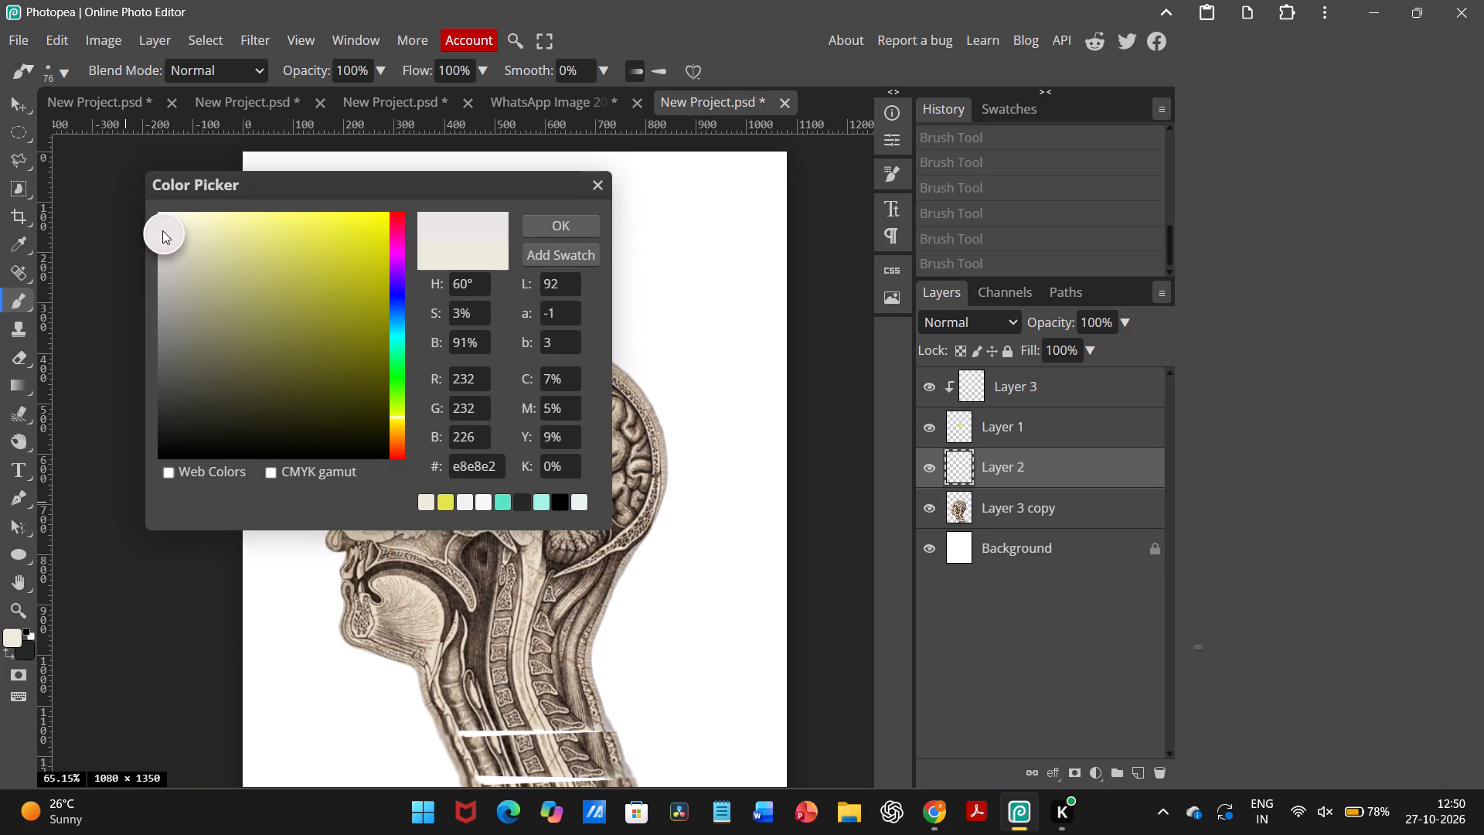
left_click_drag(162, 230, 179, 260)
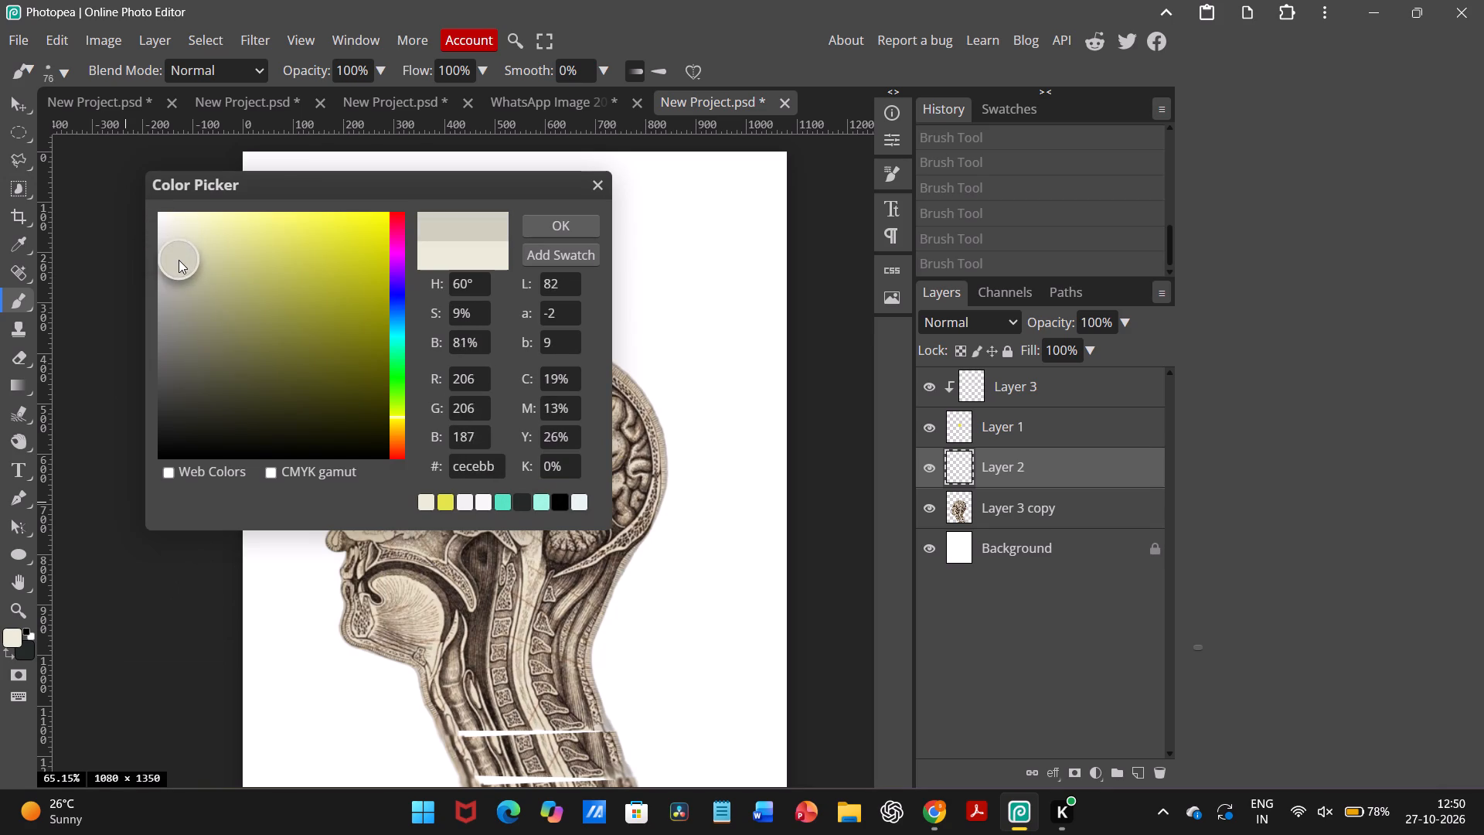
left_click_drag(179, 260, 180, 237)
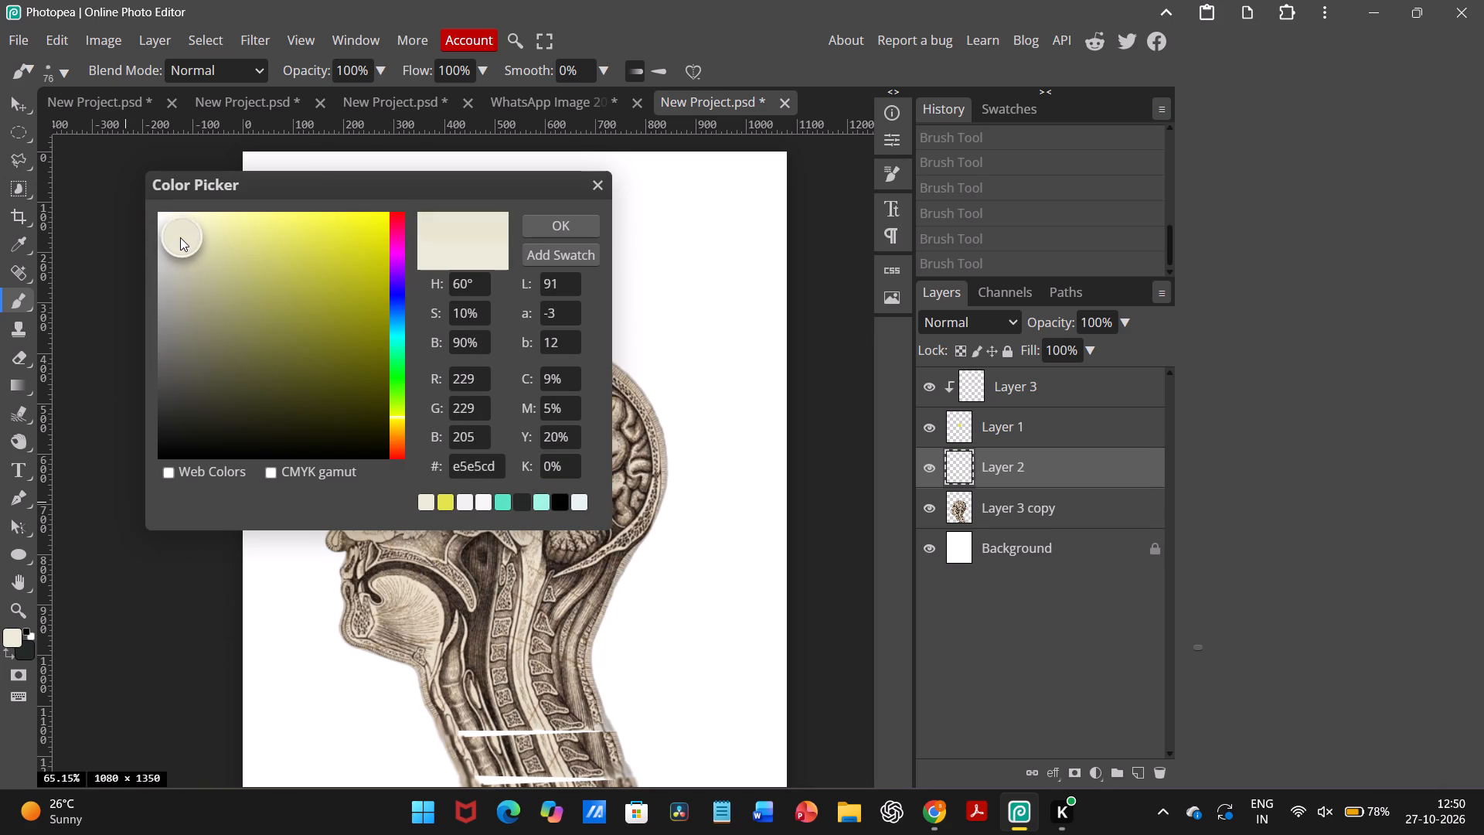
left_click_drag(180, 237, 163, 224)
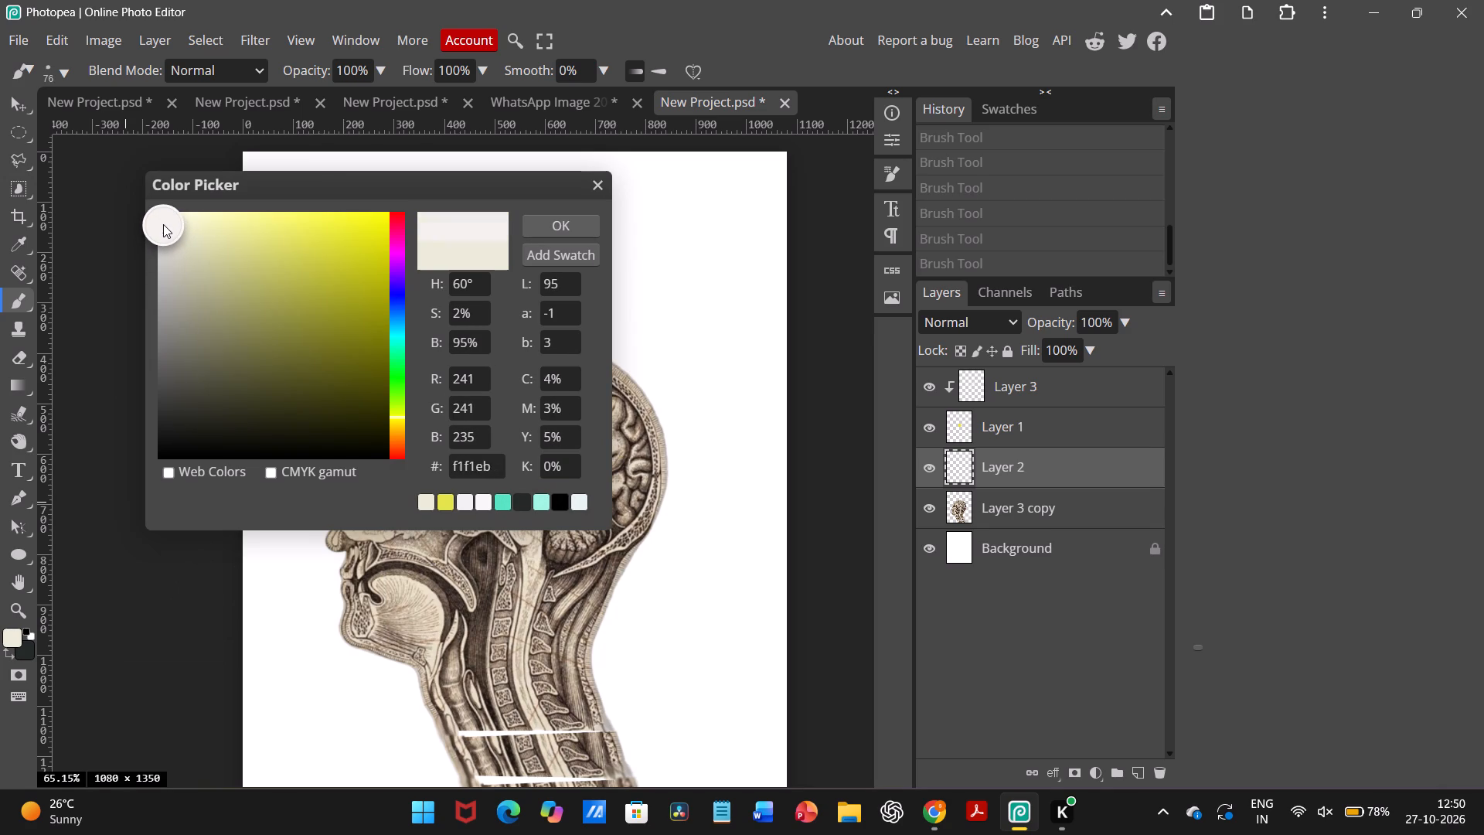
left_click_drag(163, 224, 162, 223)
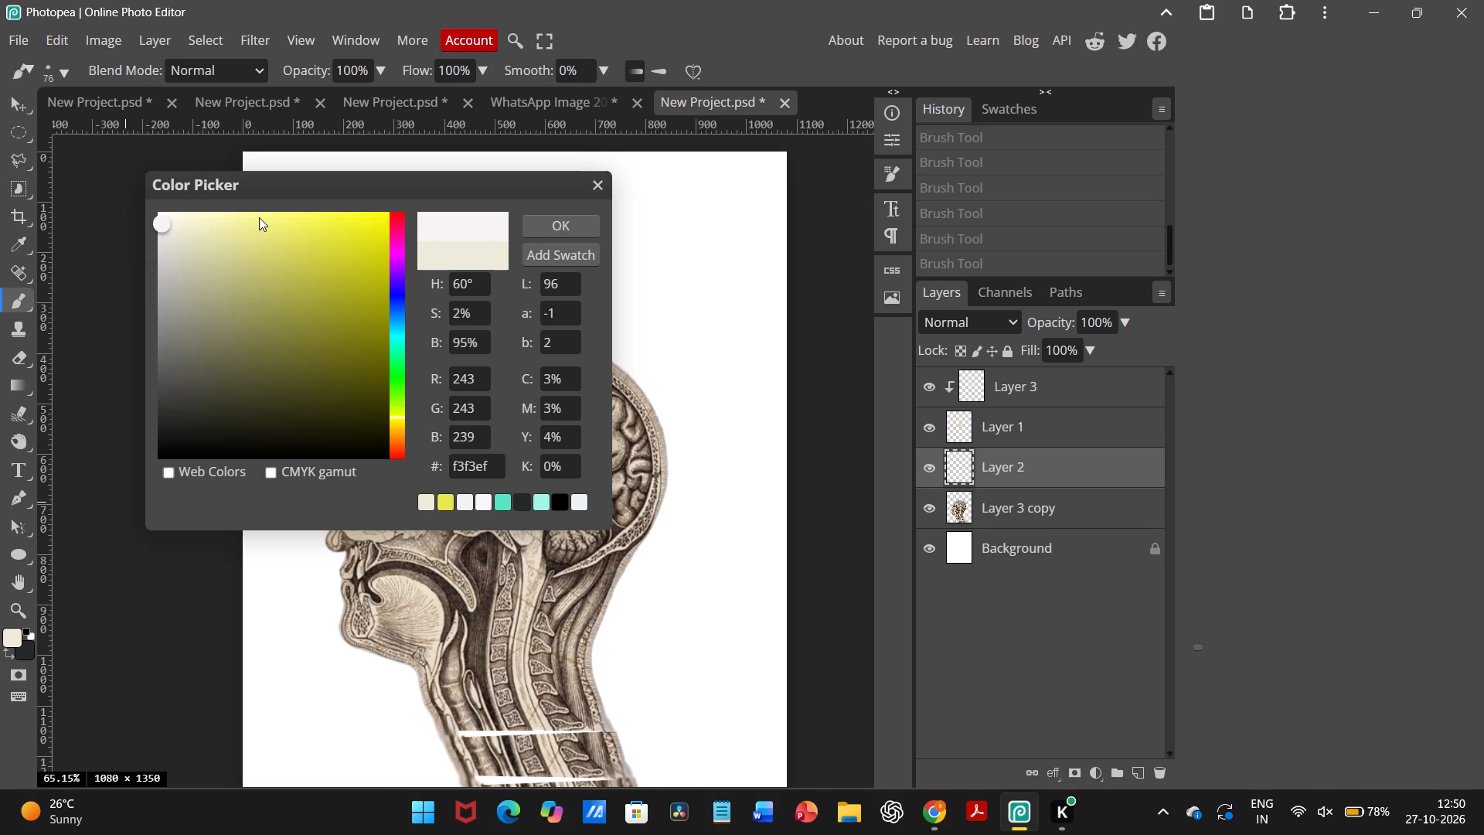
left_click(179, 238)
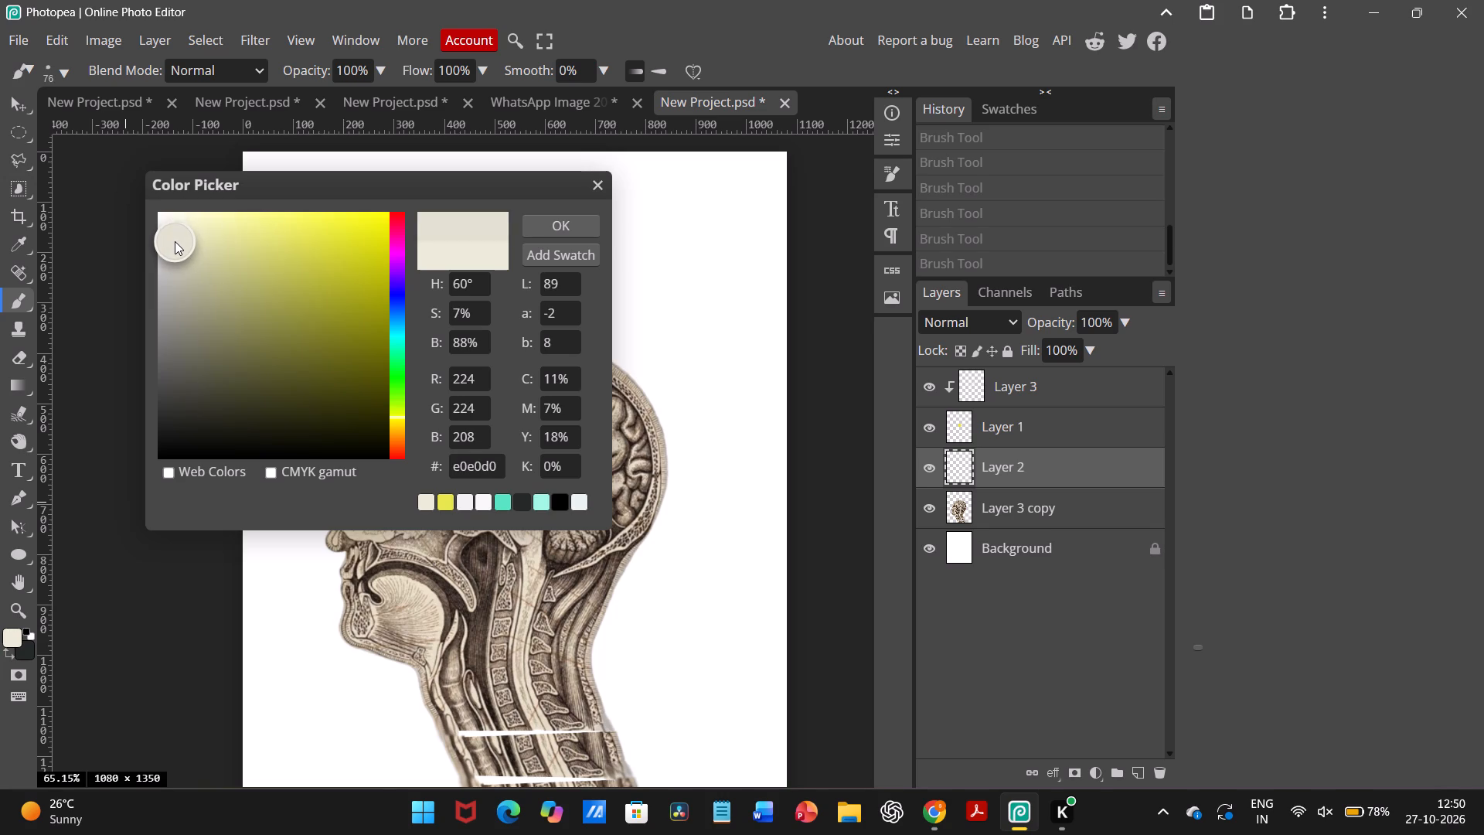
left_click(543, 226)
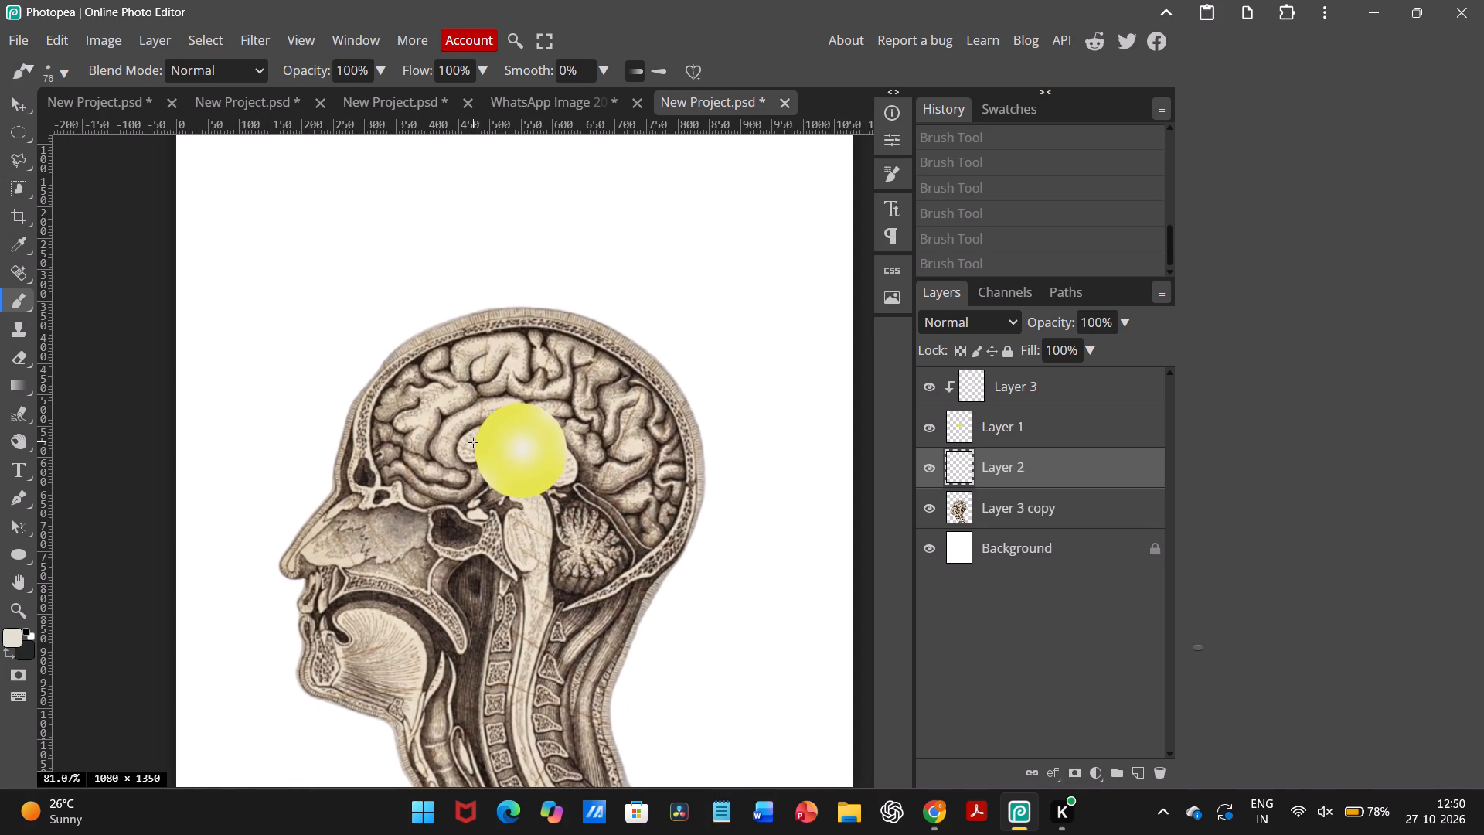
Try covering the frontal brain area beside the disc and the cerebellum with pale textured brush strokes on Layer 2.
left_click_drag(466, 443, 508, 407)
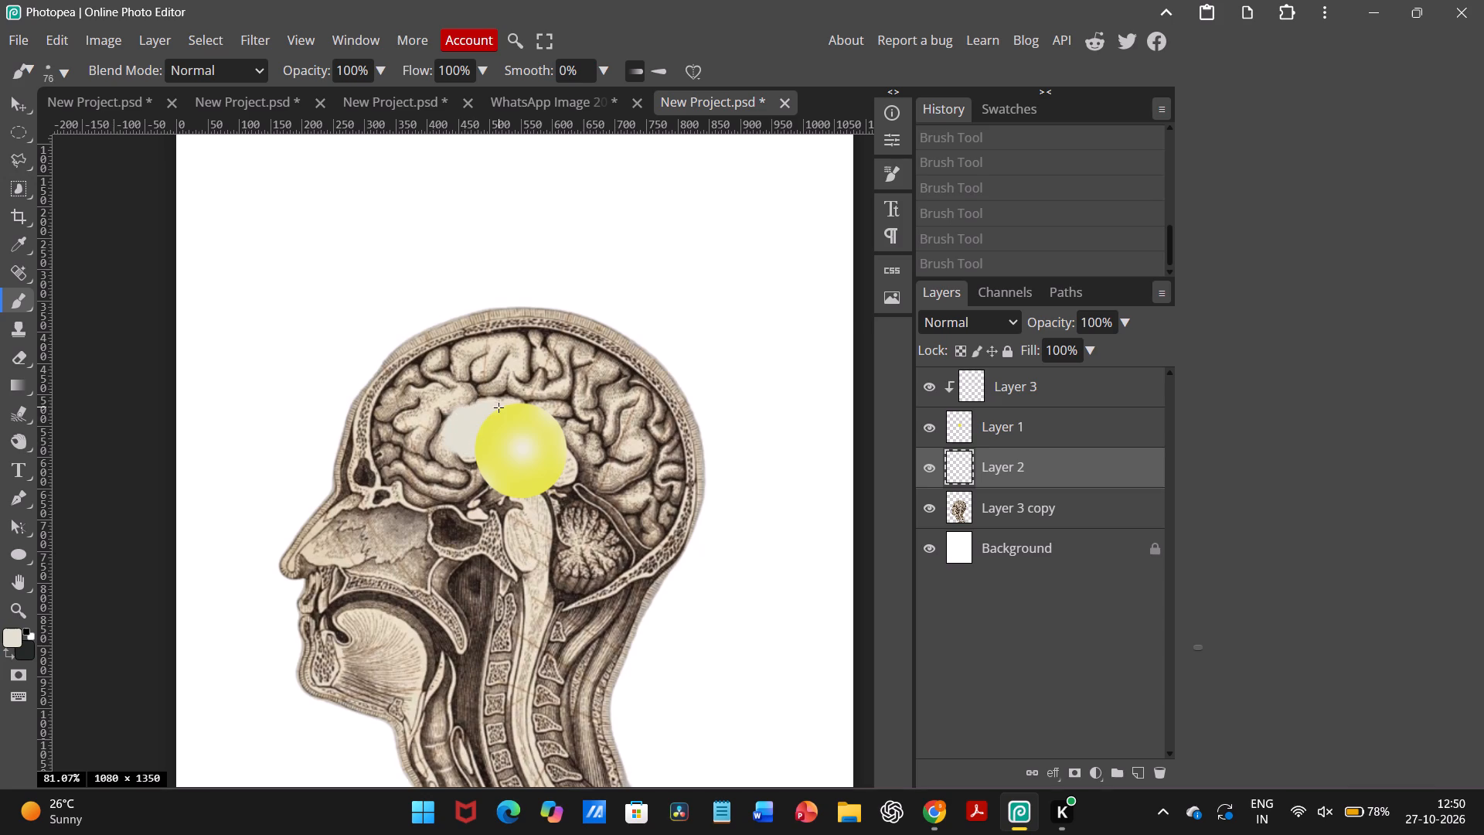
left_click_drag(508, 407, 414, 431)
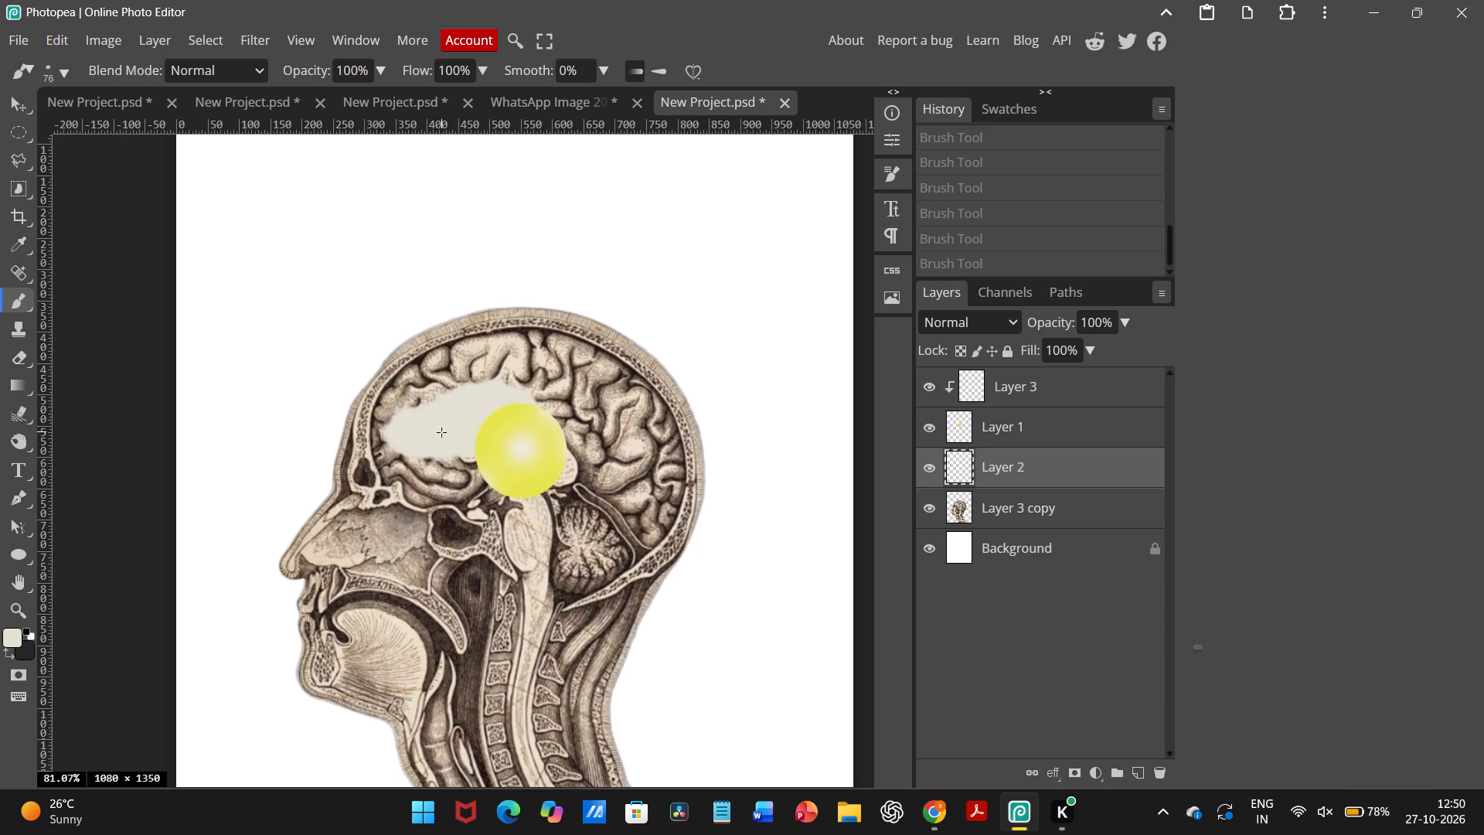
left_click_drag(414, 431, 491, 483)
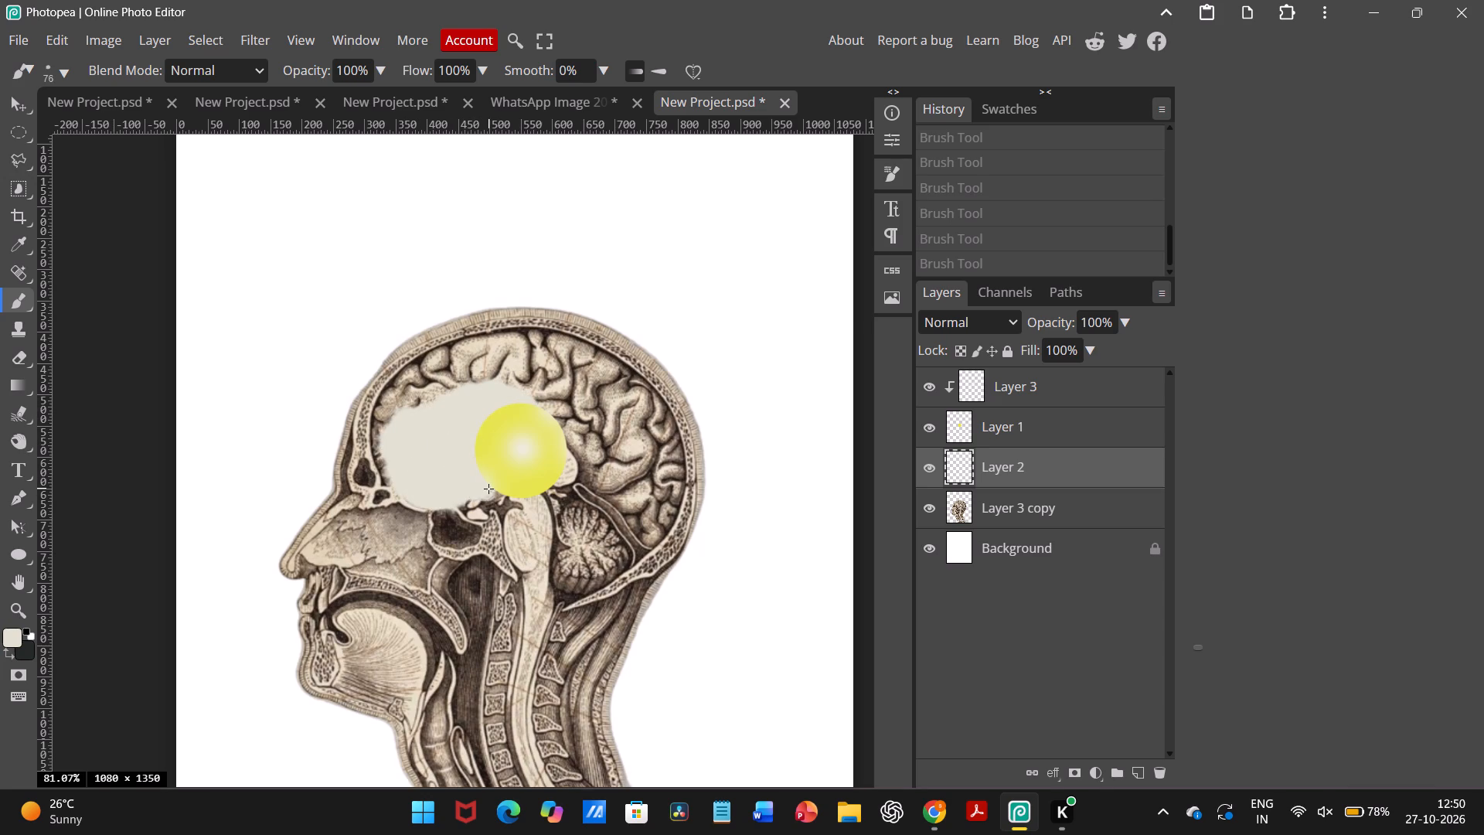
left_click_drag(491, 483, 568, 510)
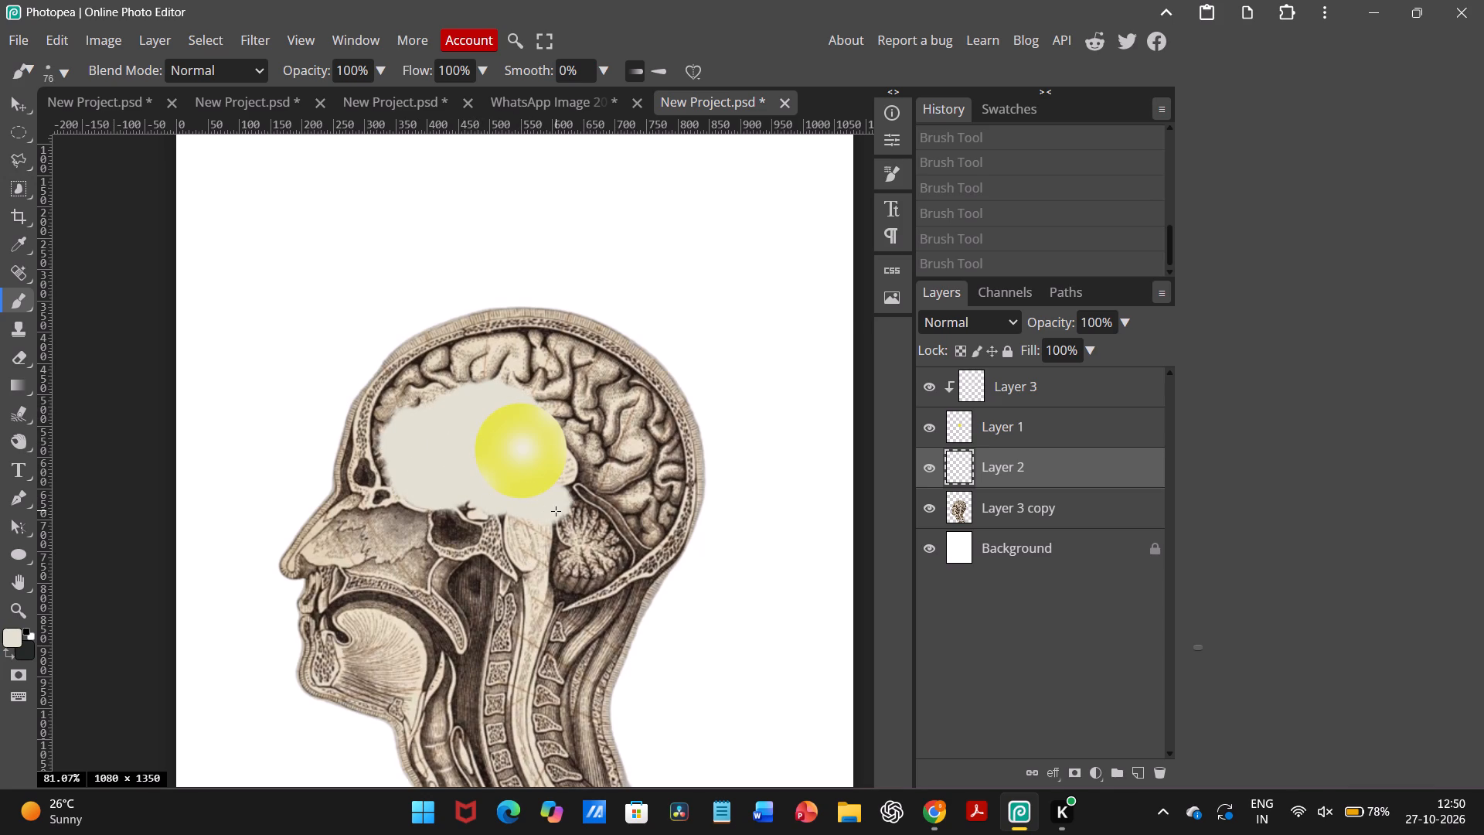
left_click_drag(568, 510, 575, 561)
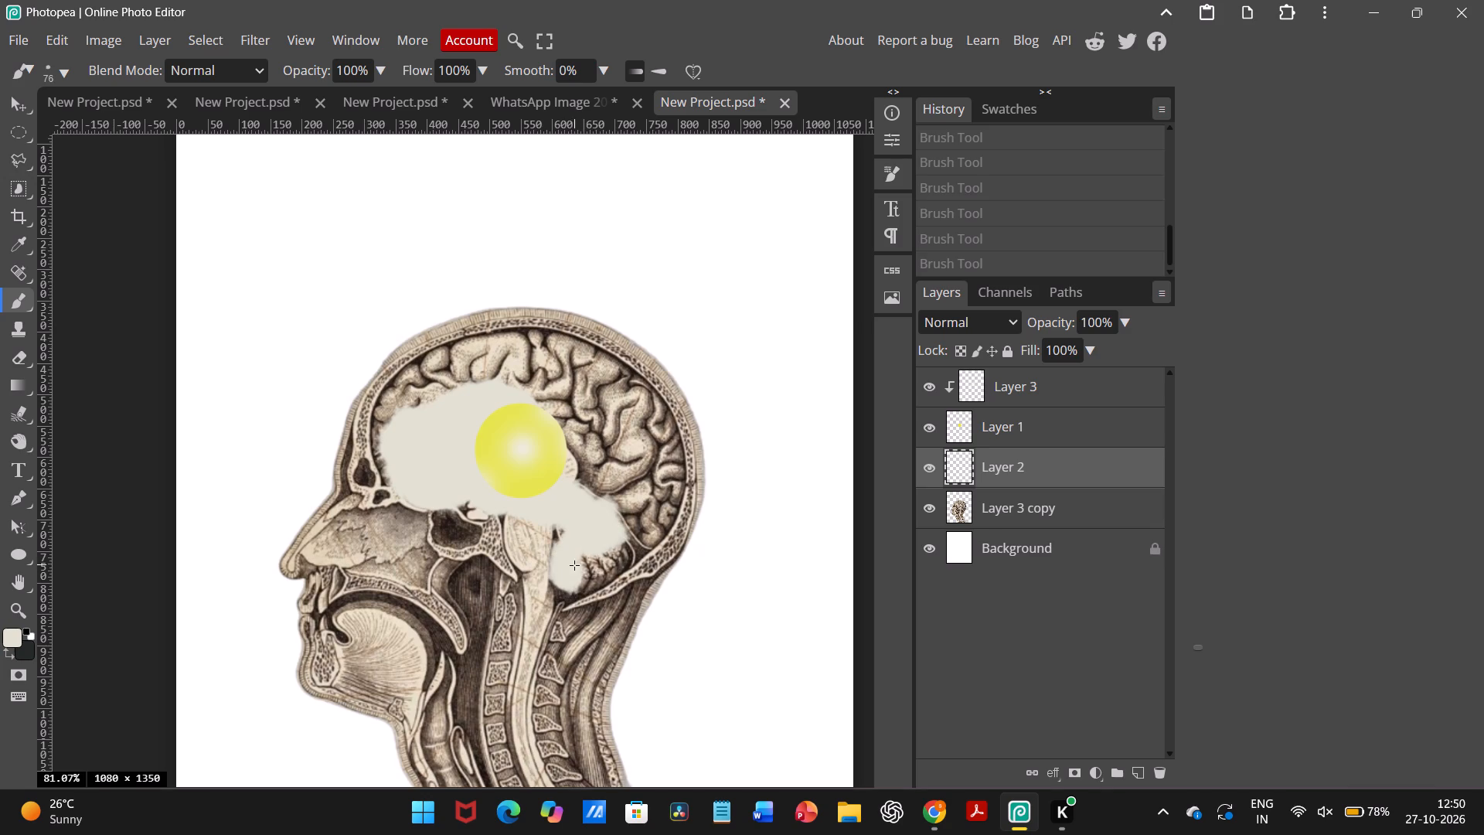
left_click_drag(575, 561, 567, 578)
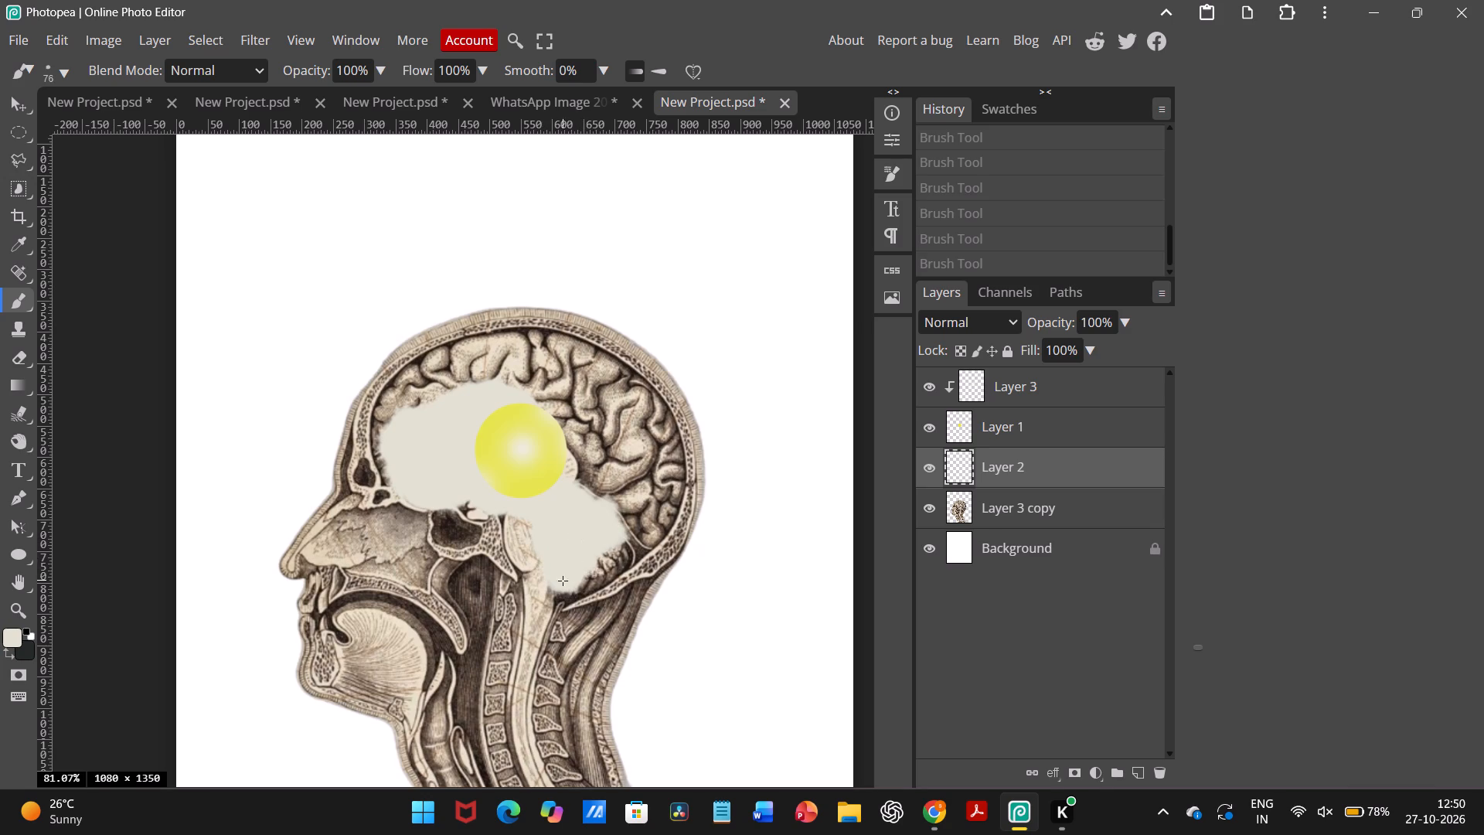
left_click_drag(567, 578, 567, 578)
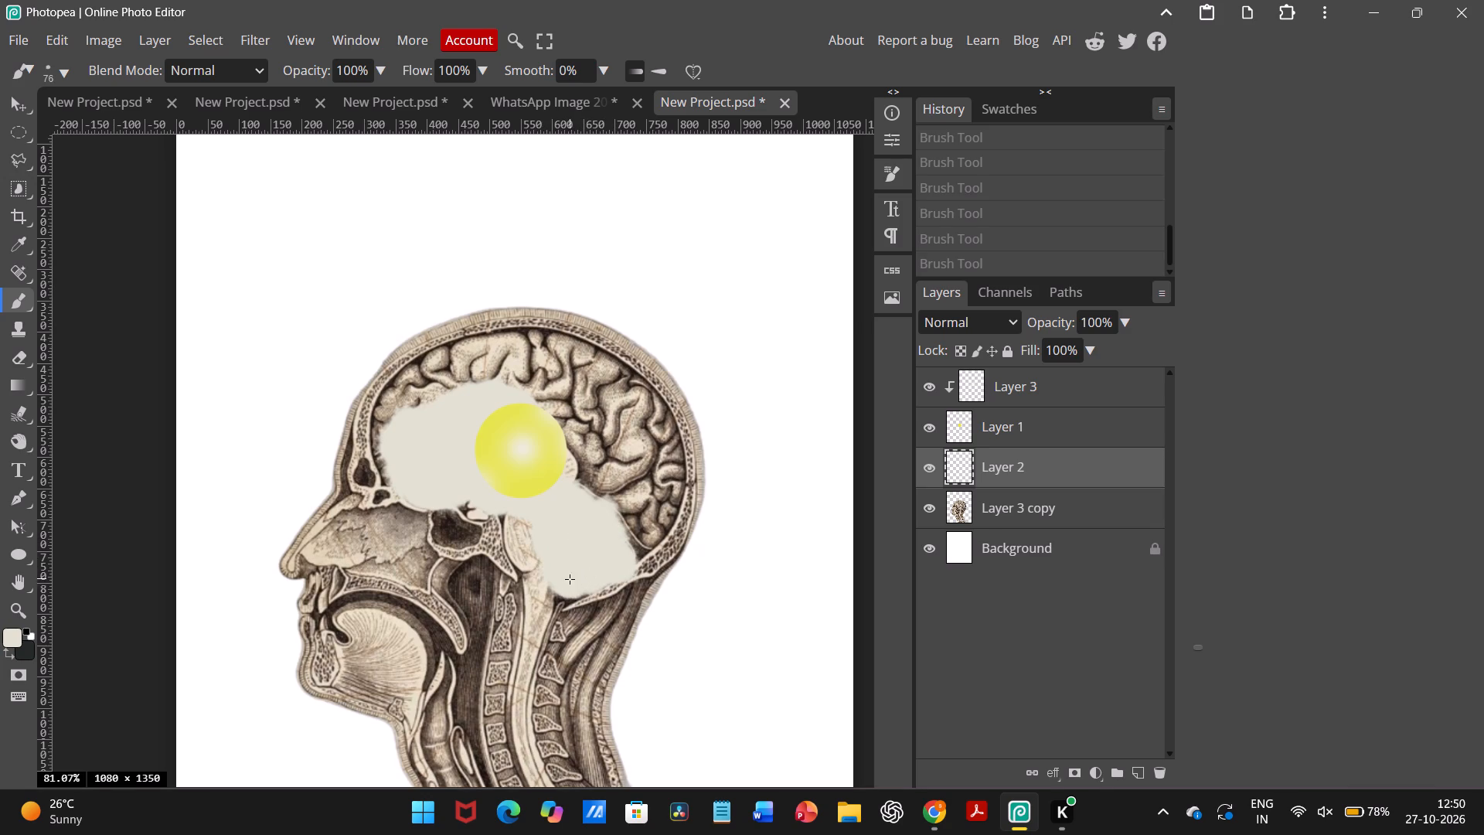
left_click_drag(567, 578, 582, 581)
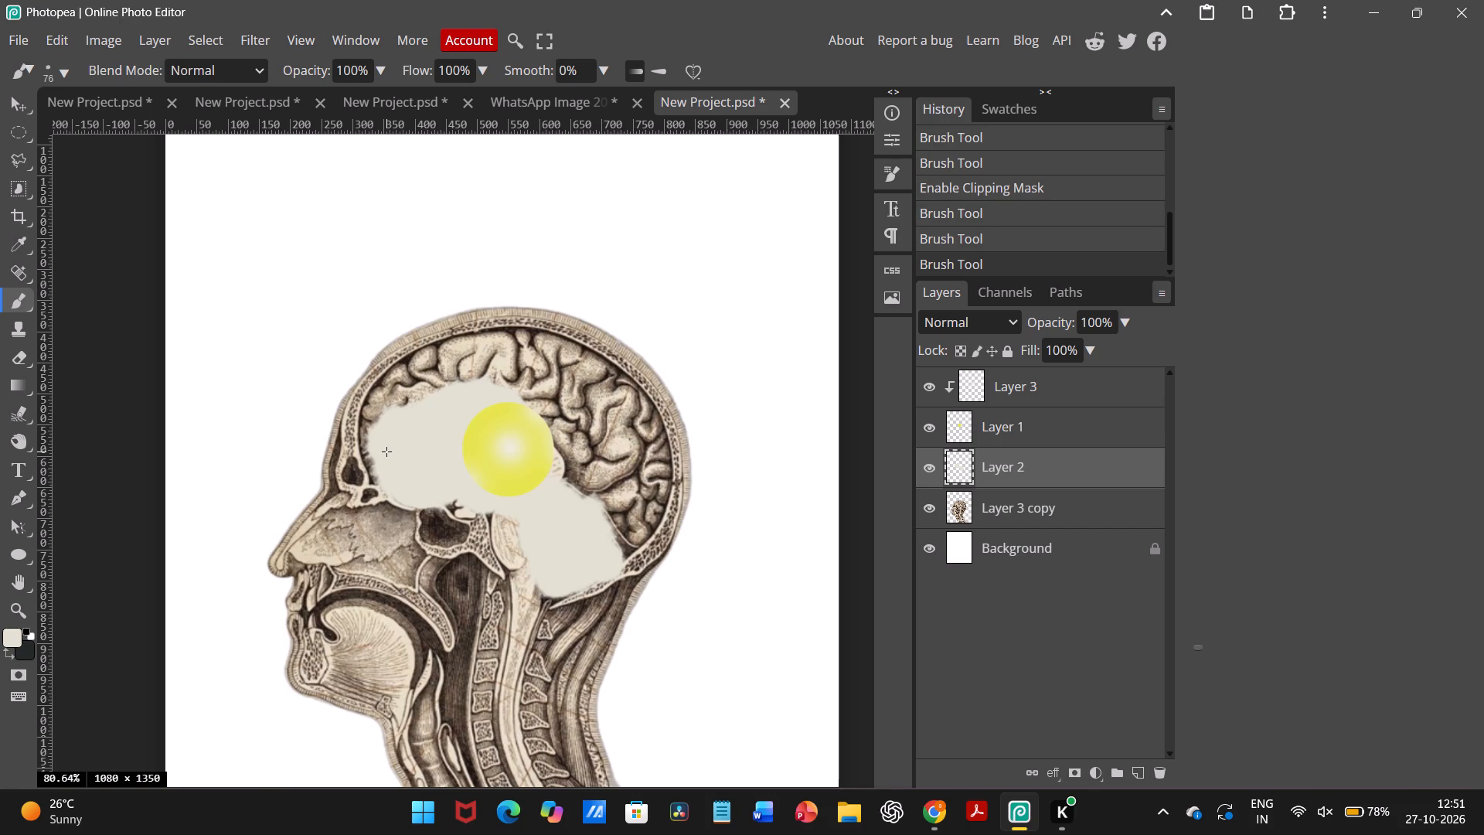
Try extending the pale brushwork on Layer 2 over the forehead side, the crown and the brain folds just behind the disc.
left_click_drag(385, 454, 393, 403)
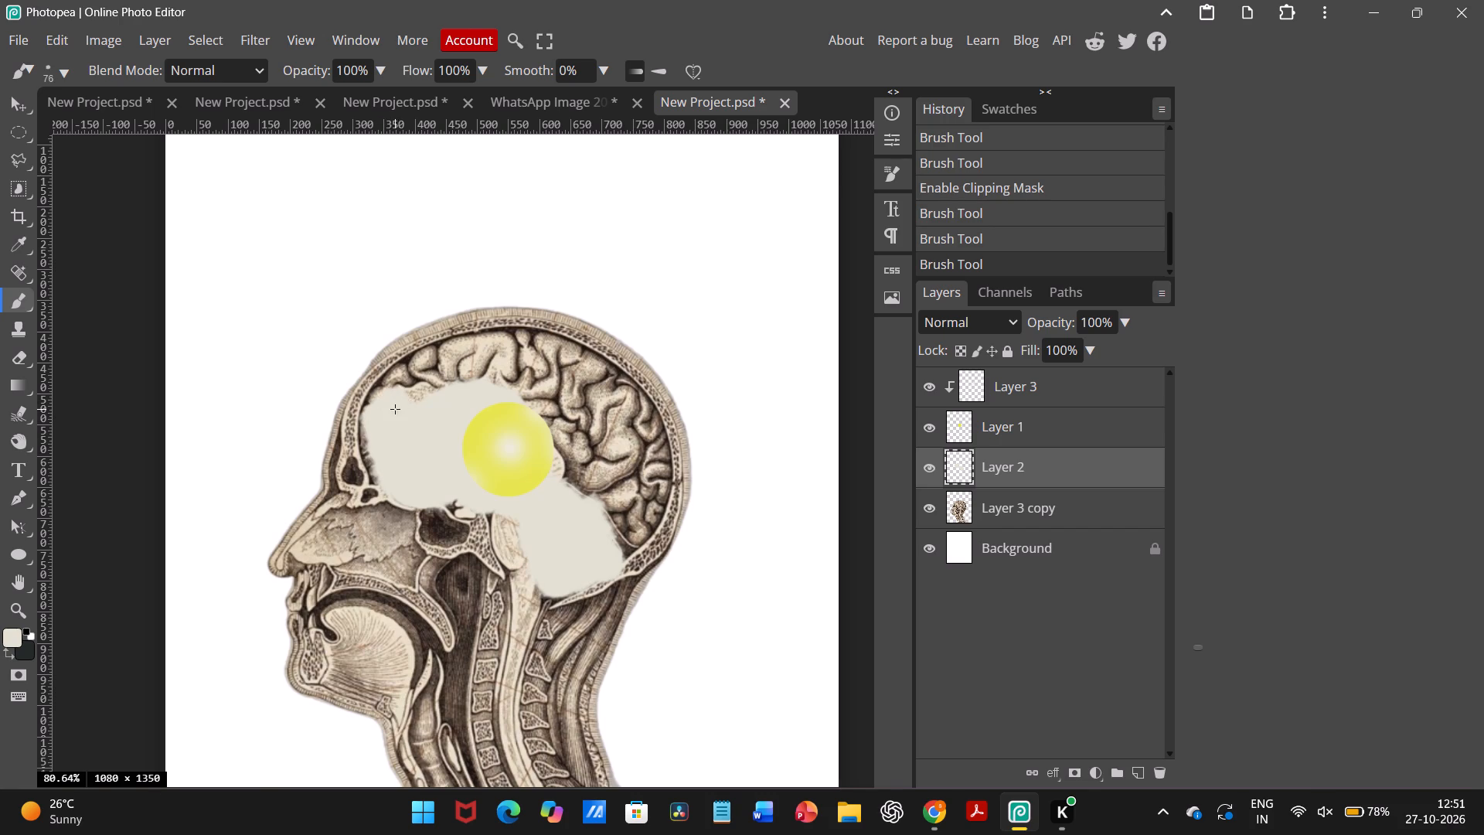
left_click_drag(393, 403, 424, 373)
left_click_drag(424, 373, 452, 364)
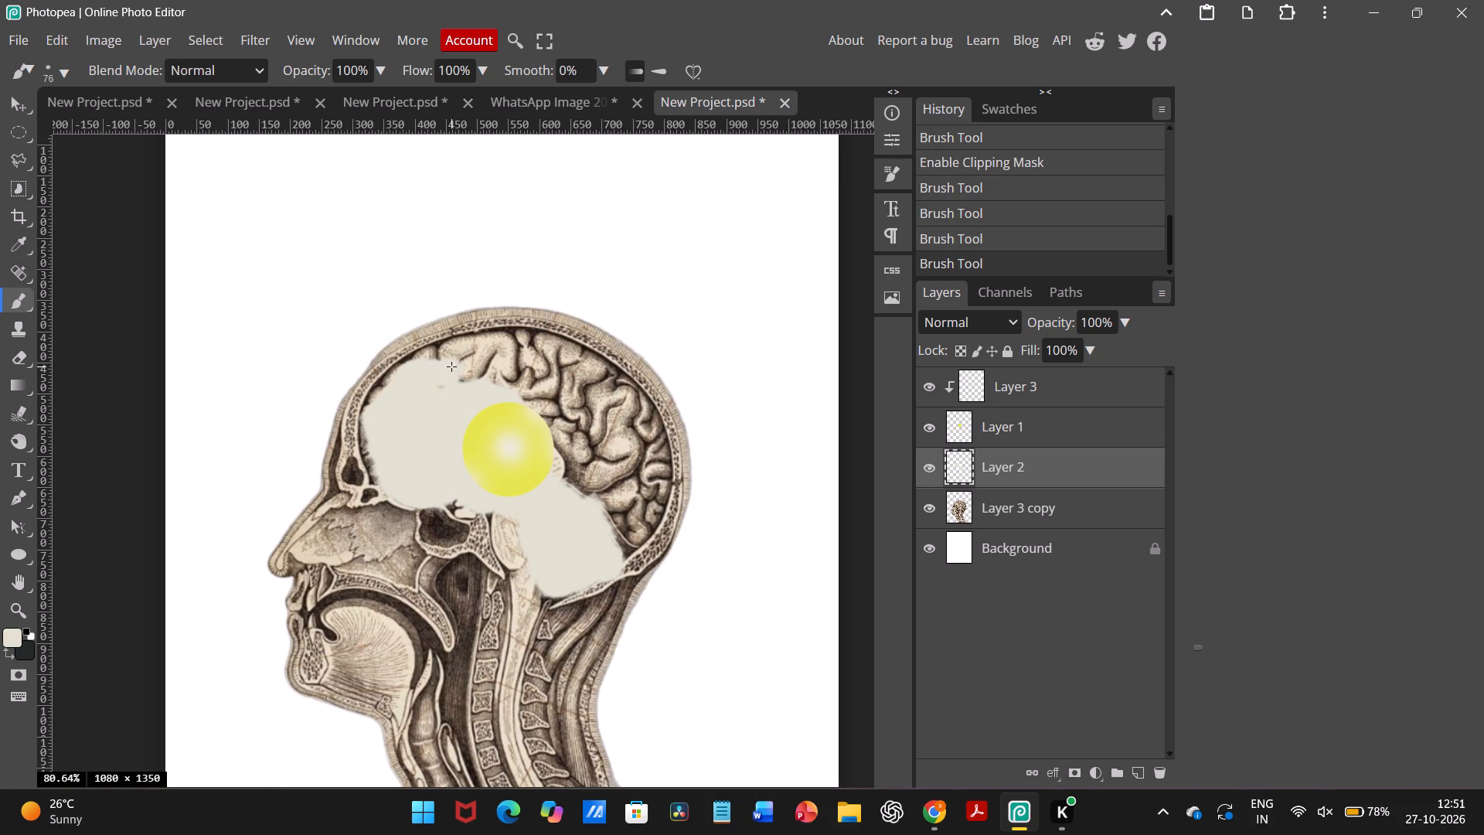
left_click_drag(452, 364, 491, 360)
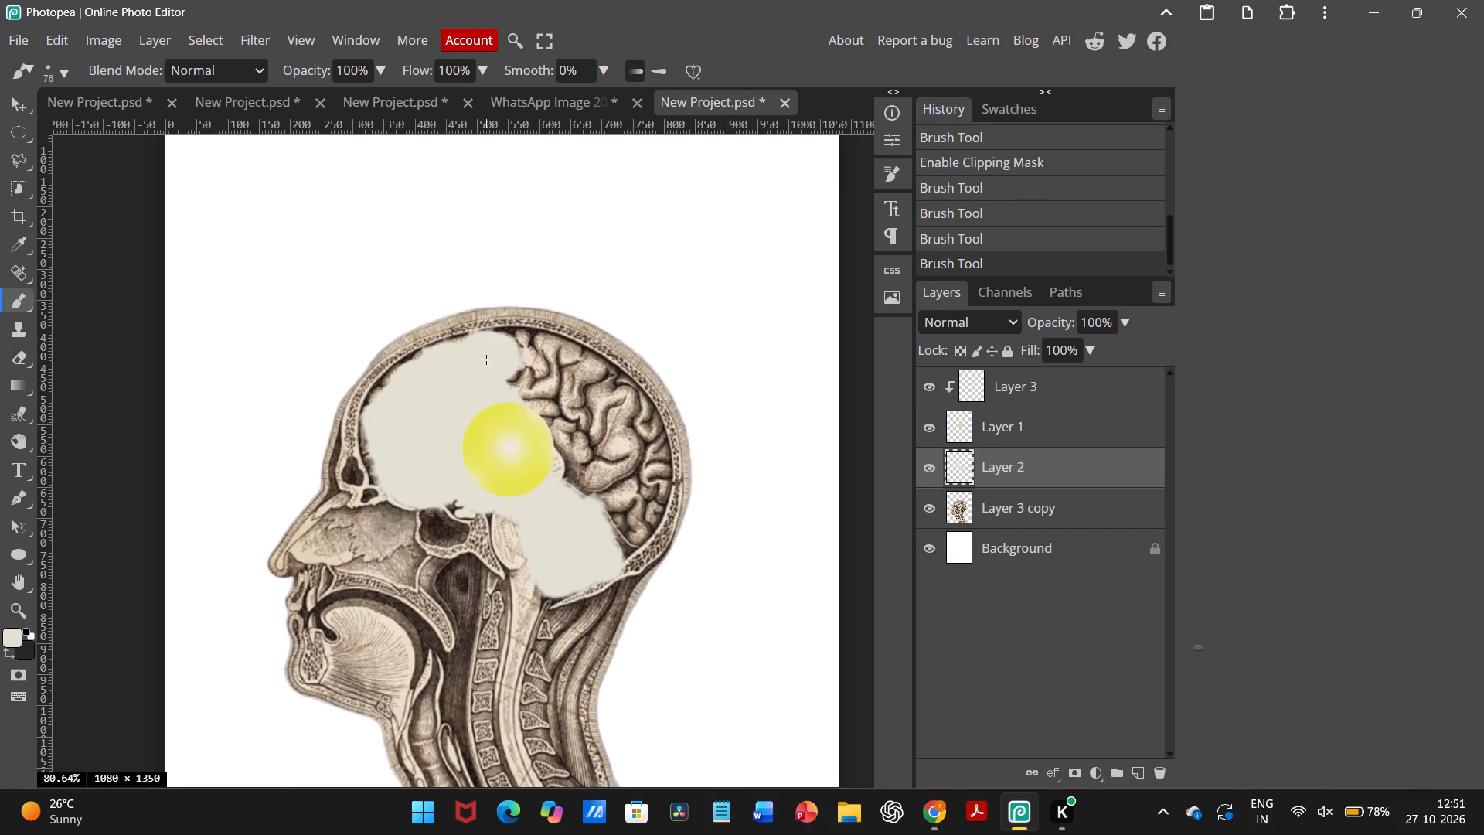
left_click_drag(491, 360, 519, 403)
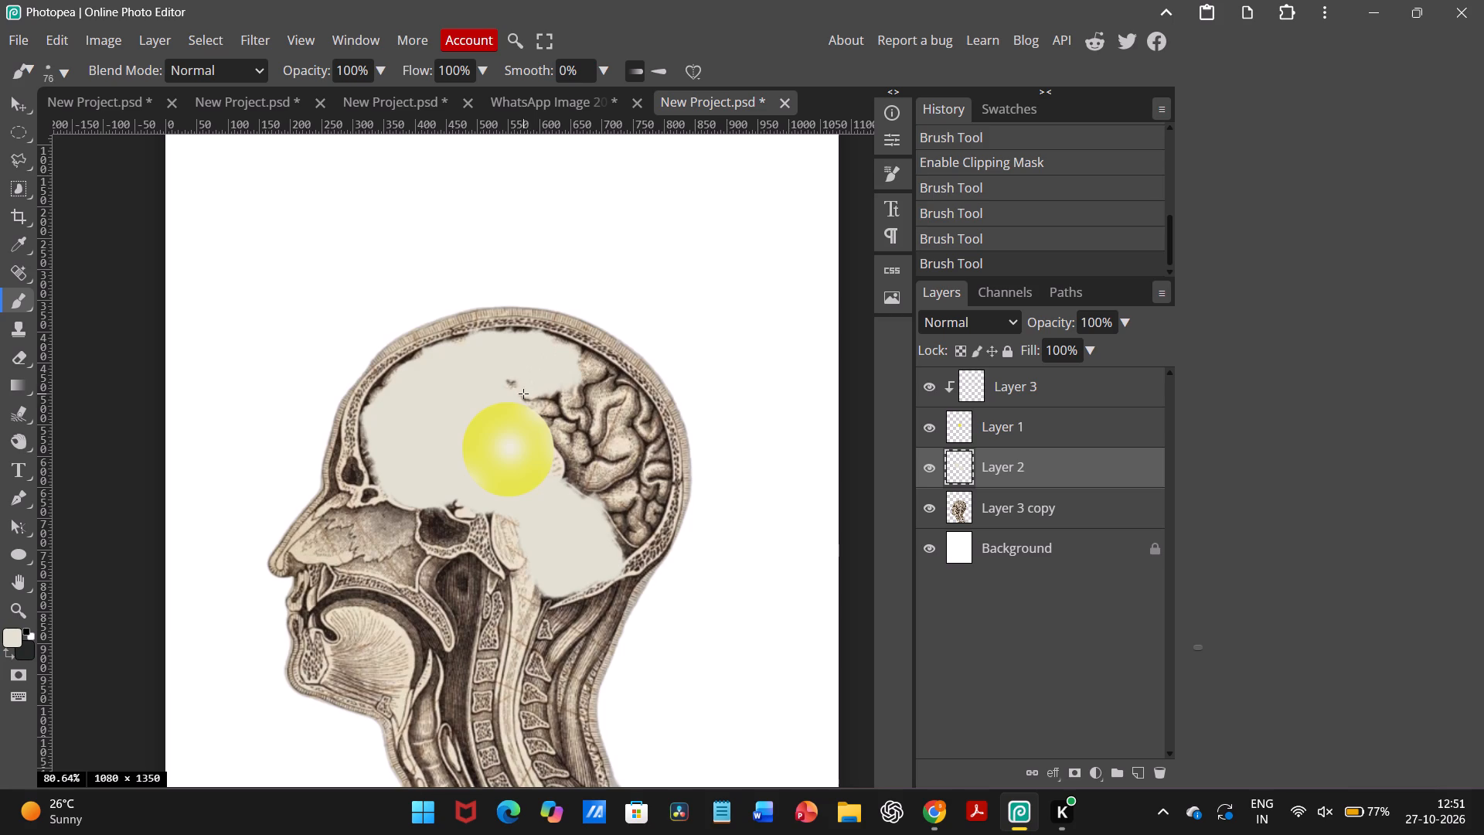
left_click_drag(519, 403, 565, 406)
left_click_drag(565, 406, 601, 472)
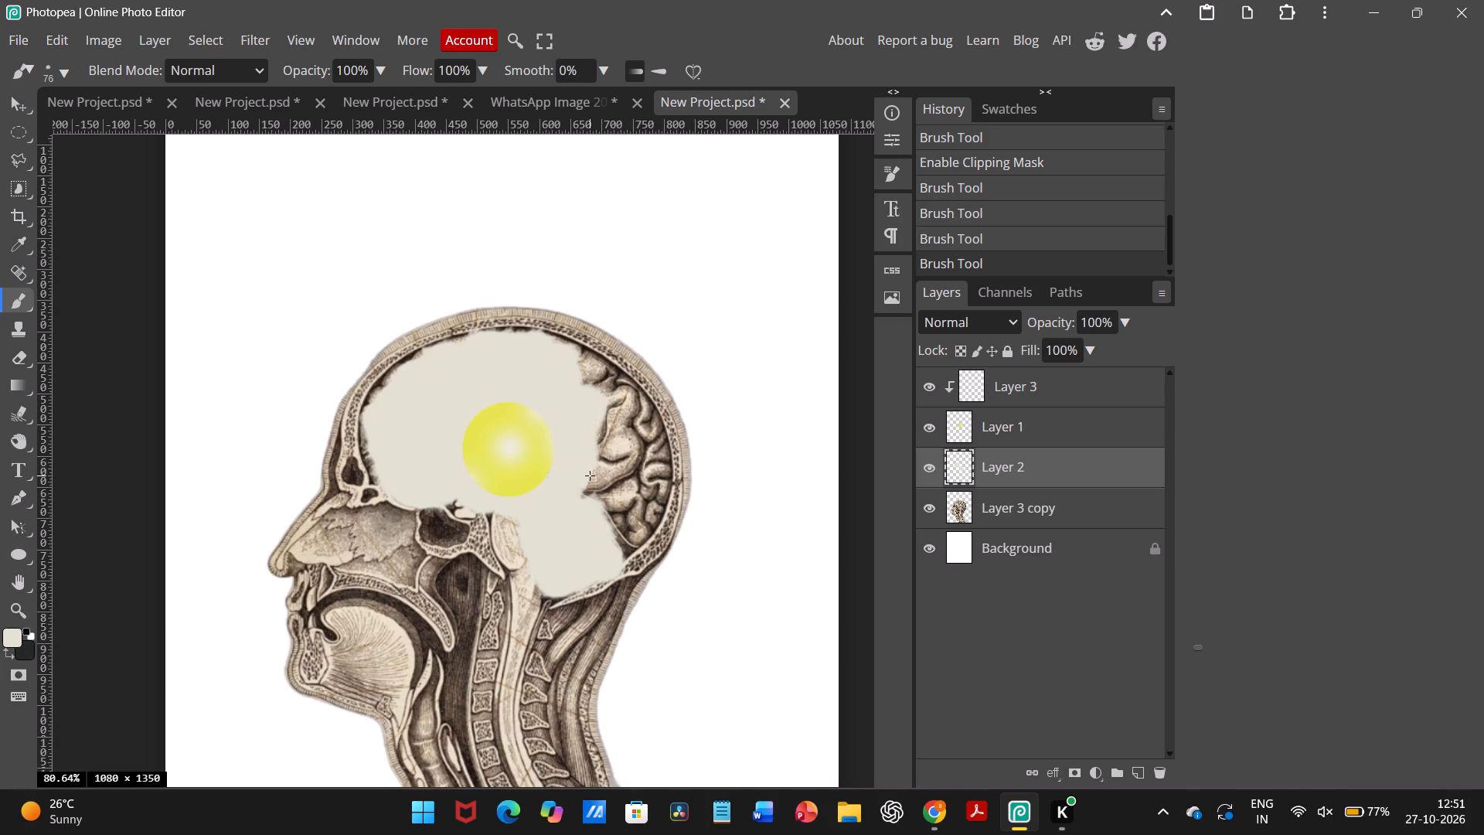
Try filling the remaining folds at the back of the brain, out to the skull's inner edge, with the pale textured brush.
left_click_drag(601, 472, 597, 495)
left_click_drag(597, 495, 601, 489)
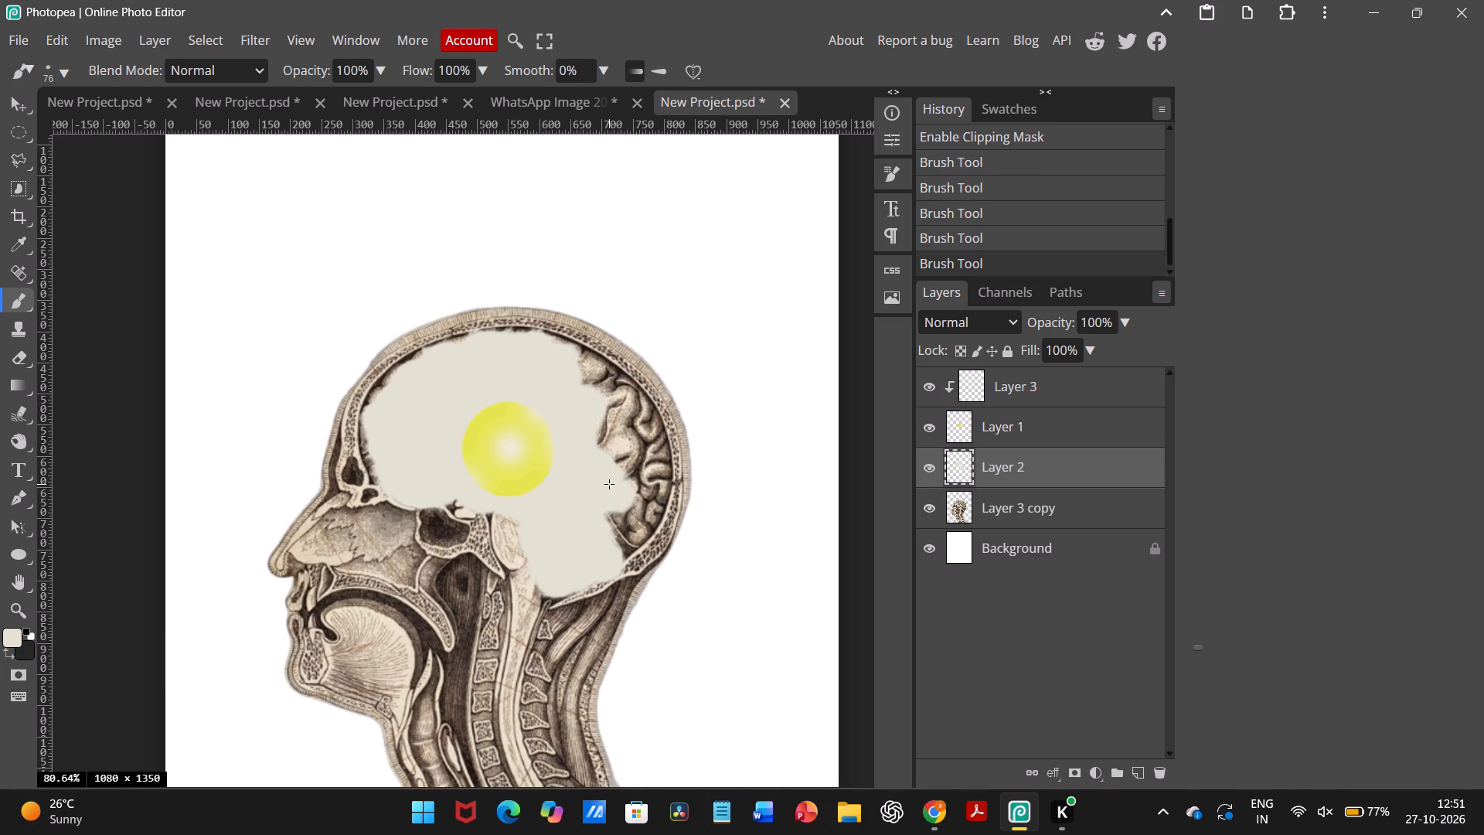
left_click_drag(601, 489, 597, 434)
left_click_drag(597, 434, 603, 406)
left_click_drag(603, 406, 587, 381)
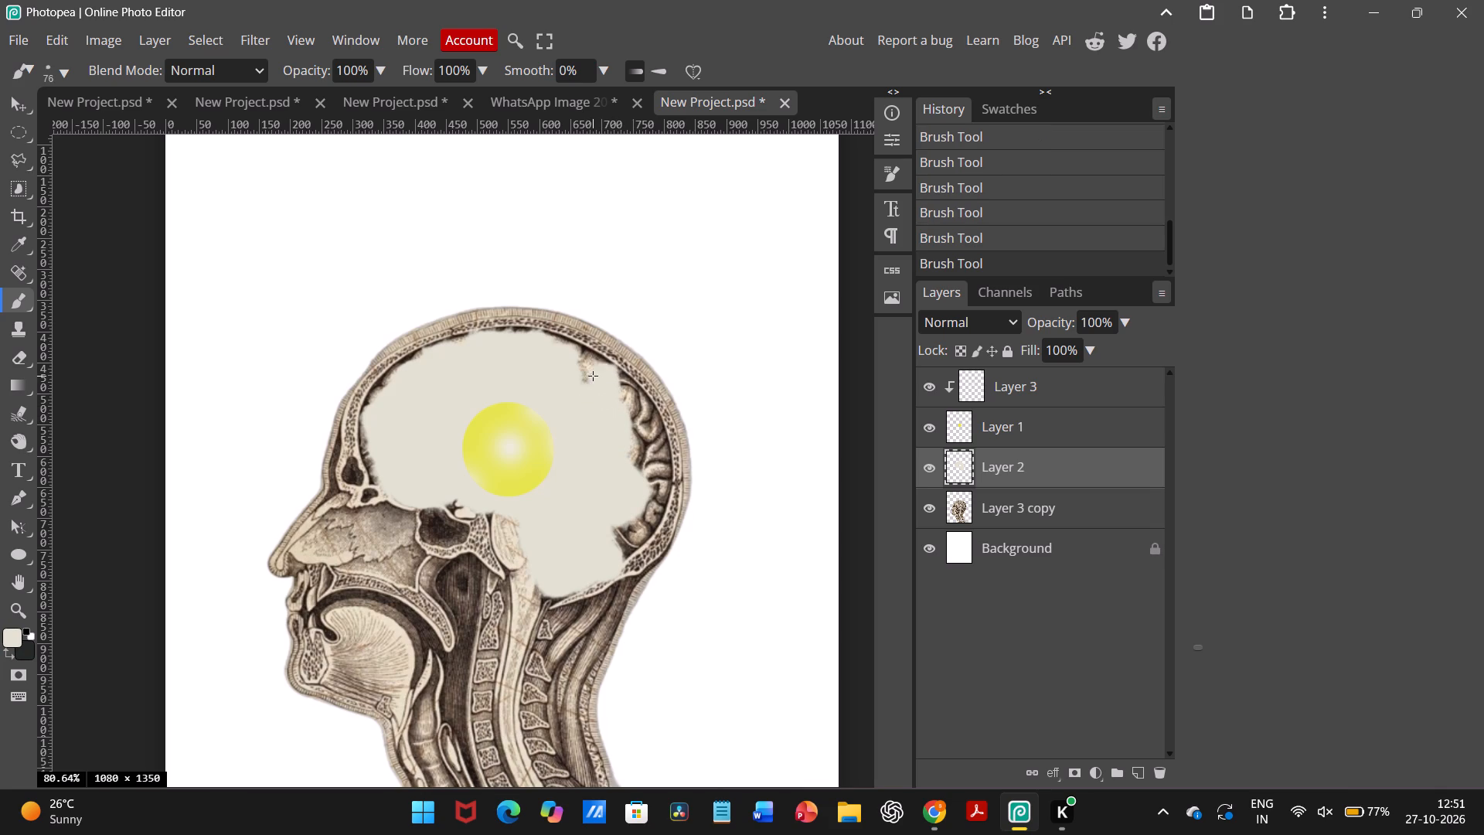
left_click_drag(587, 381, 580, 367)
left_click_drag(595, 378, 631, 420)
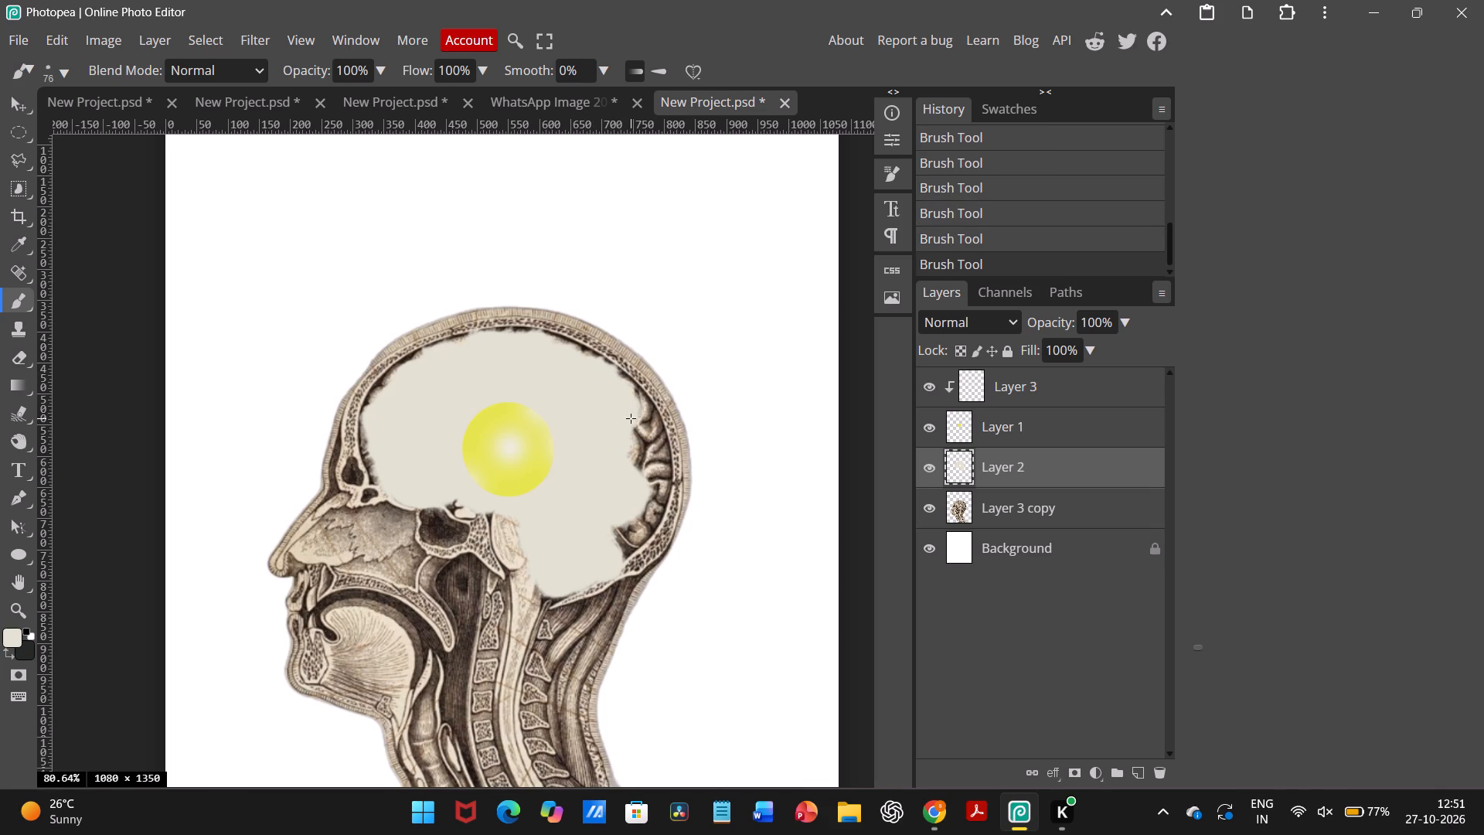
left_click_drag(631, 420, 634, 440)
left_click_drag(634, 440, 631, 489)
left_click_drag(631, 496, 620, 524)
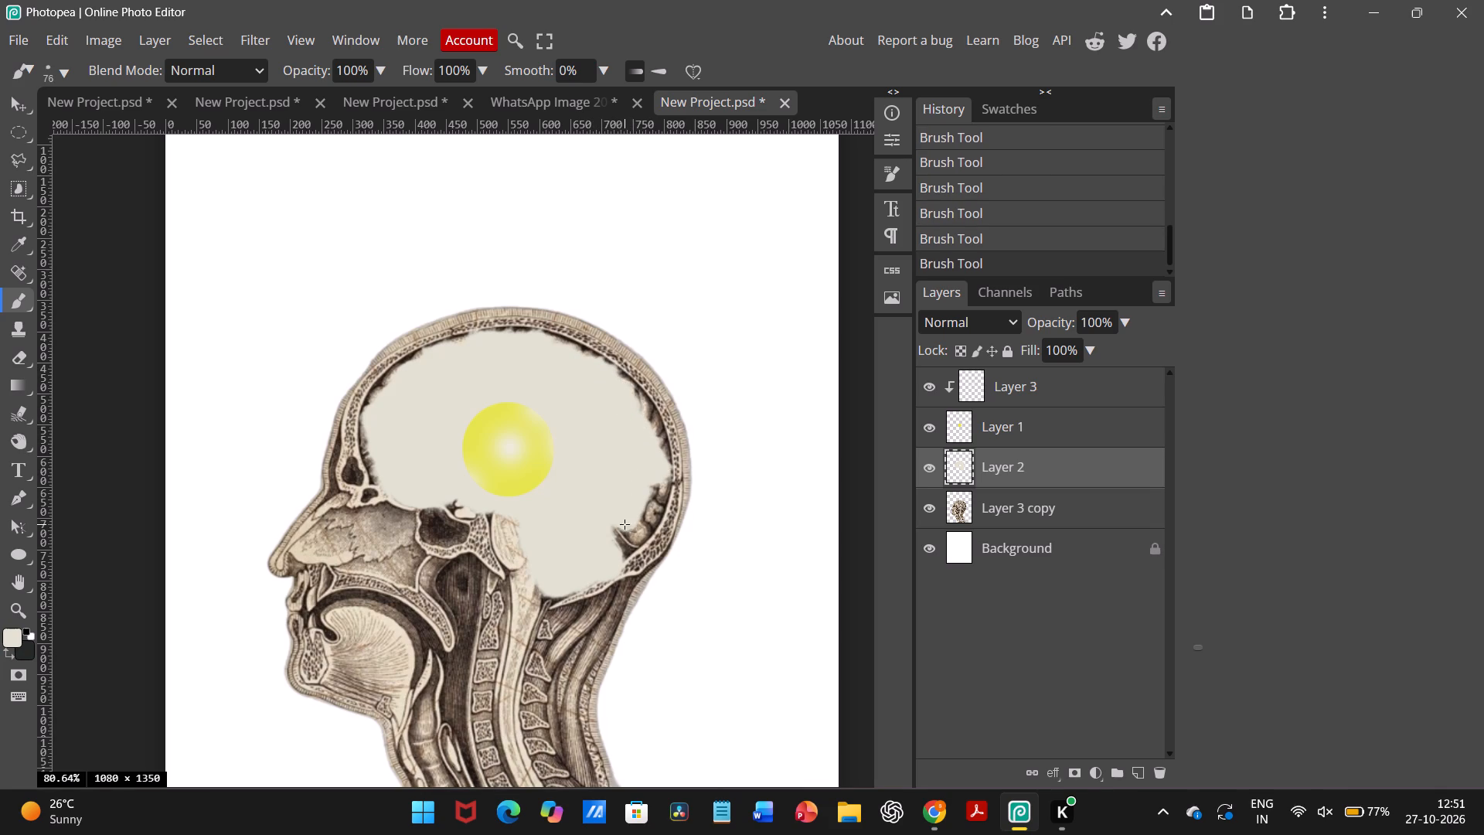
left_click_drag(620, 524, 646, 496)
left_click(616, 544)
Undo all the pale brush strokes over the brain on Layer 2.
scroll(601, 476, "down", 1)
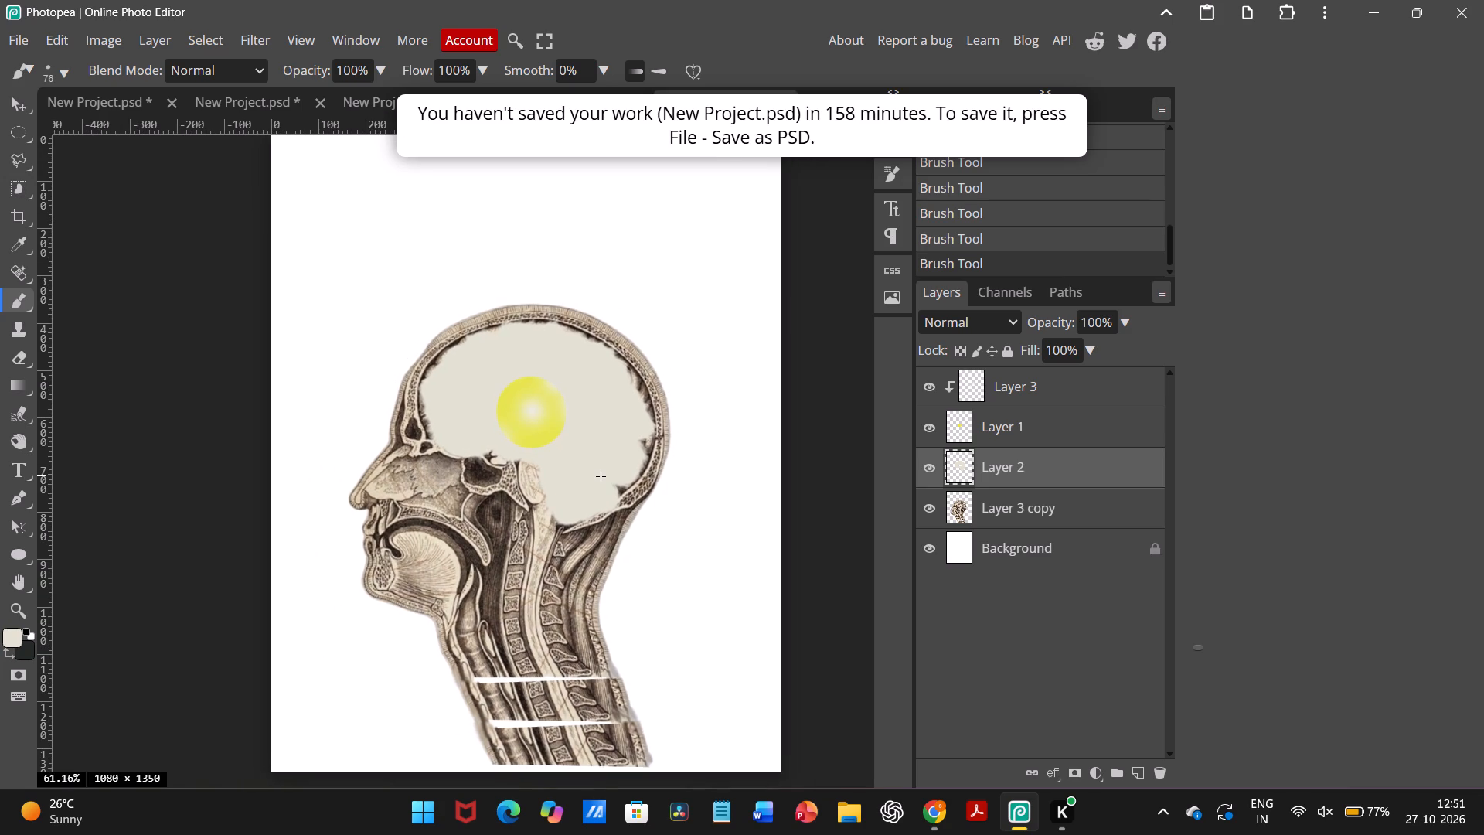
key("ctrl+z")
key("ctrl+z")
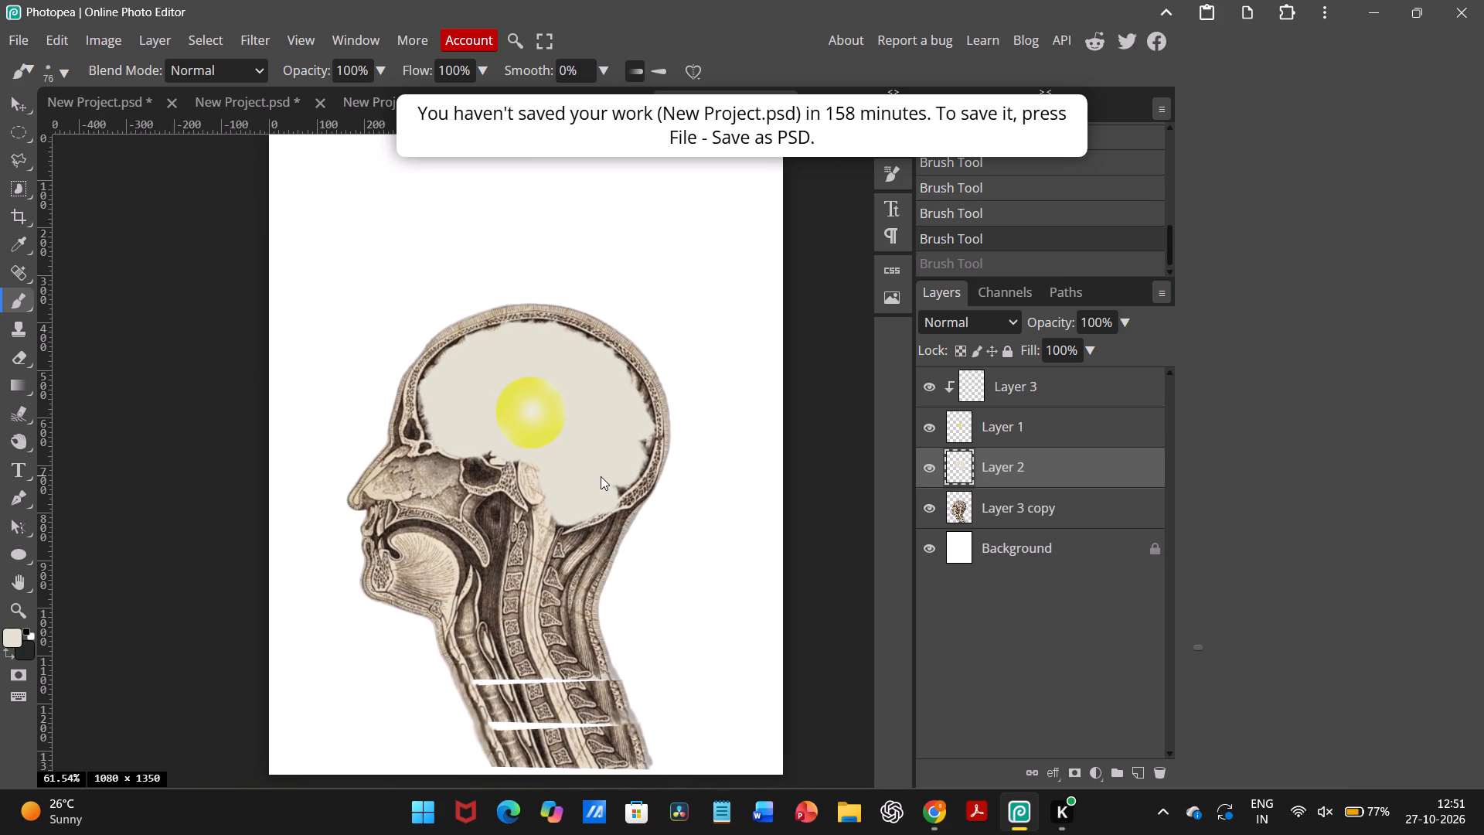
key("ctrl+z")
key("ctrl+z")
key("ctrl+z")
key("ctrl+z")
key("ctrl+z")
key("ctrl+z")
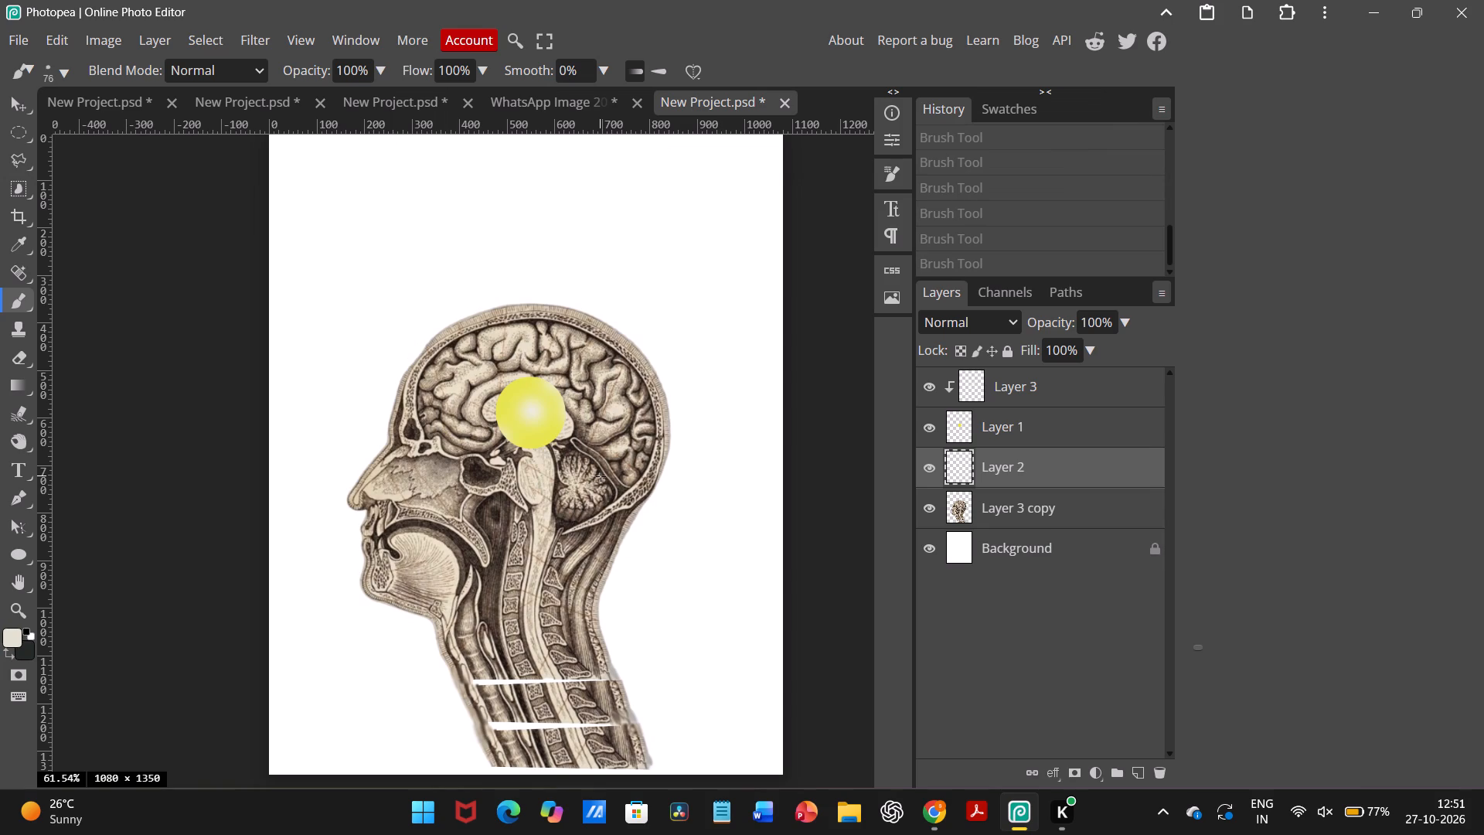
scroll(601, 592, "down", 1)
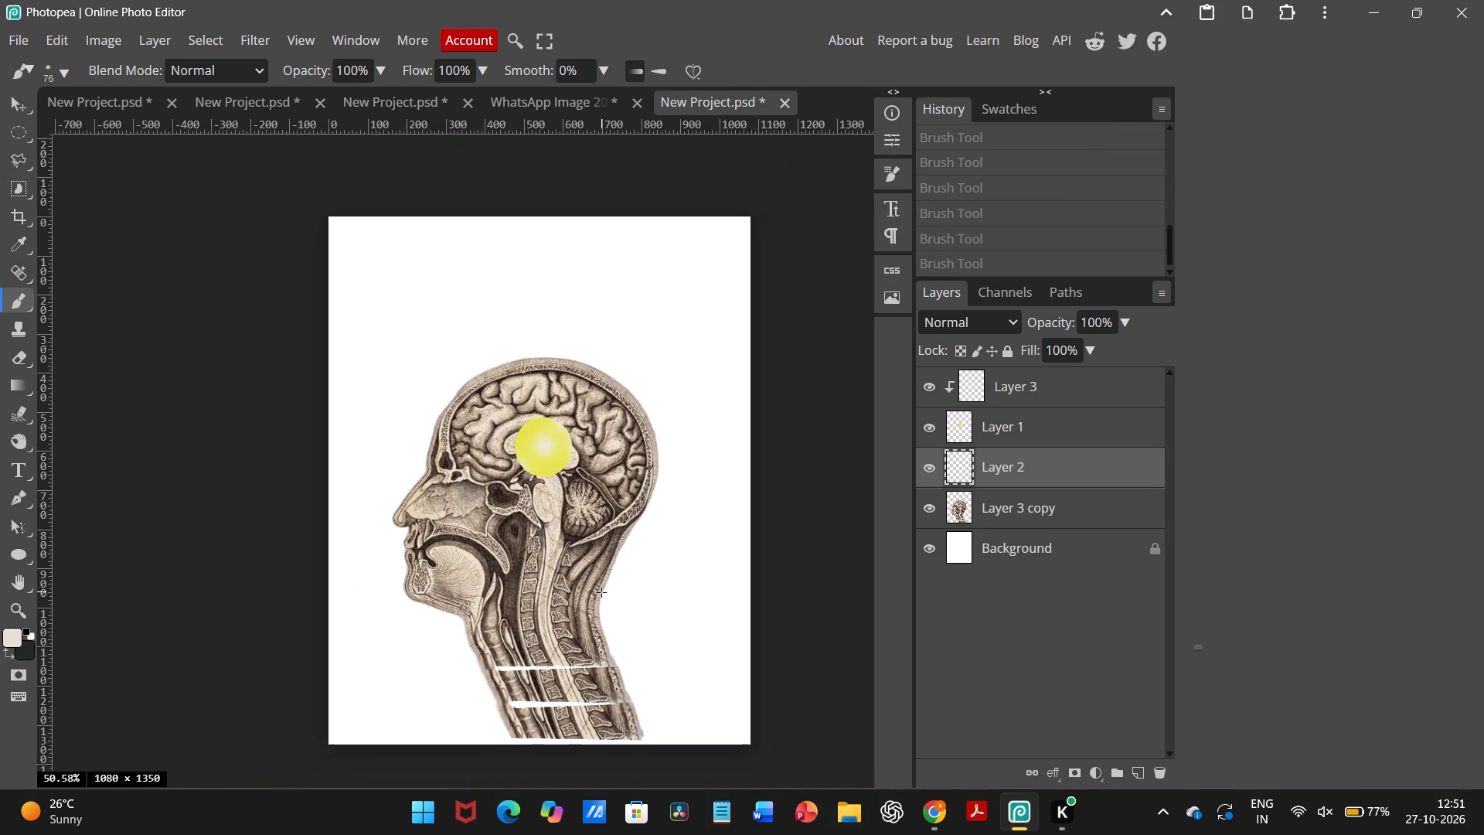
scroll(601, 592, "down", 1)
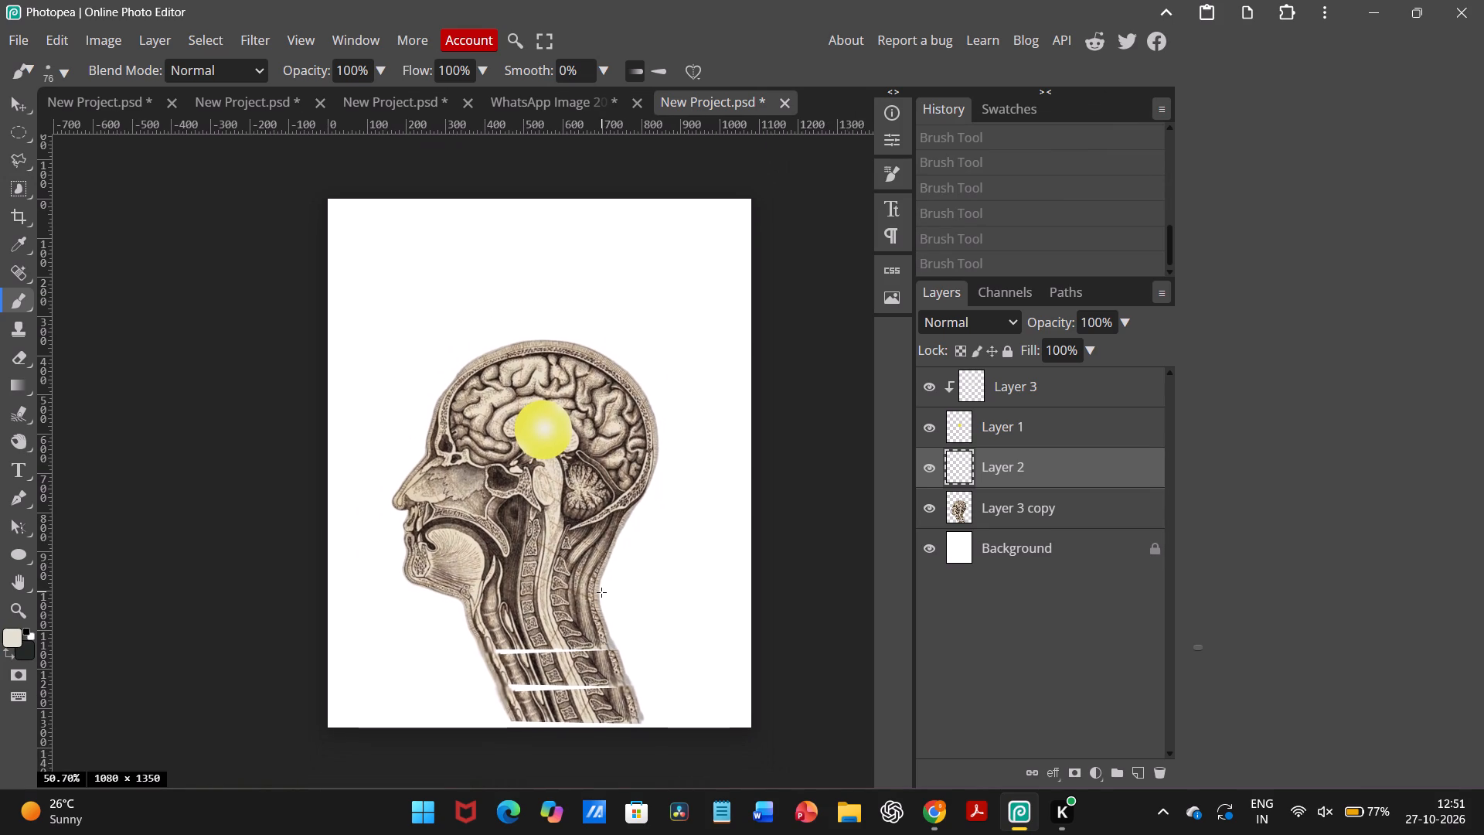
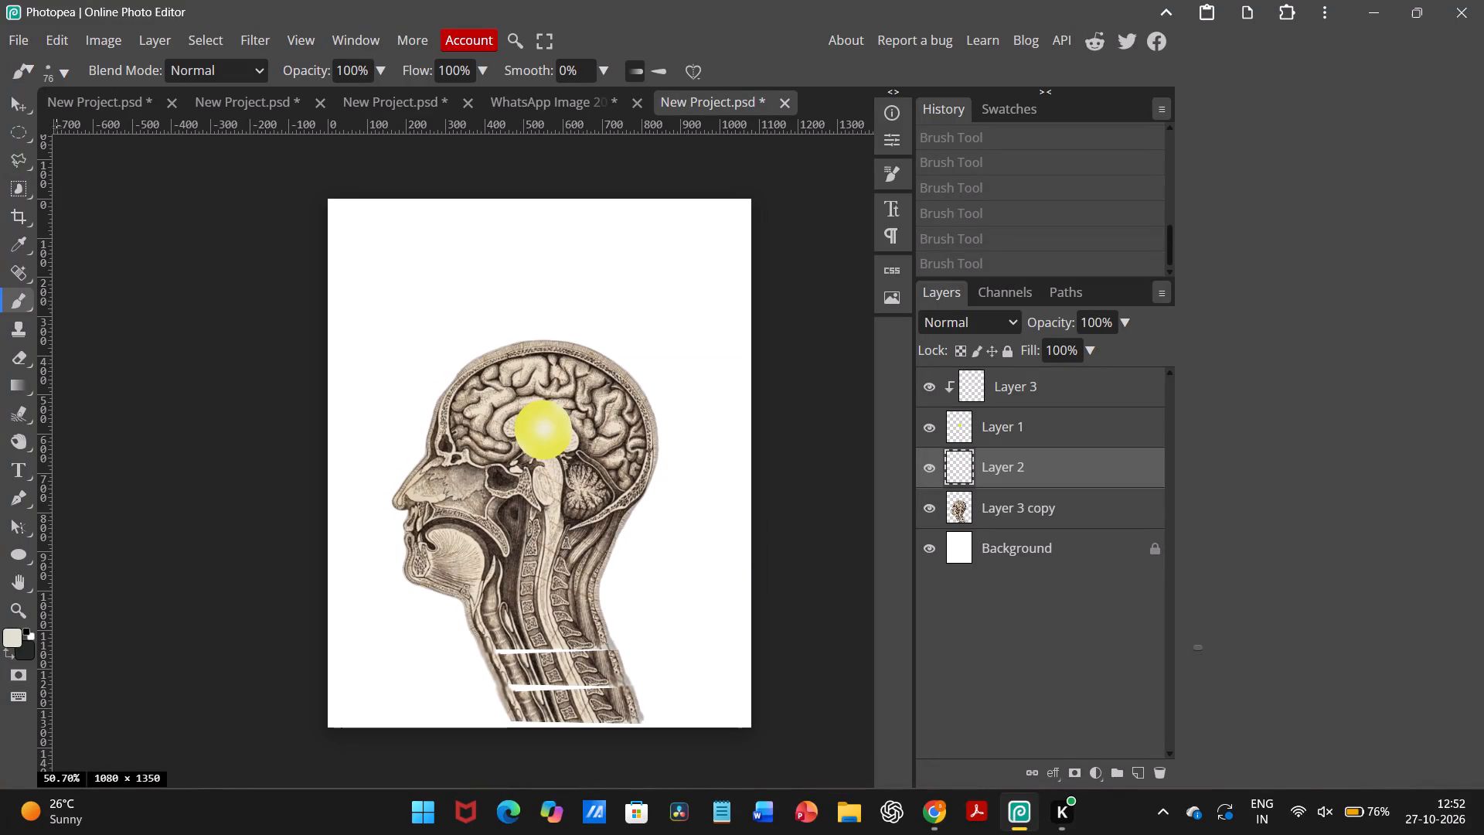
Nudge the Layer 3 shading slightly upwards over the yellow disc.
left_click(24, 104)
left_click(551, 428)
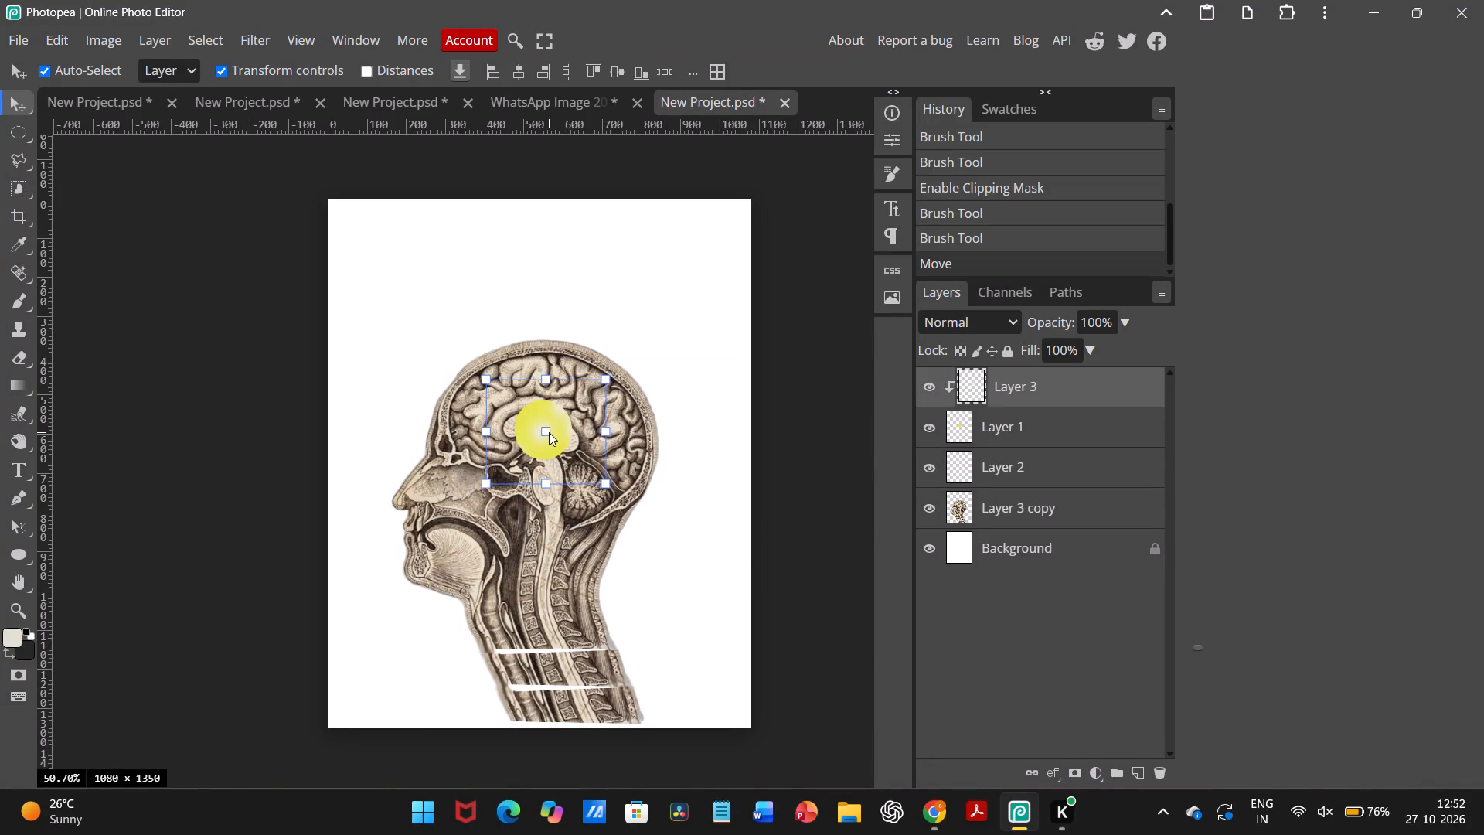
left_click_drag(549, 432, 550, 424)
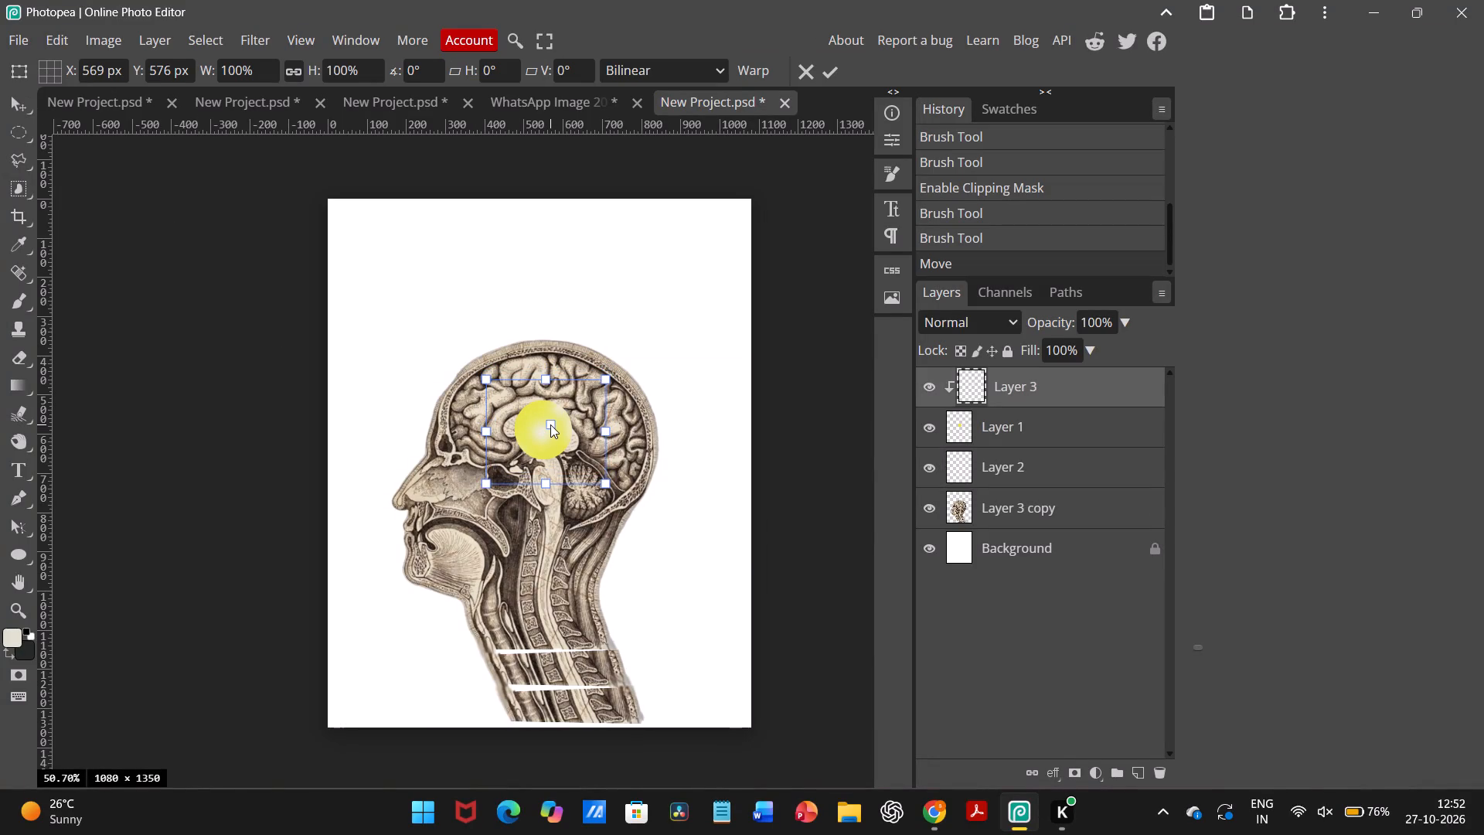
left_click(711, 432)
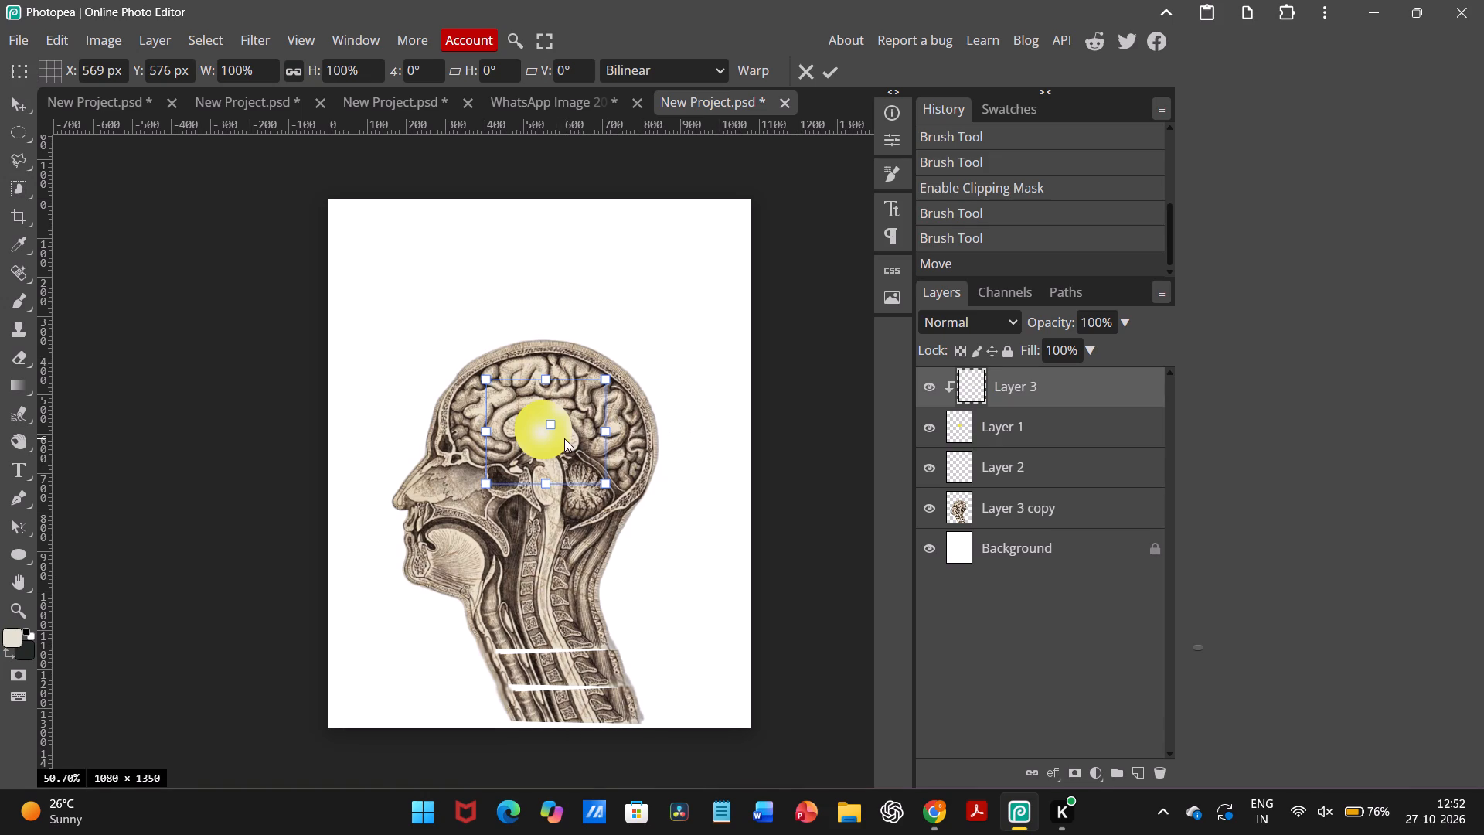
left_click(563, 438)
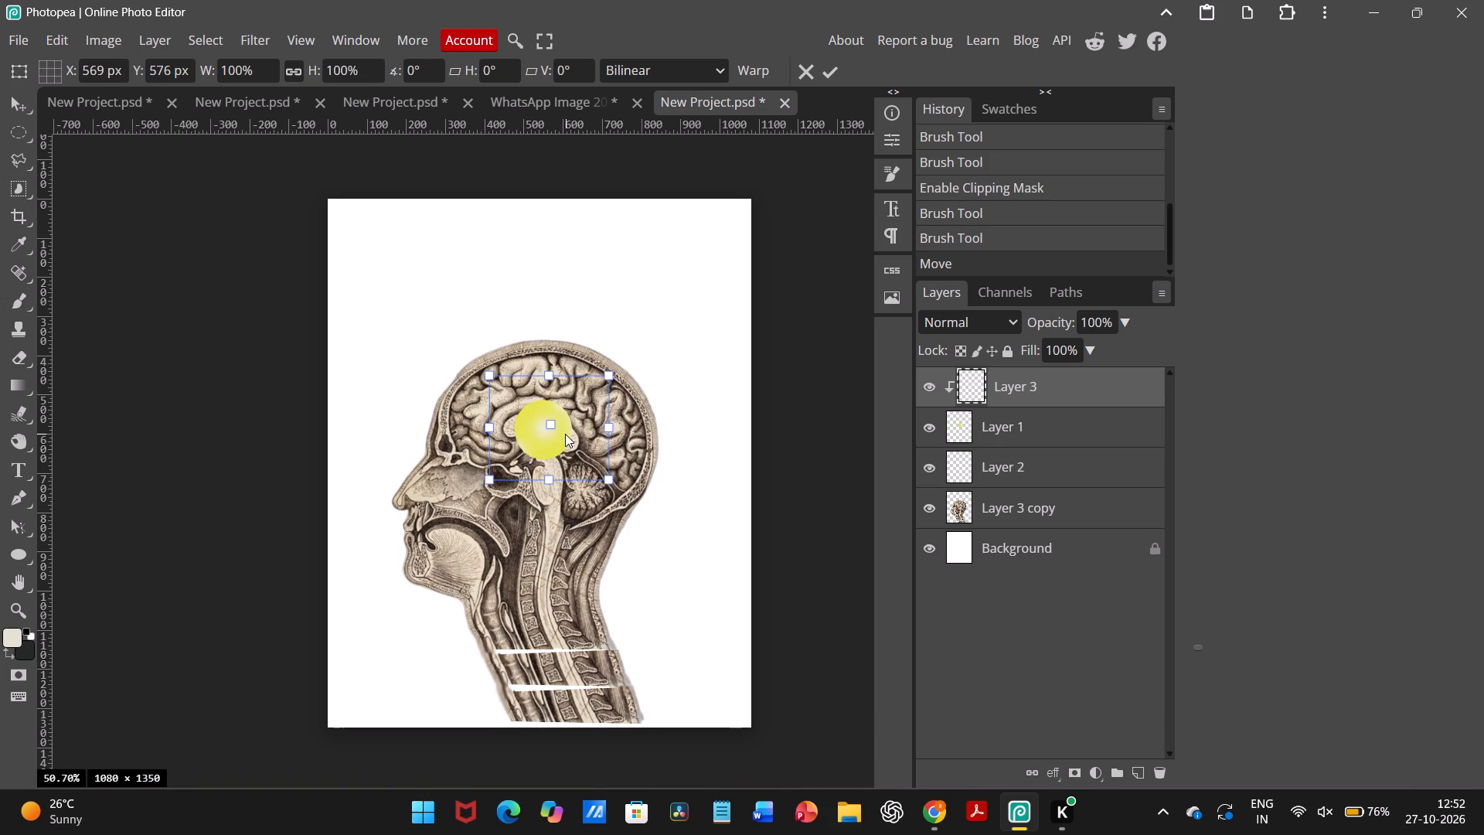
left_click(798, 449)
left_click(834, 448)
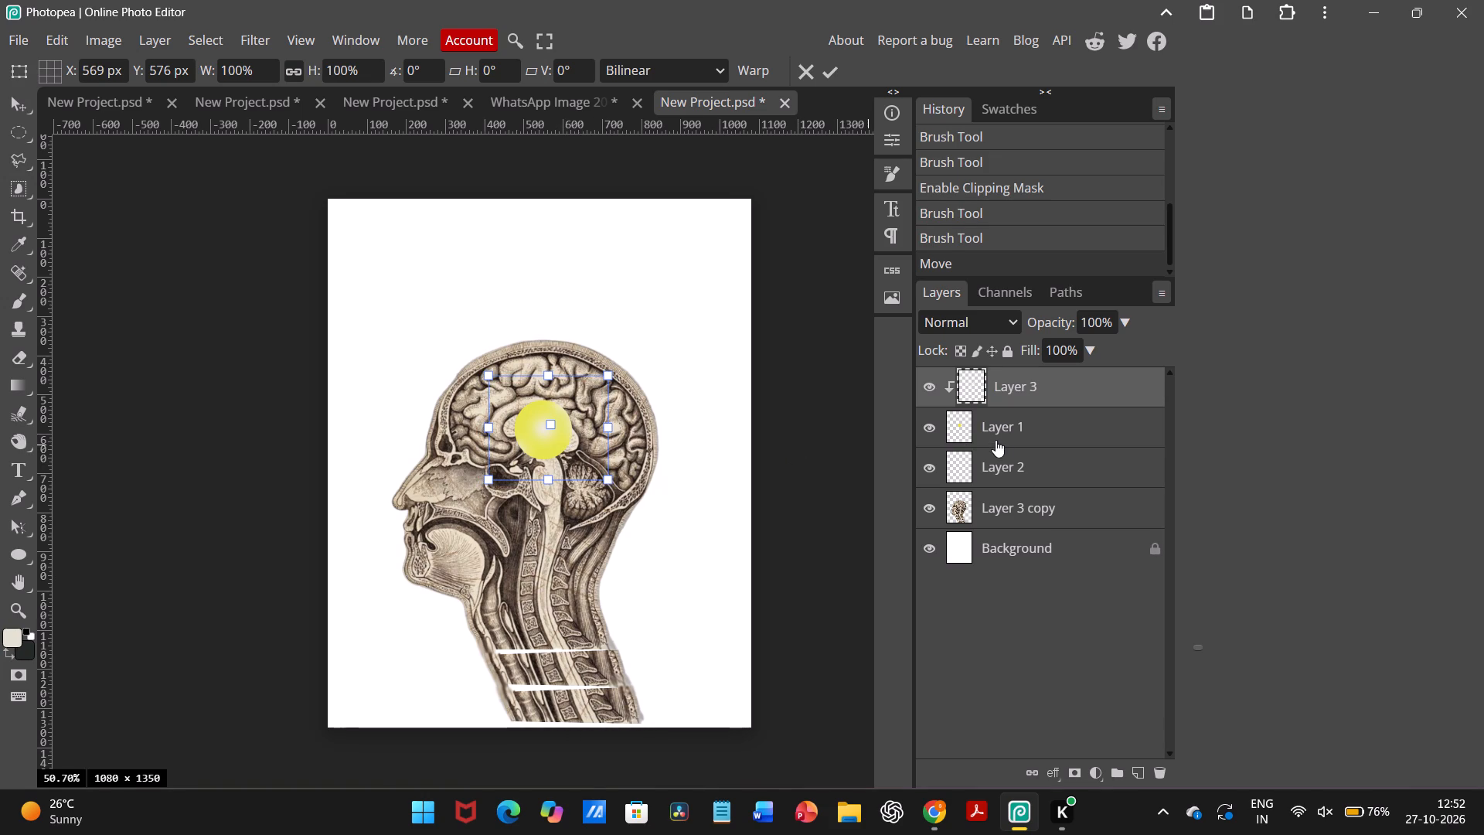
Move the yellow disc on Layer 1 slightly upwards at the brain's centre.
left_click(996, 433)
left_click_drag(546, 434, 549, 425)
left_click(553, 434)
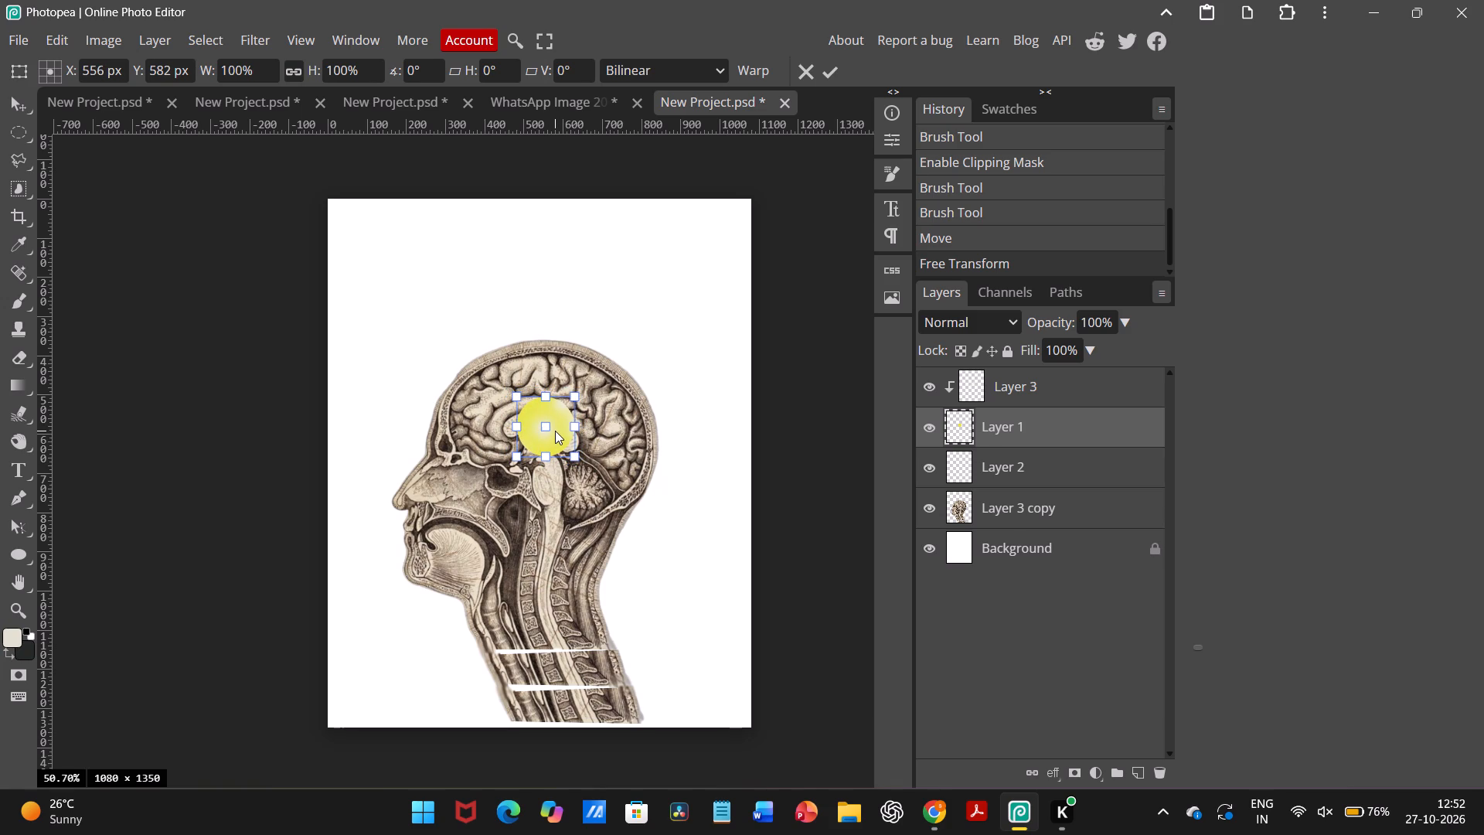
left_click(827, 452)
Enlarge the Layer 3 shading to 111.8% and shift it up towards the back of the head, to about X 640, Y 503 px.
left_click(1018, 394)
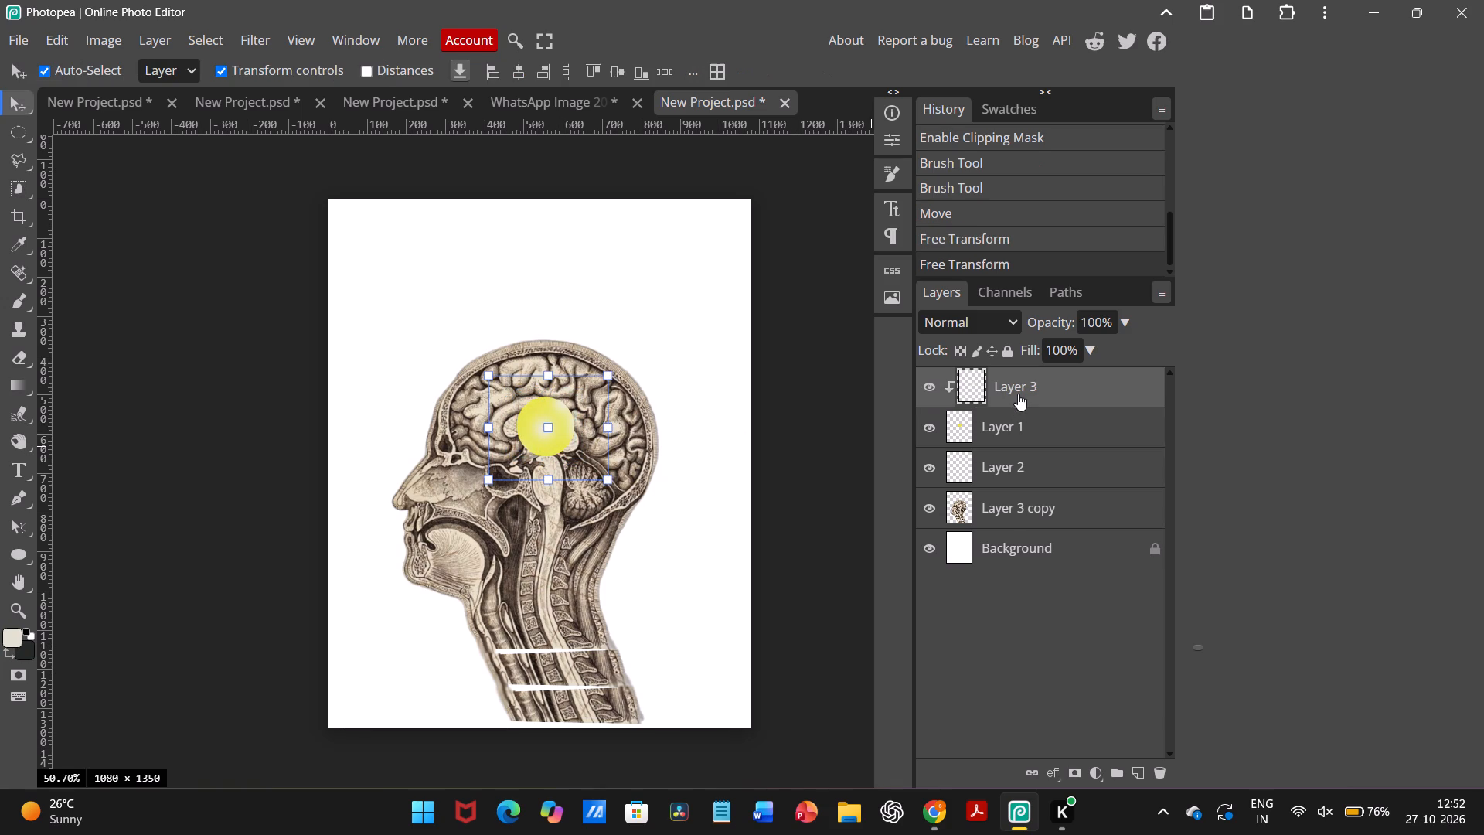
left_click(579, 444)
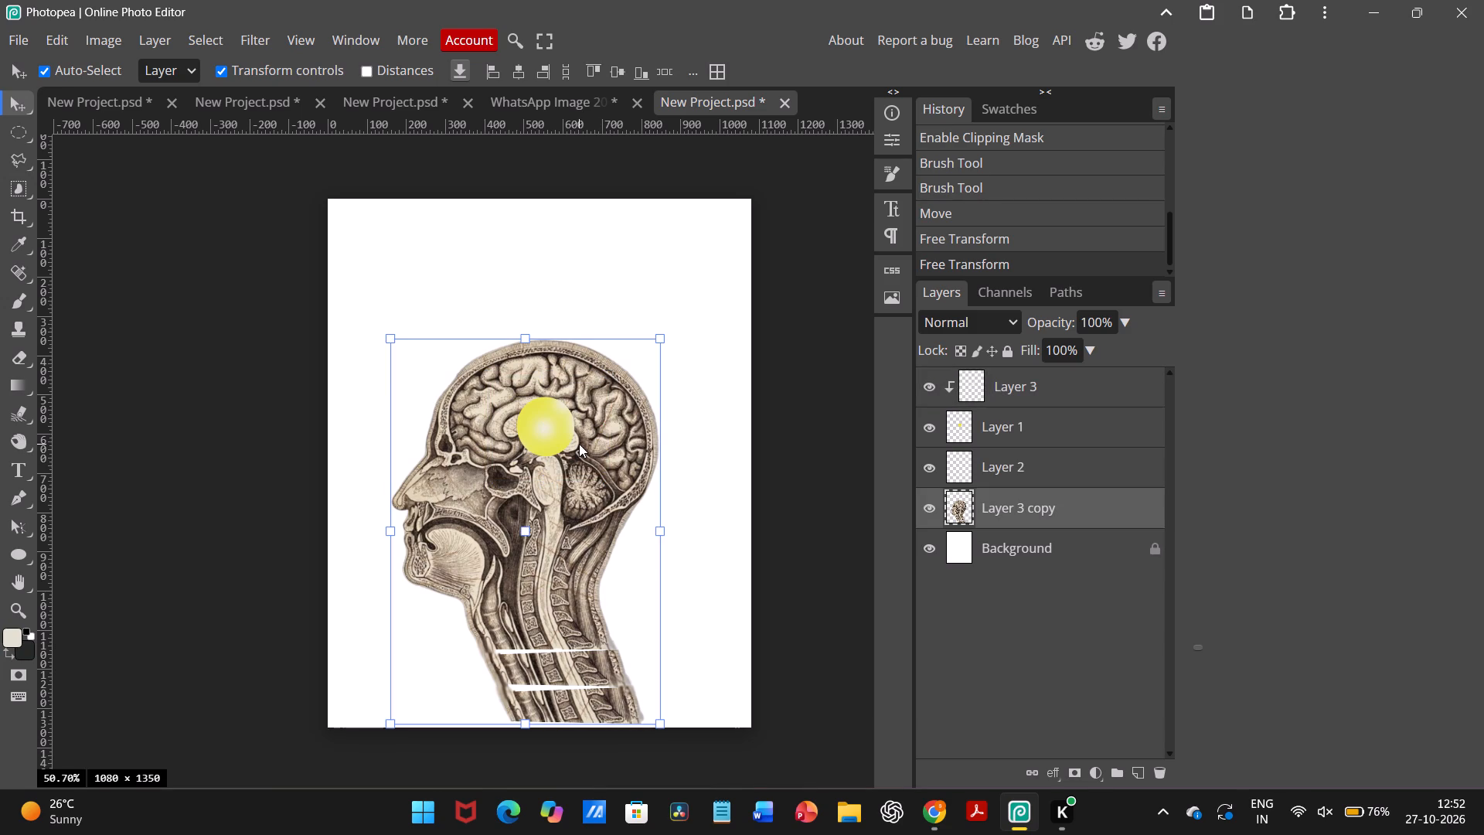
left_click(982, 417)
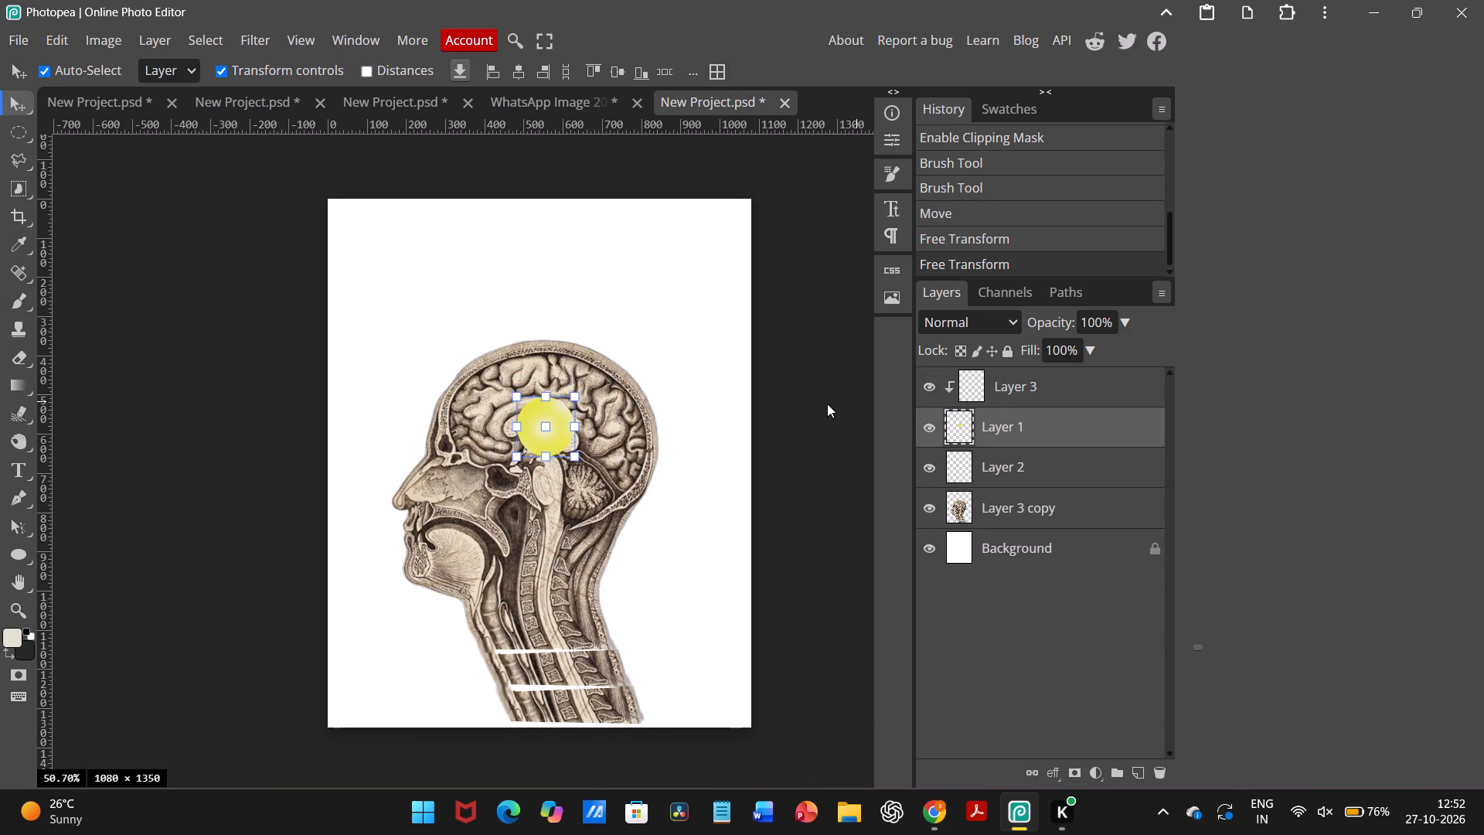
left_click(989, 397)
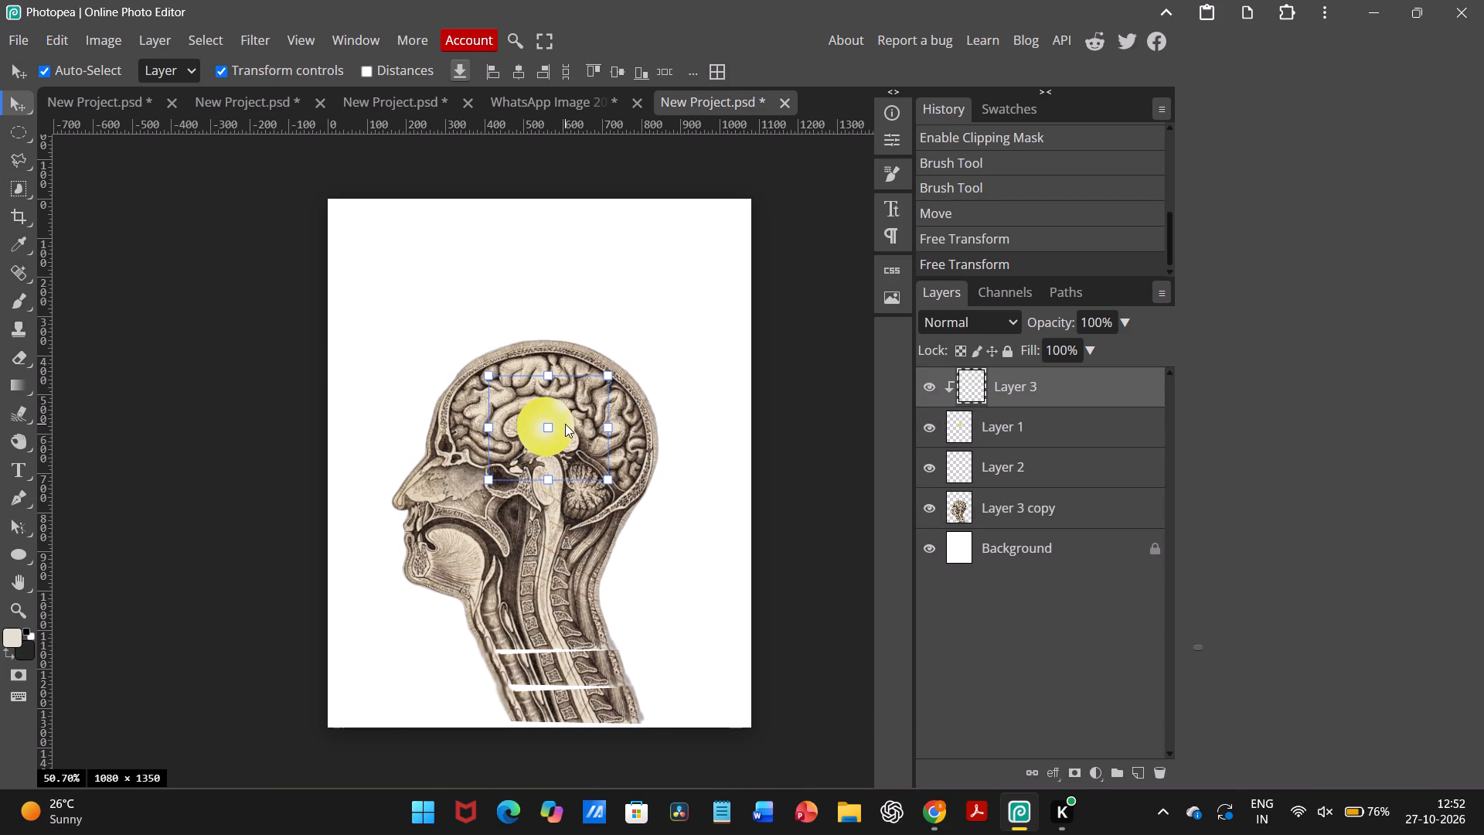
left_click(565, 424)
left_click(977, 391)
left_click_drag(614, 428, 621, 429)
left_click_drag(583, 441, 608, 414)
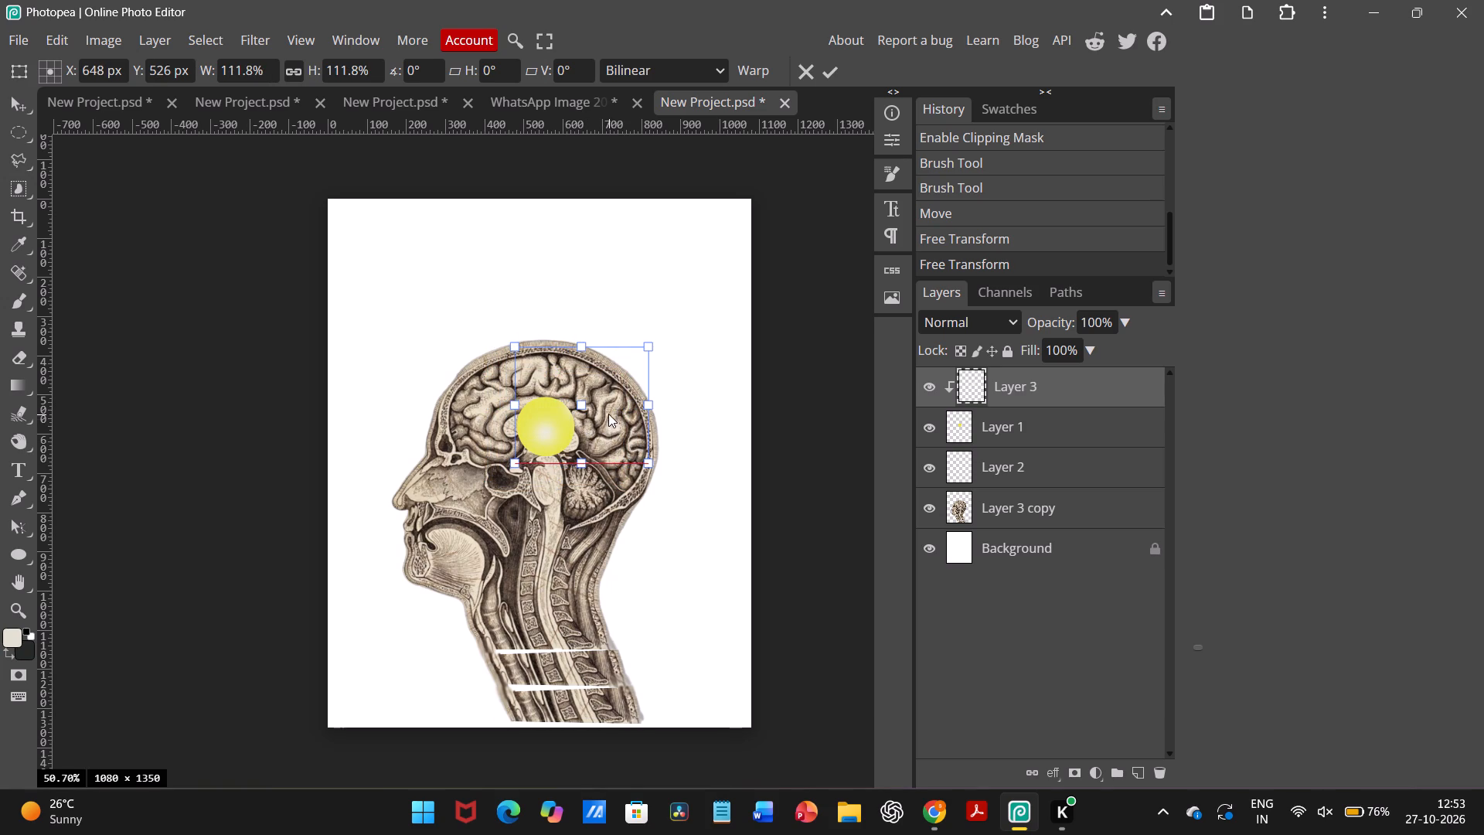
left_click_drag(608, 414, 606, 410)
left_click(791, 417)
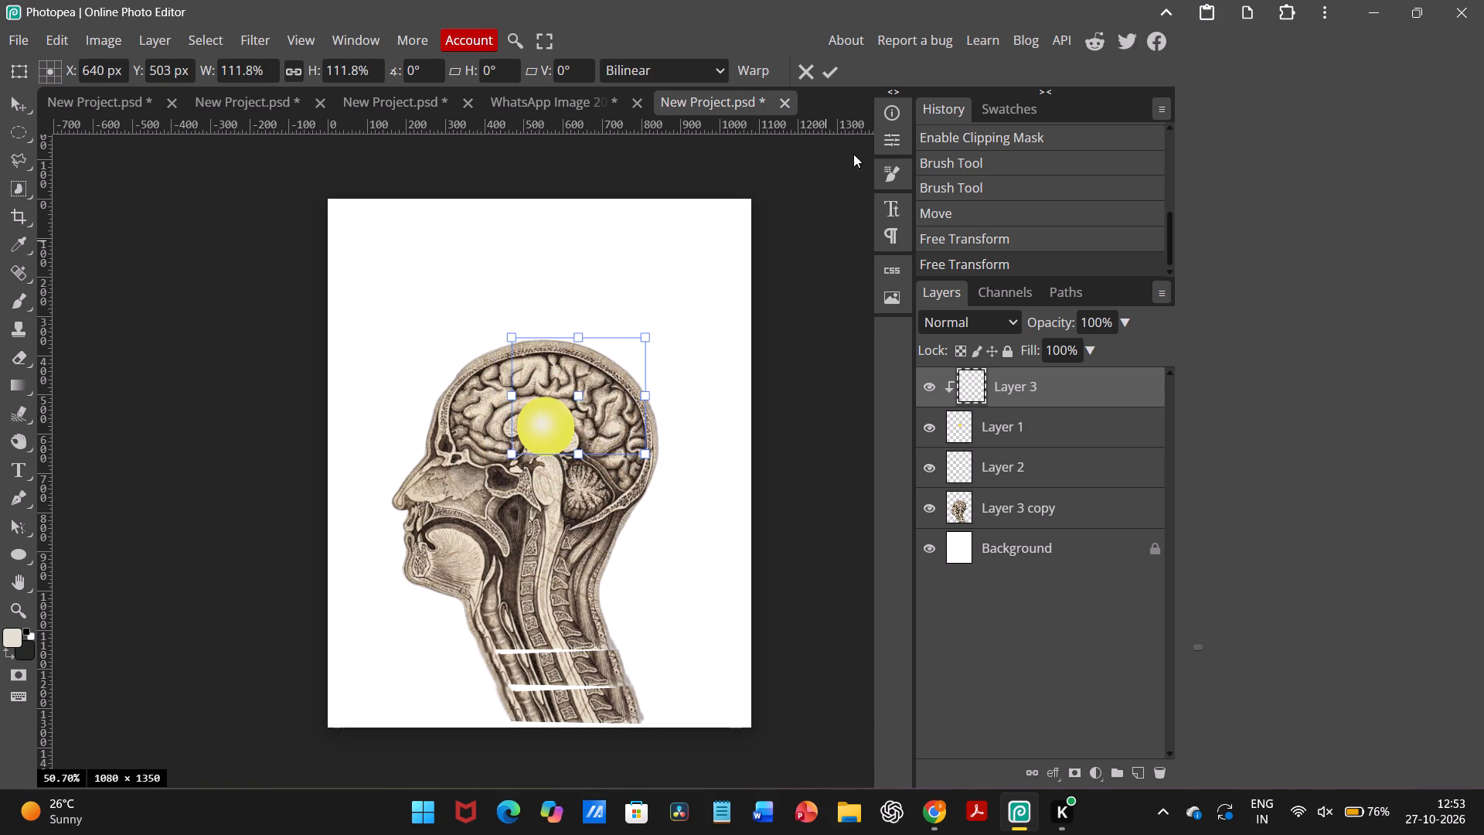
left_click(835, 70)
left_click(808, 357)
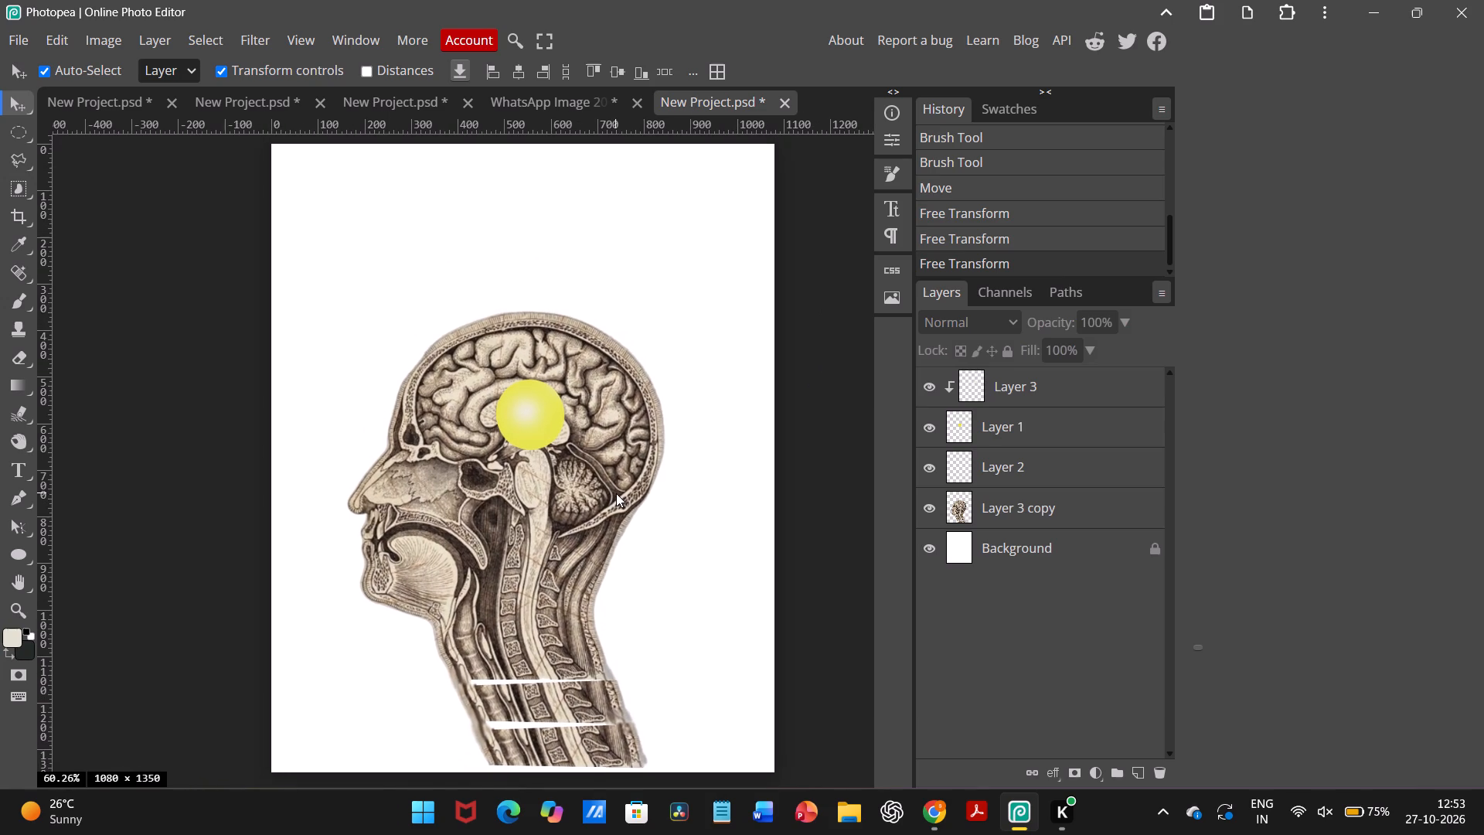
Select Layer 2 for painting and set the brush colour to pure white, ffffff.
scroll(616, 493, "up", 1)
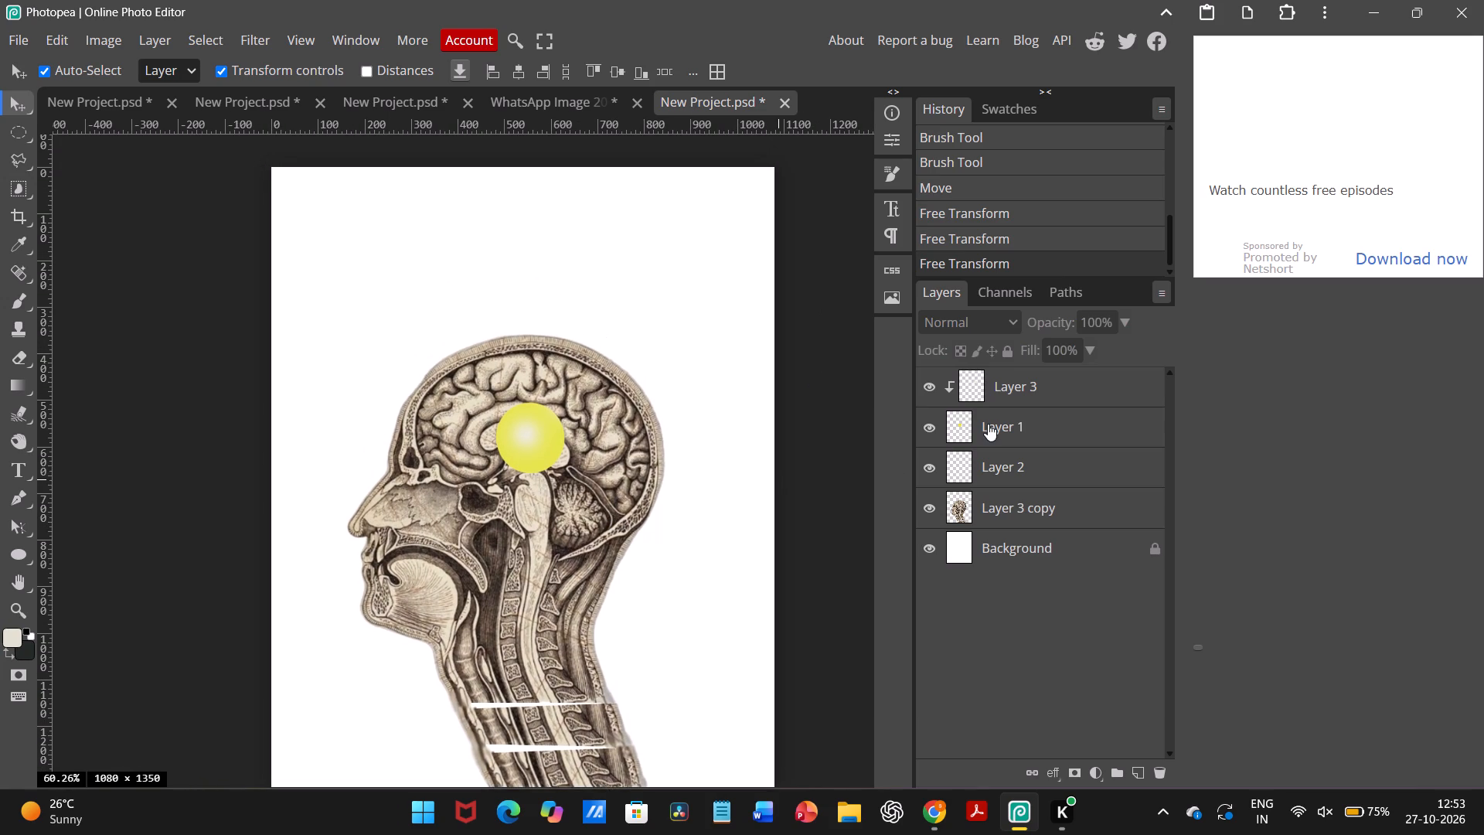
left_click(985, 458)
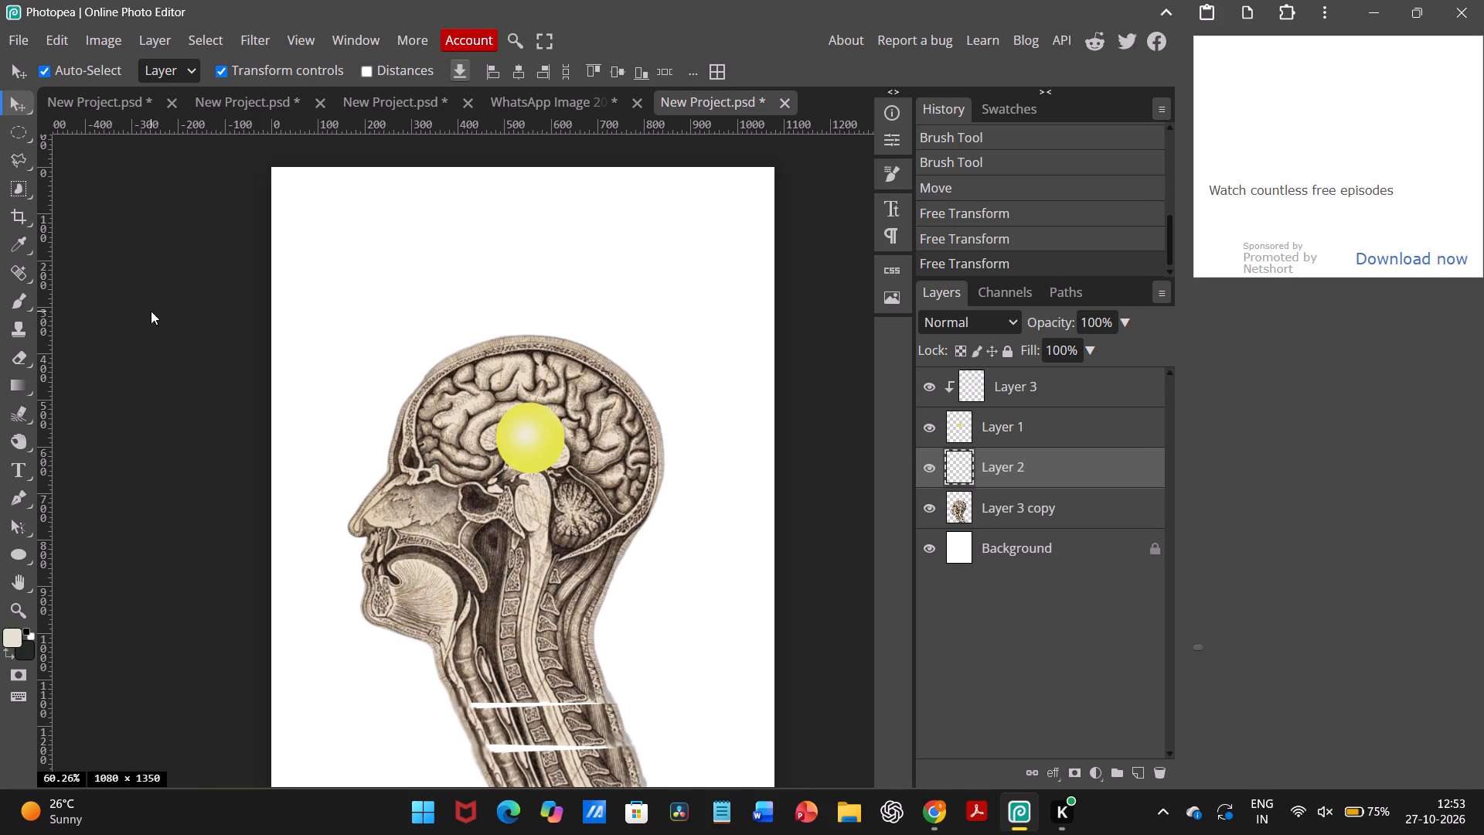
left_click(21, 302)
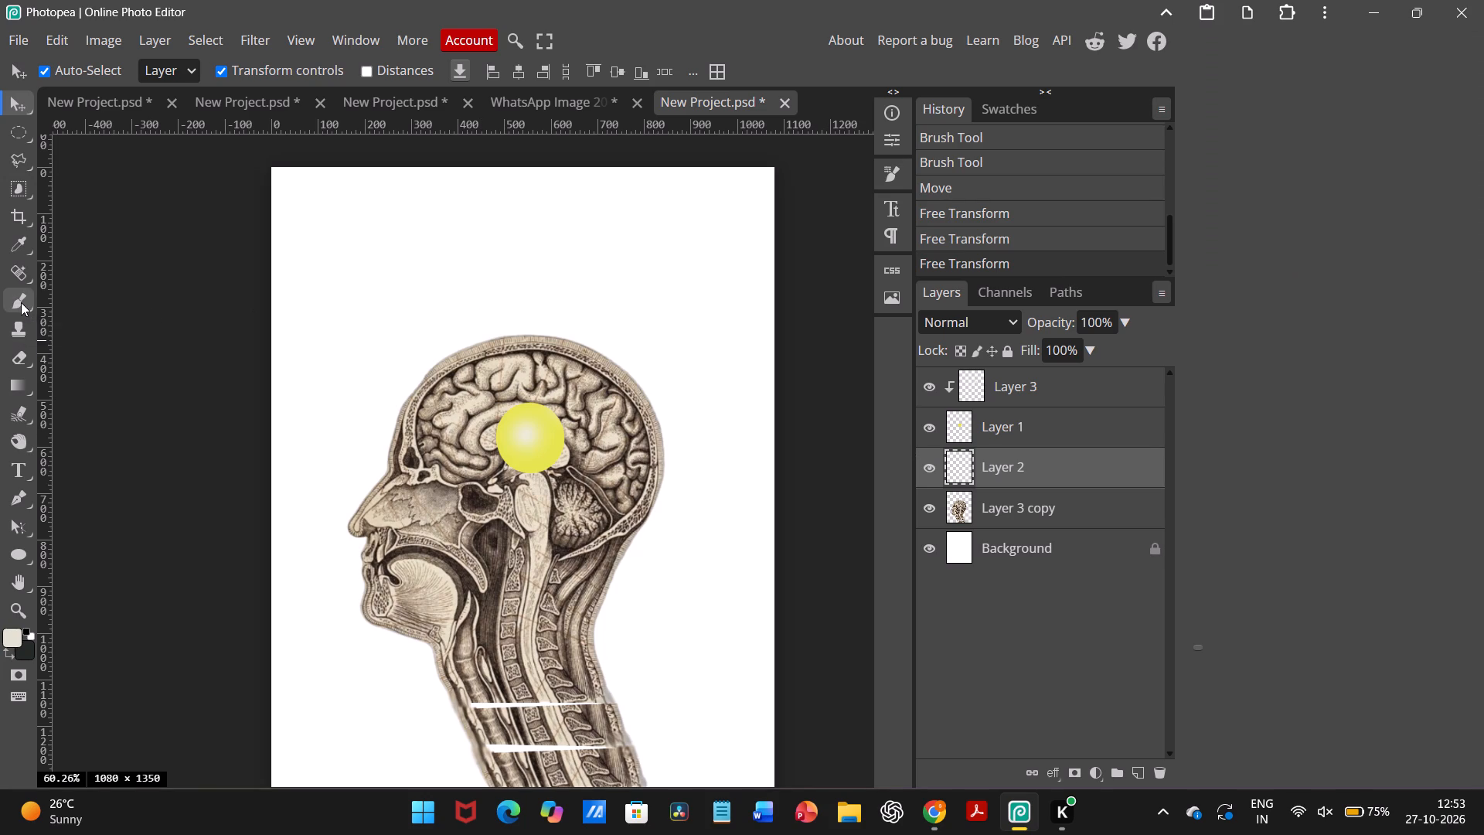
left_click(3, 636)
left_click_drag(193, 242, 191, 241)
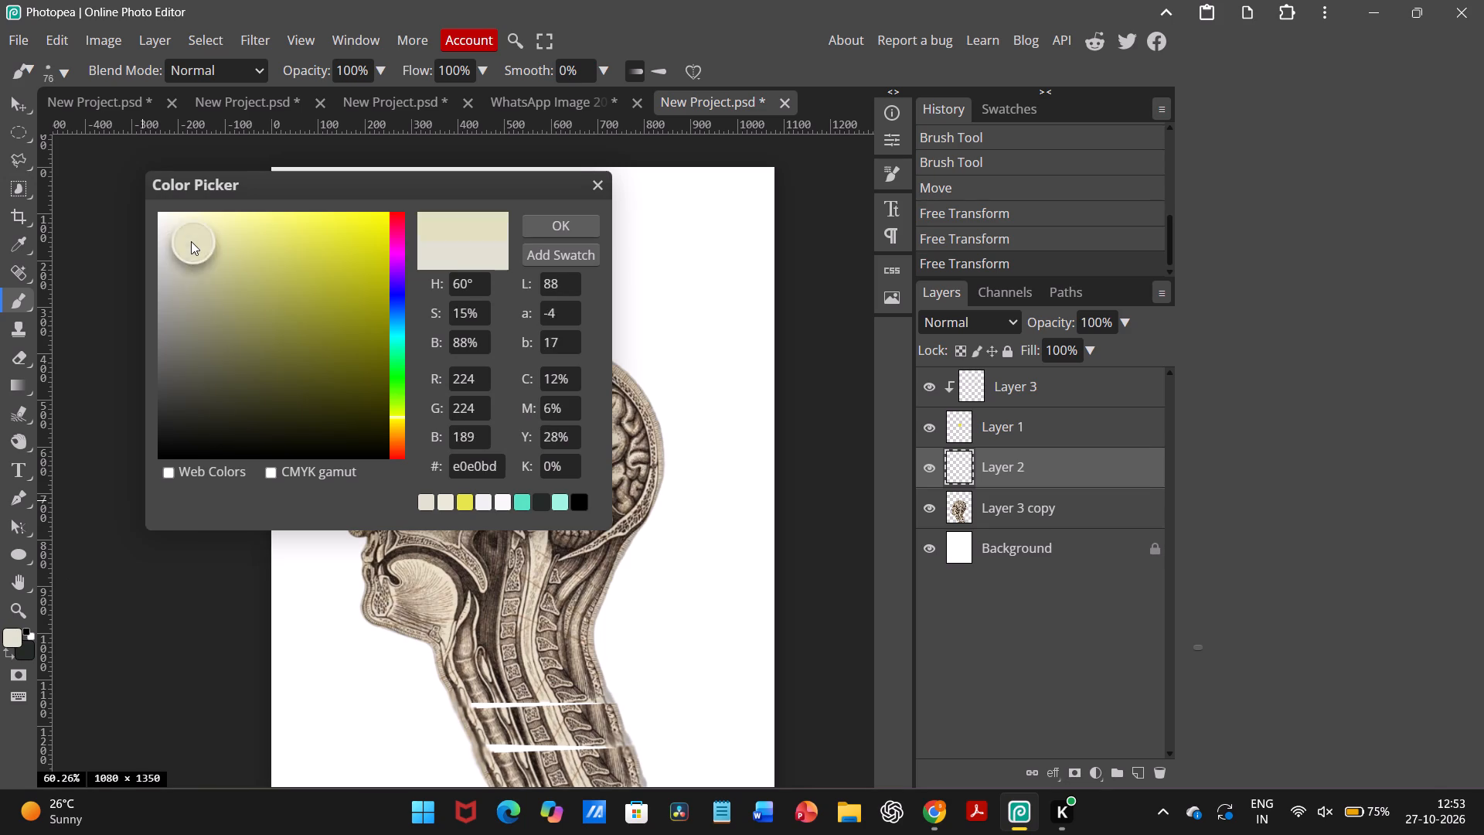
left_click_drag(191, 241, 150, 211)
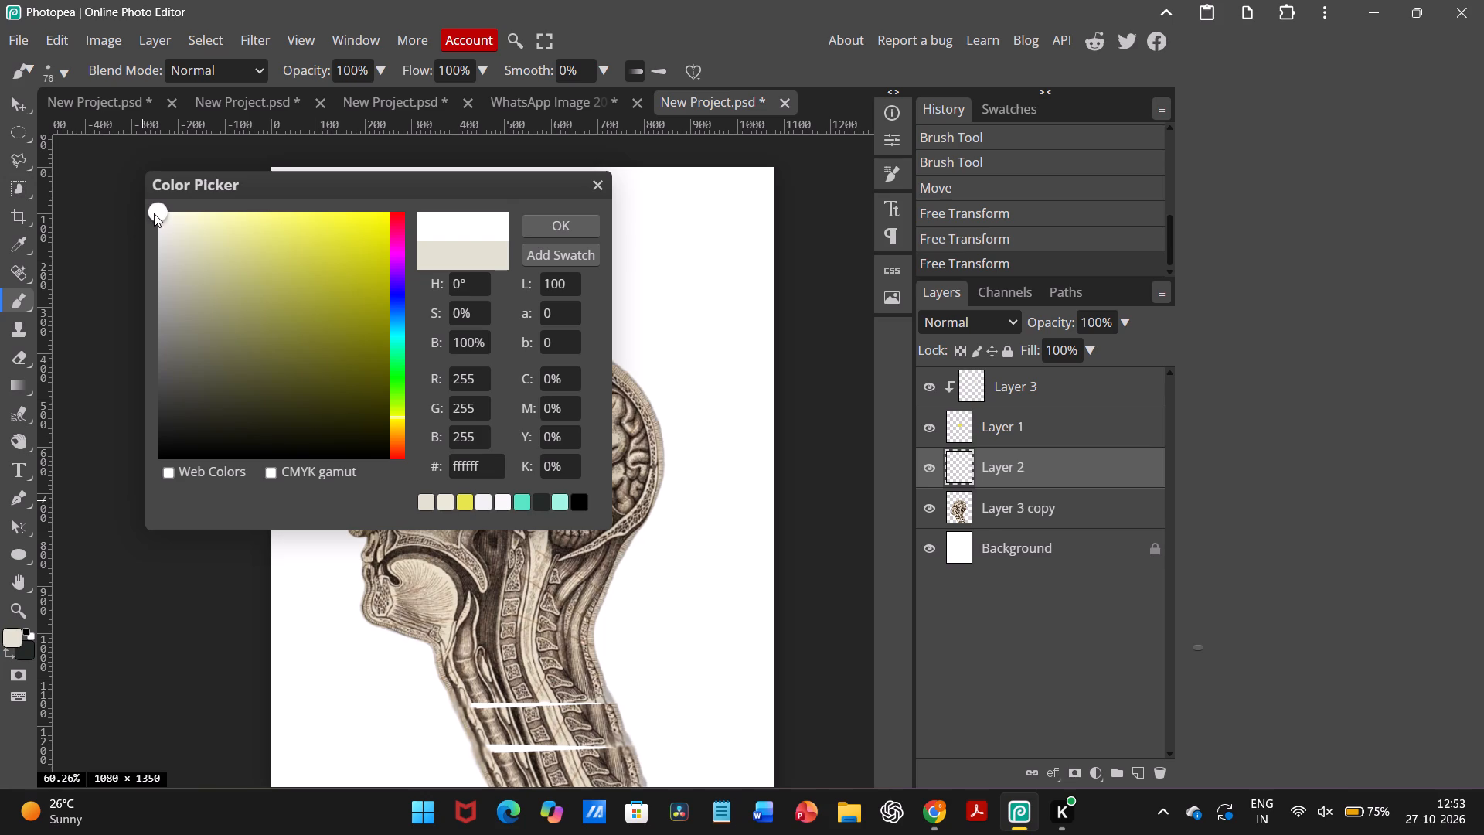
left_click_drag(158, 216, 150, 212)
left_click(542, 225)
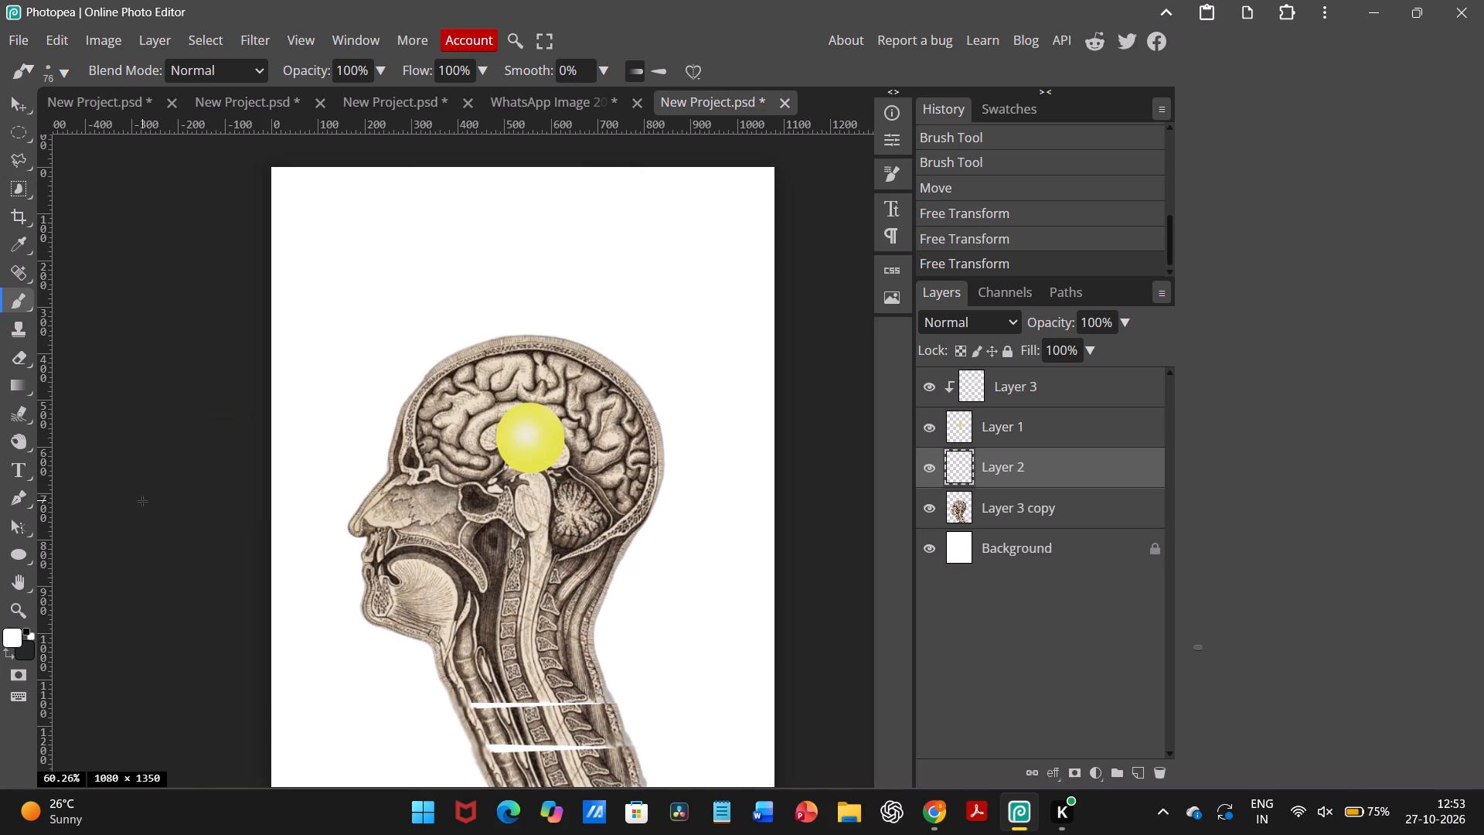
Paint a white area on Layer 2 all around the yellow disc and over the neighbouring frontal brain folds.
scroll(536, 323, "down", 1)
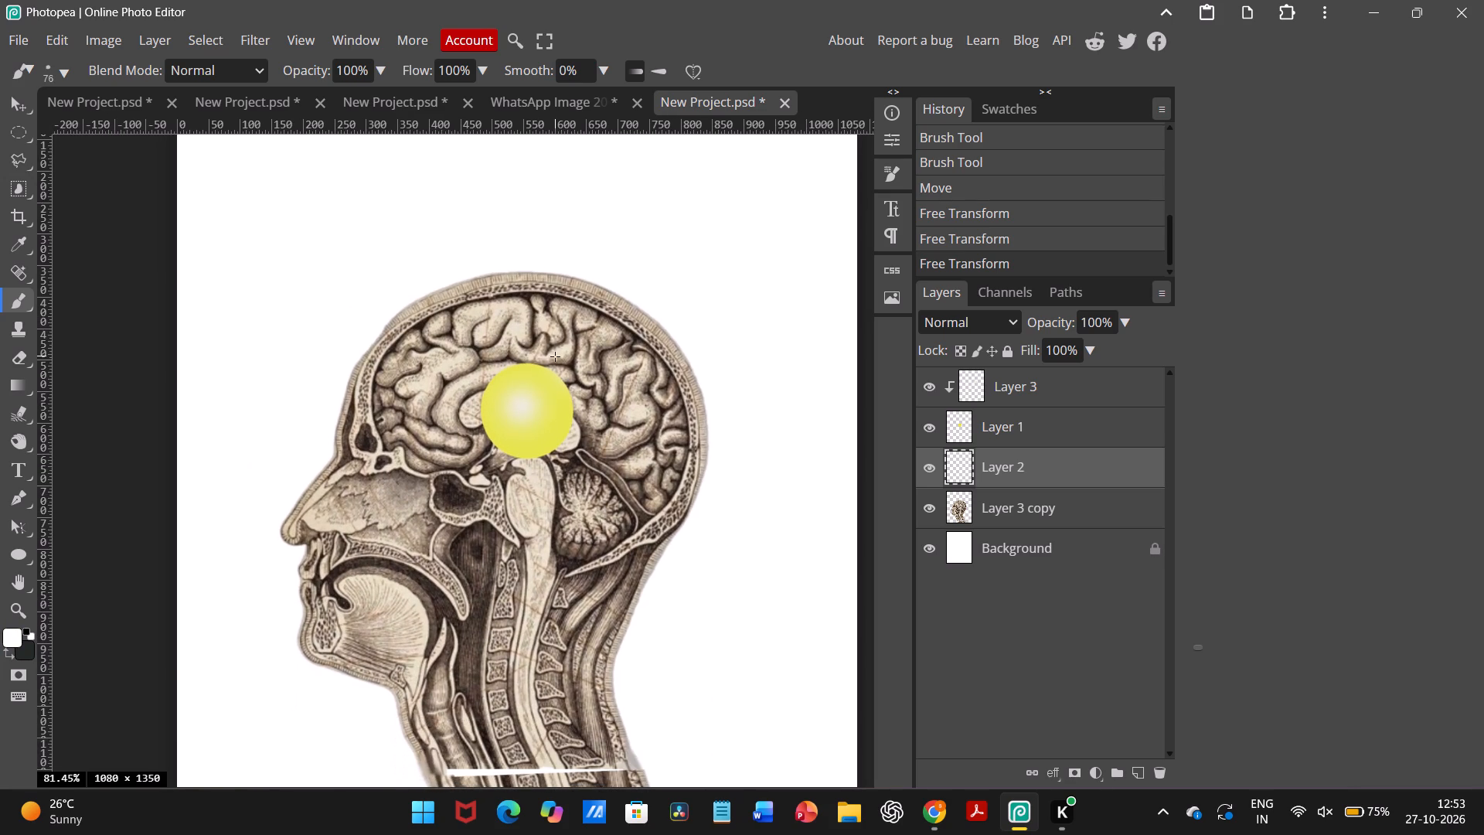
left_click(554, 356)
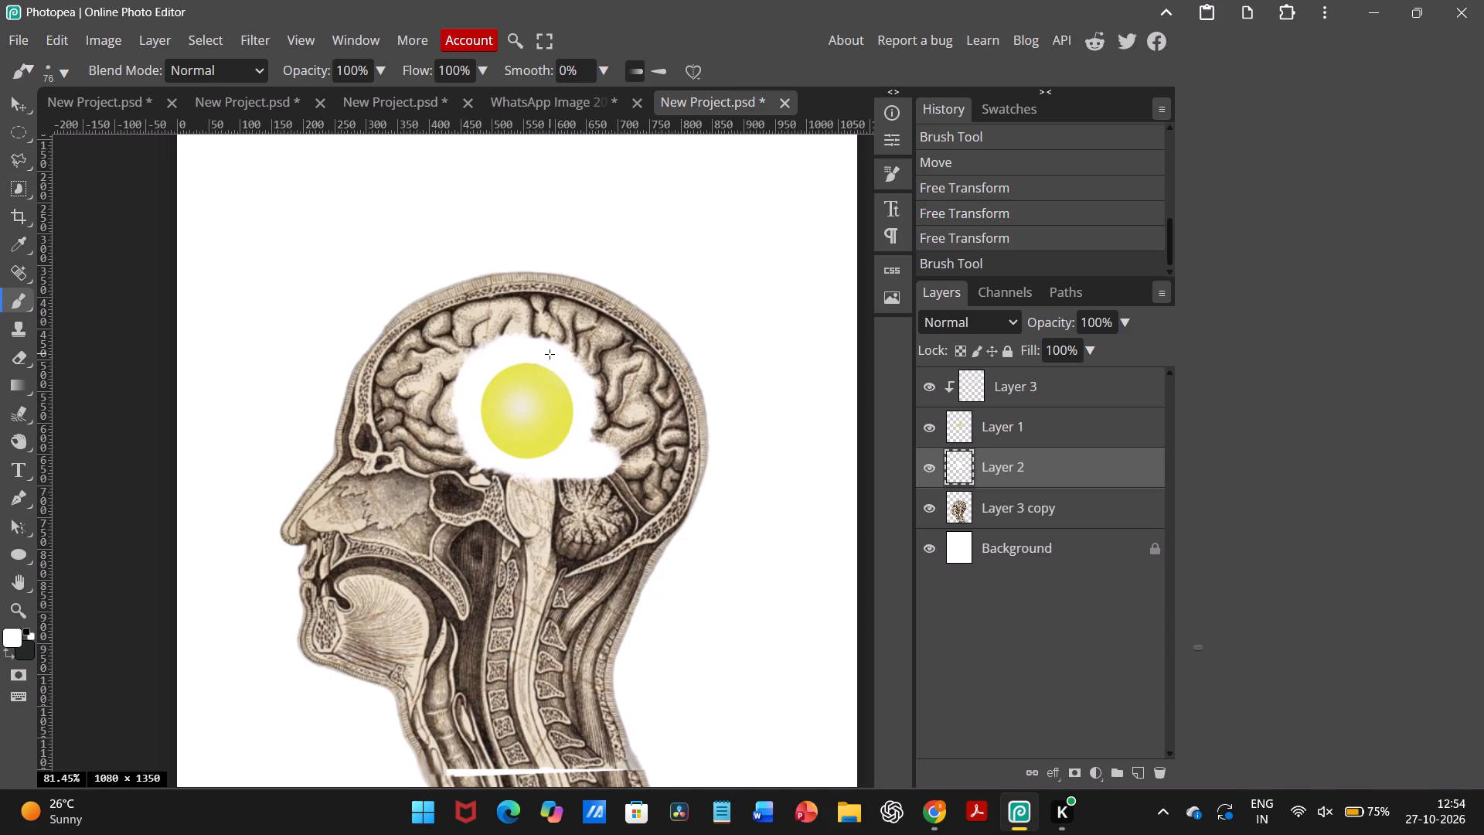
left_click_drag(550, 353, 462, 340)
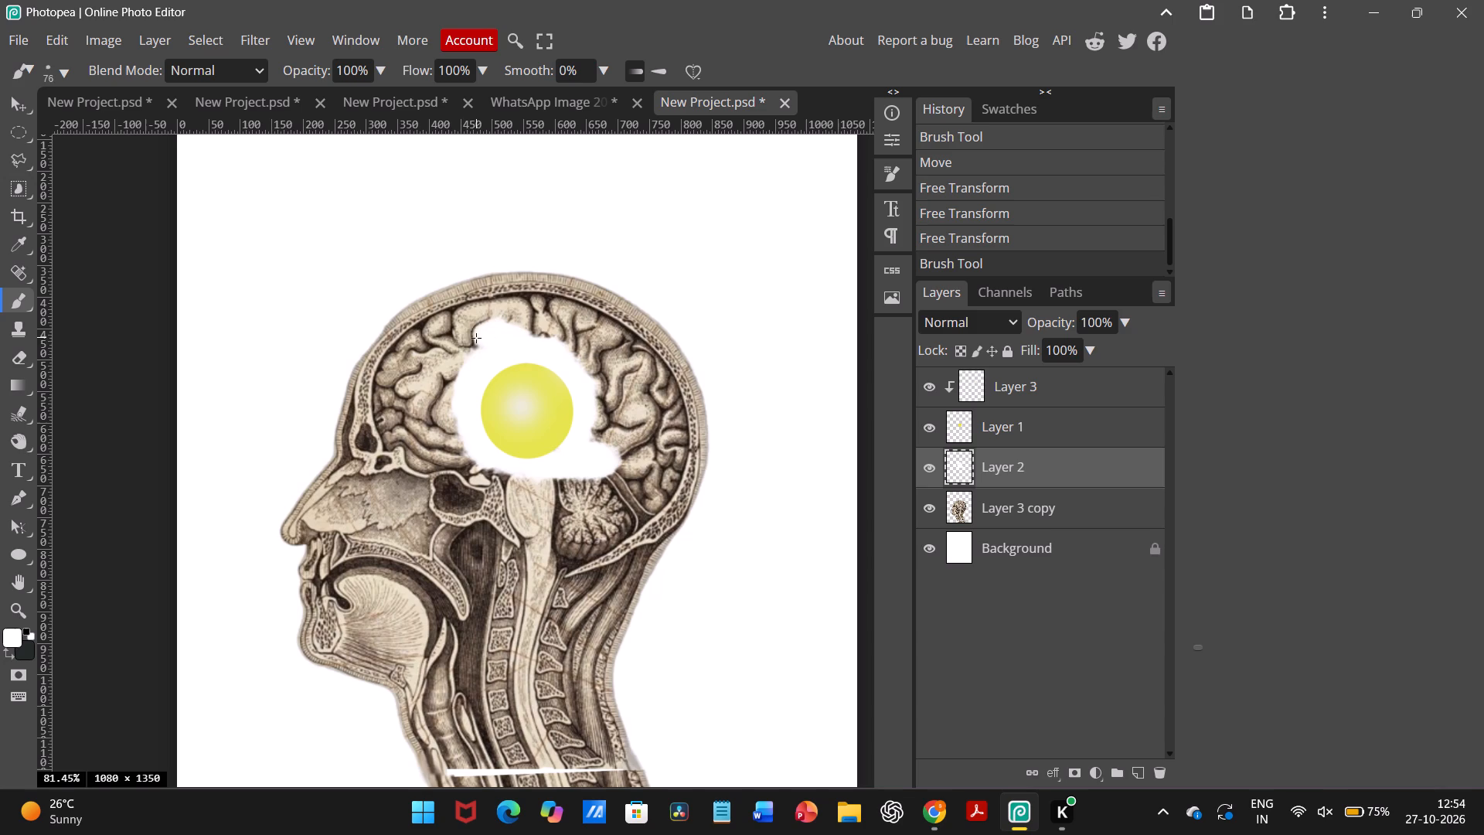
left_click_drag(462, 340, 410, 376)
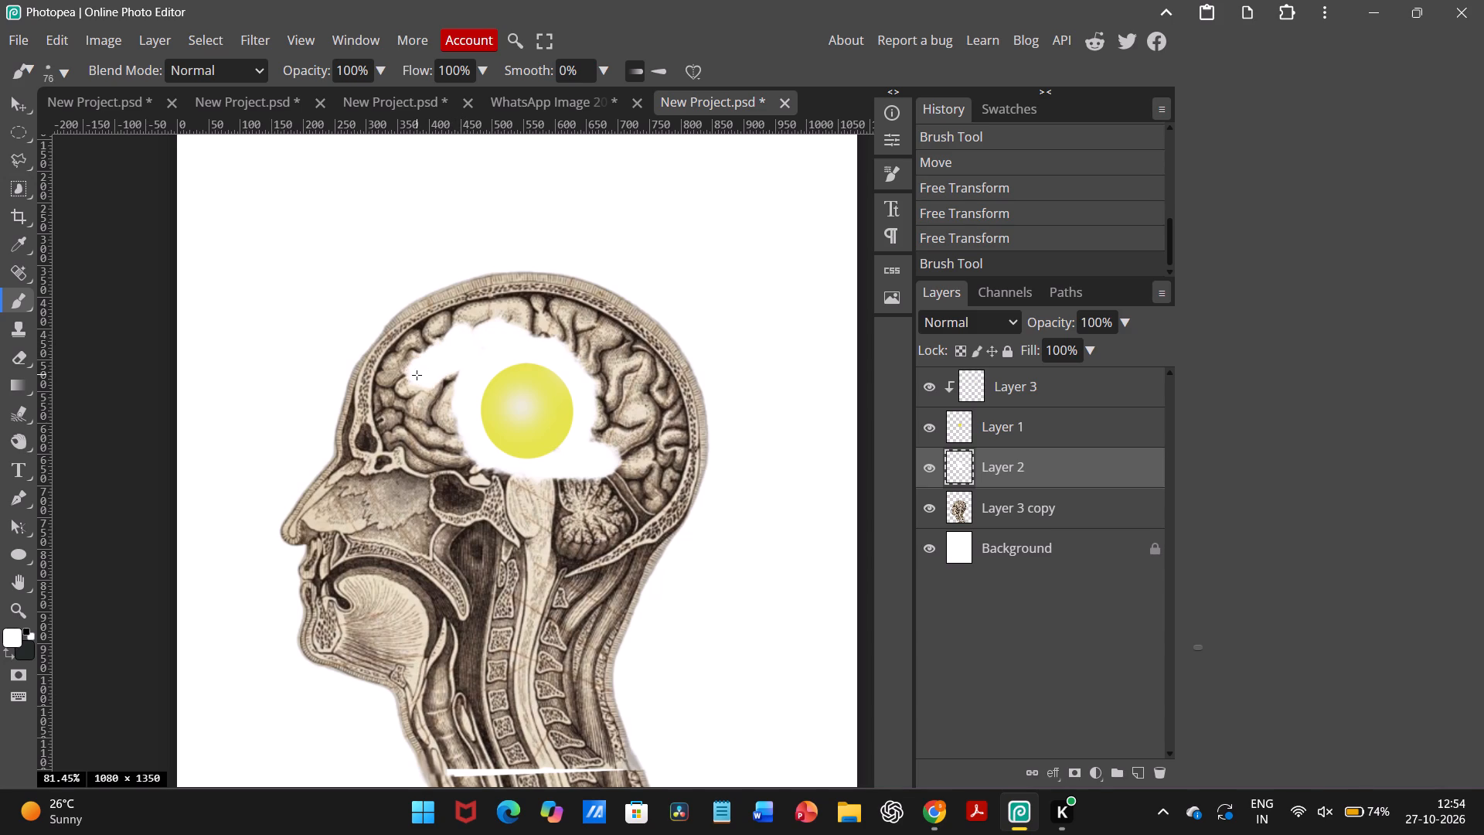
left_click_drag(410, 376, 451, 411)
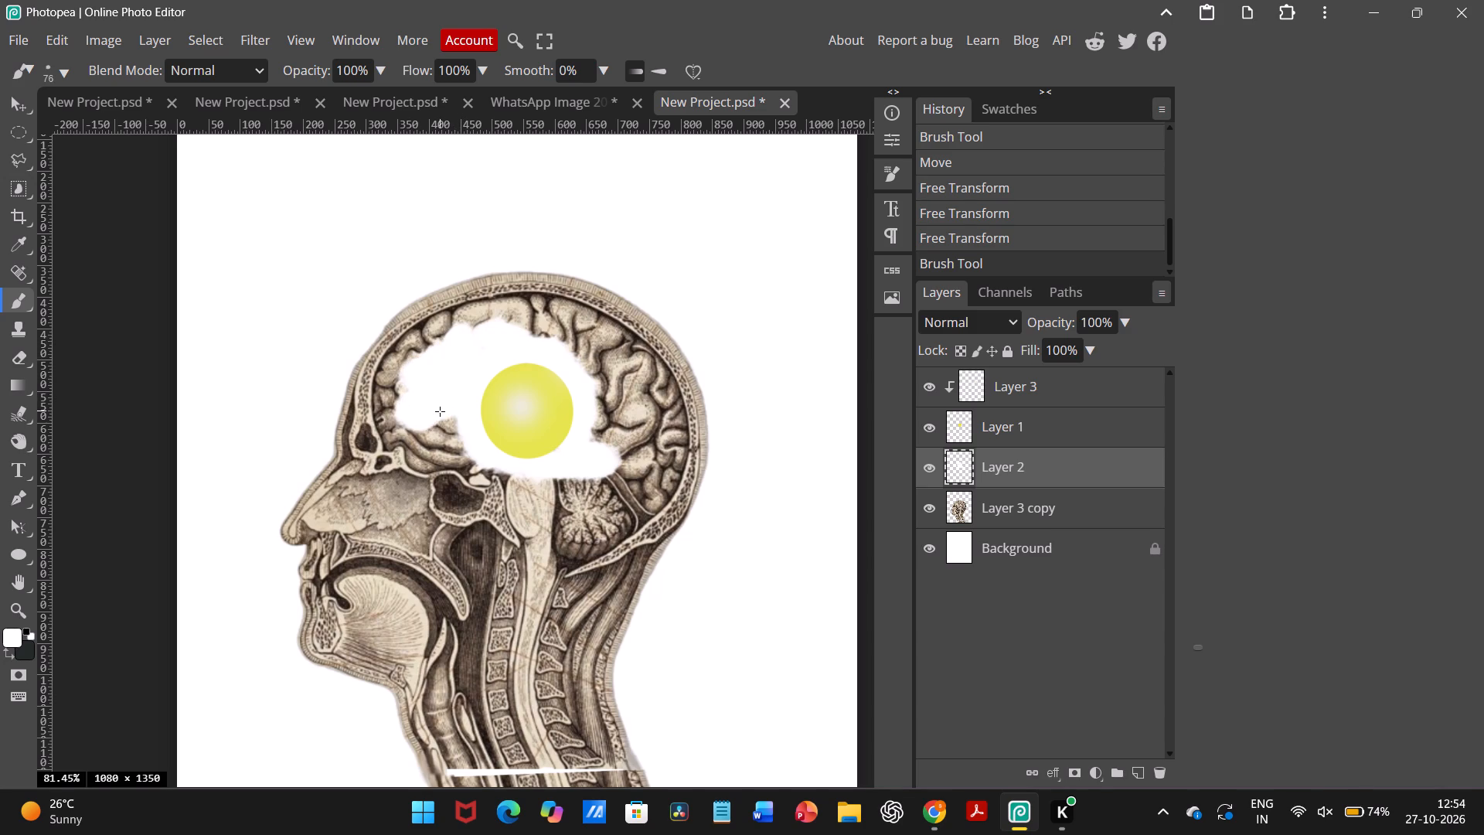
left_click_drag(451, 411, 445, 438)
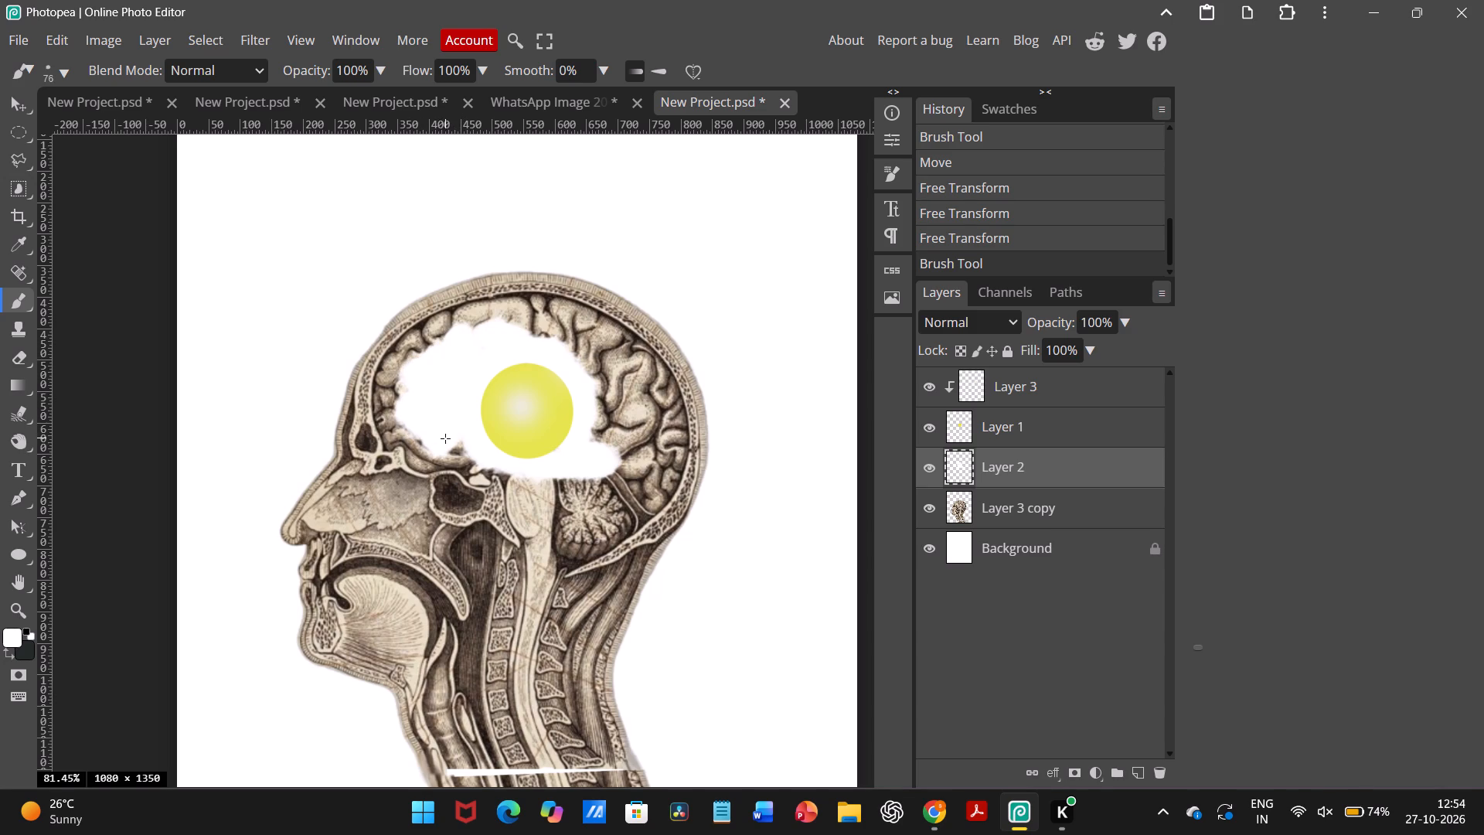
left_click_drag(445, 438, 473, 467)
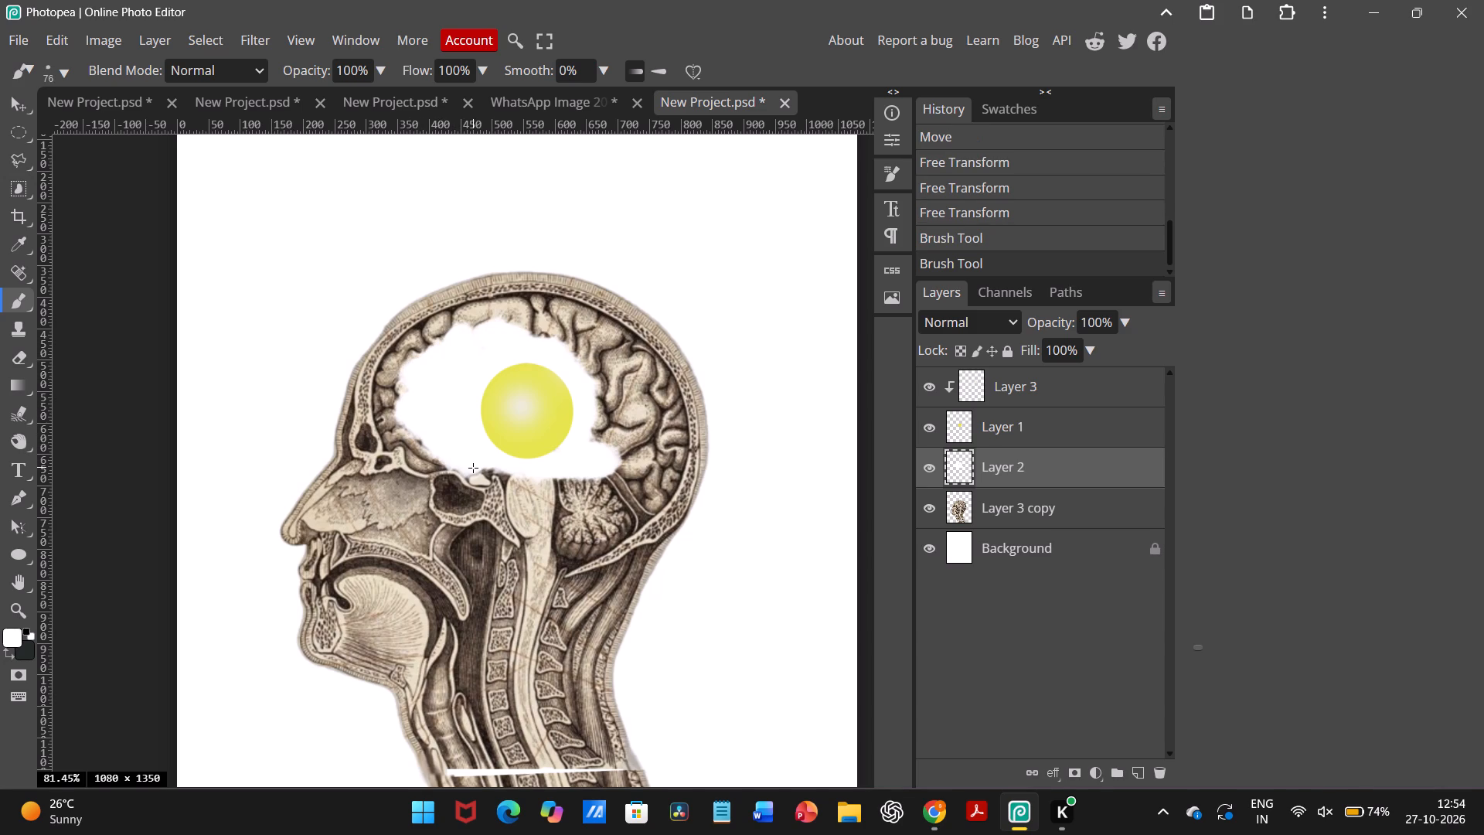
left_click_drag(473, 467, 485, 471)
Extend the white paint on Layer 2 over the brain's lower front edge and up along the inside of the forehead.
left_click_drag(440, 452, 416, 455)
left_click_drag(421, 446, 412, 433)
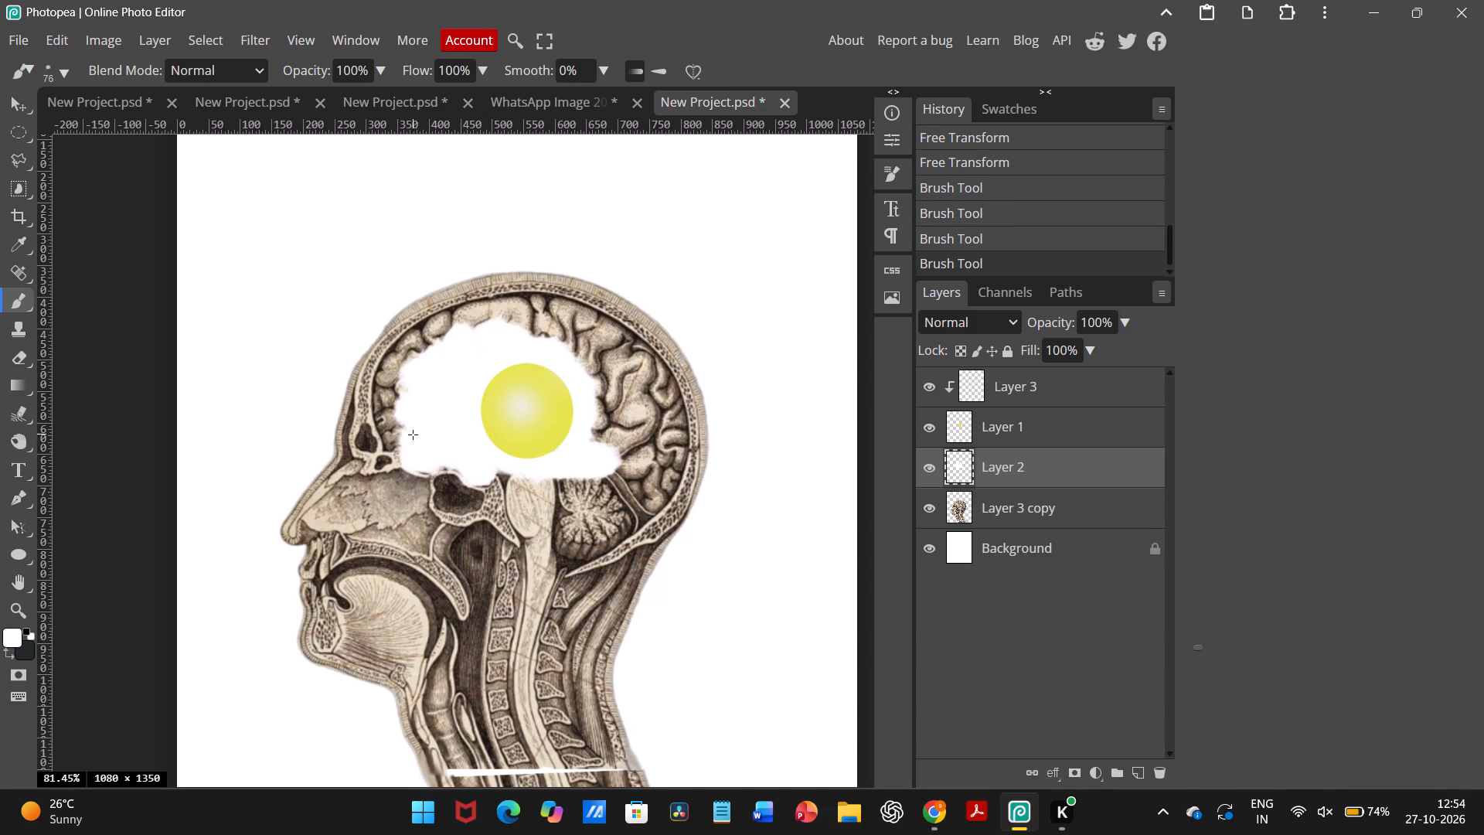
left_click_drag(412, 433, 388, 437)
left_click_drag(388, 435, 385, 425)
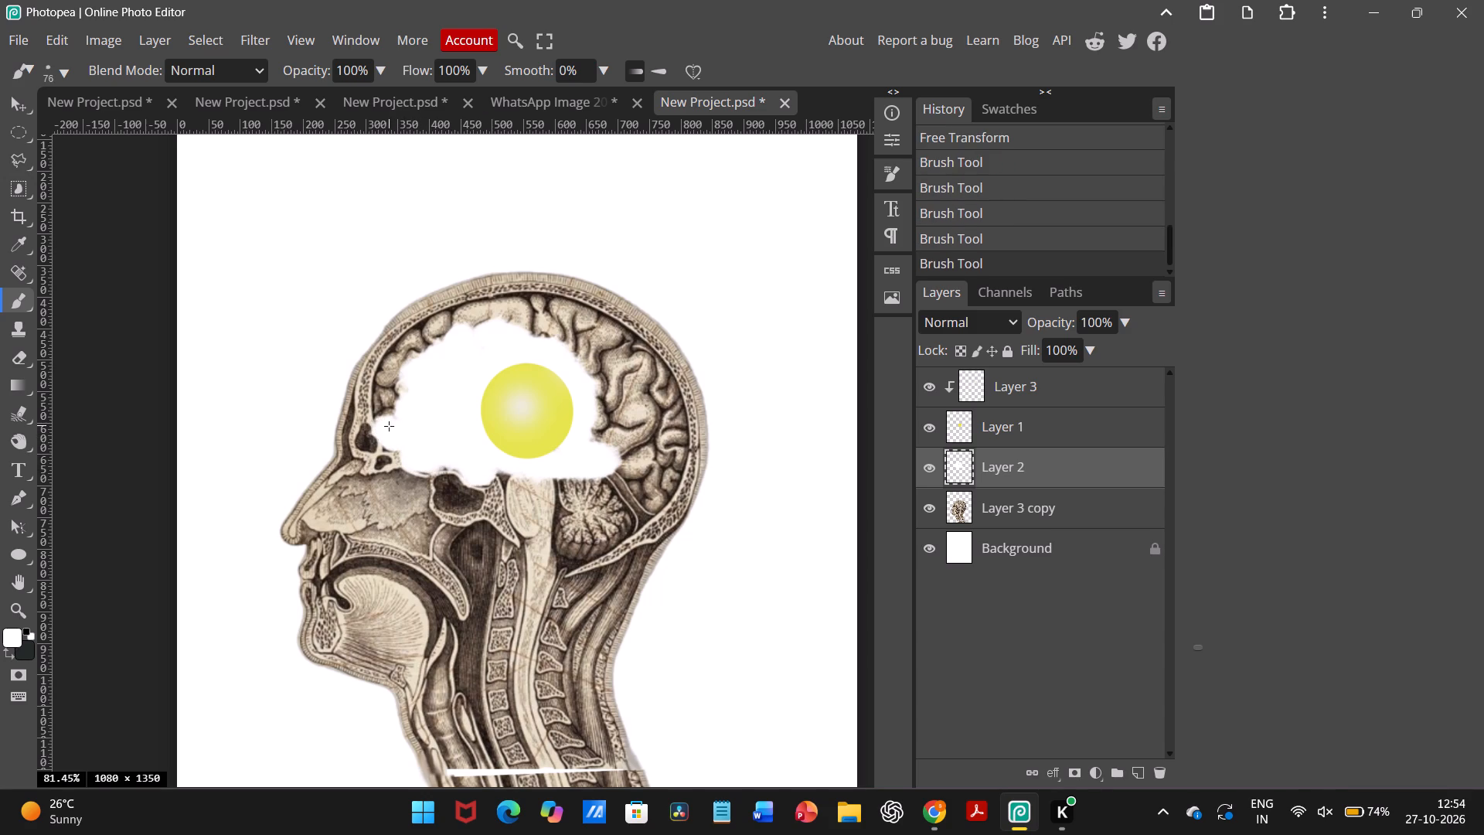
left_click_drag(385, 425, 386, 380)
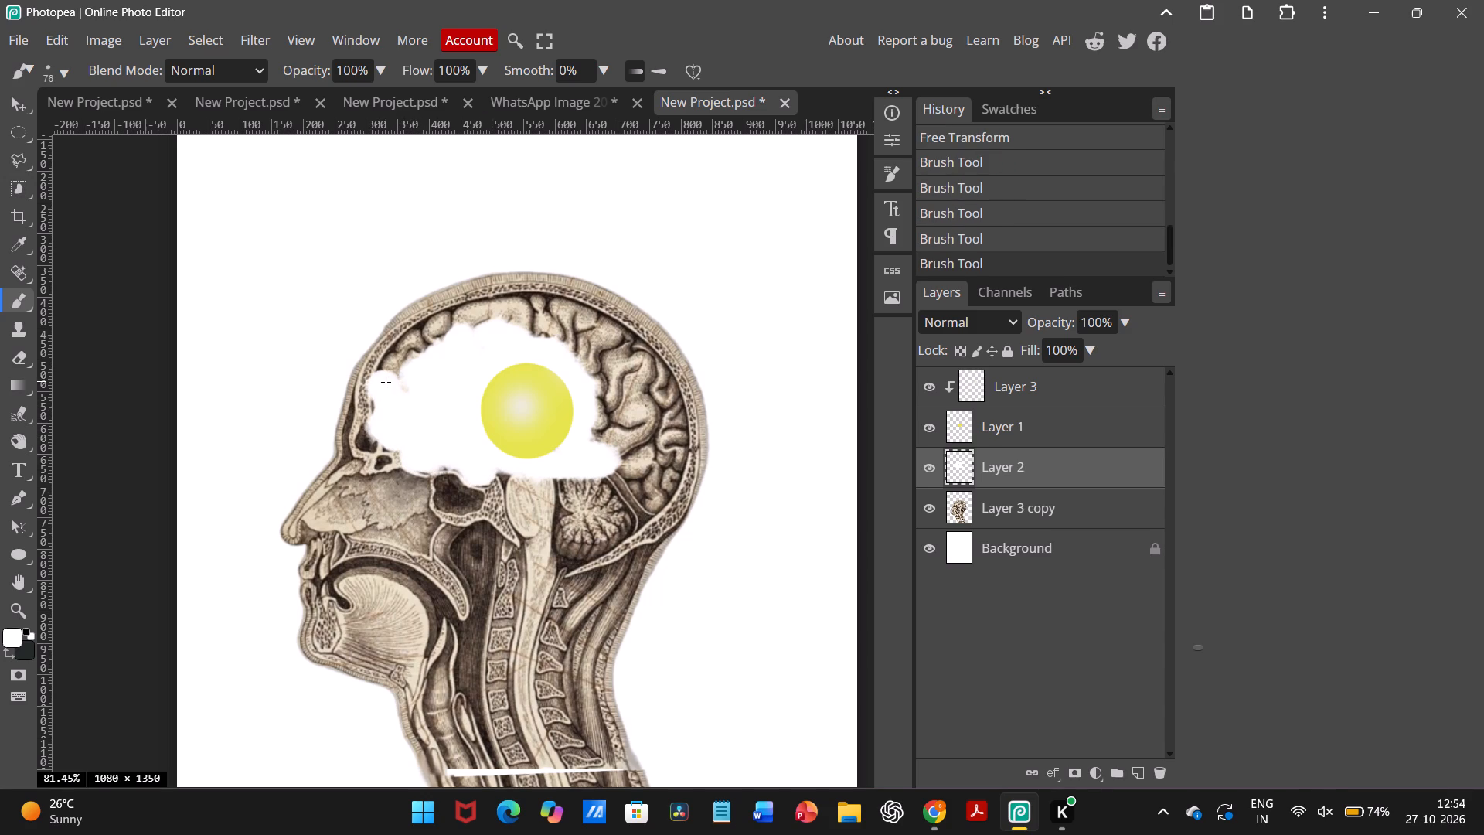
left_click_drag(386, 380, 409, 356)
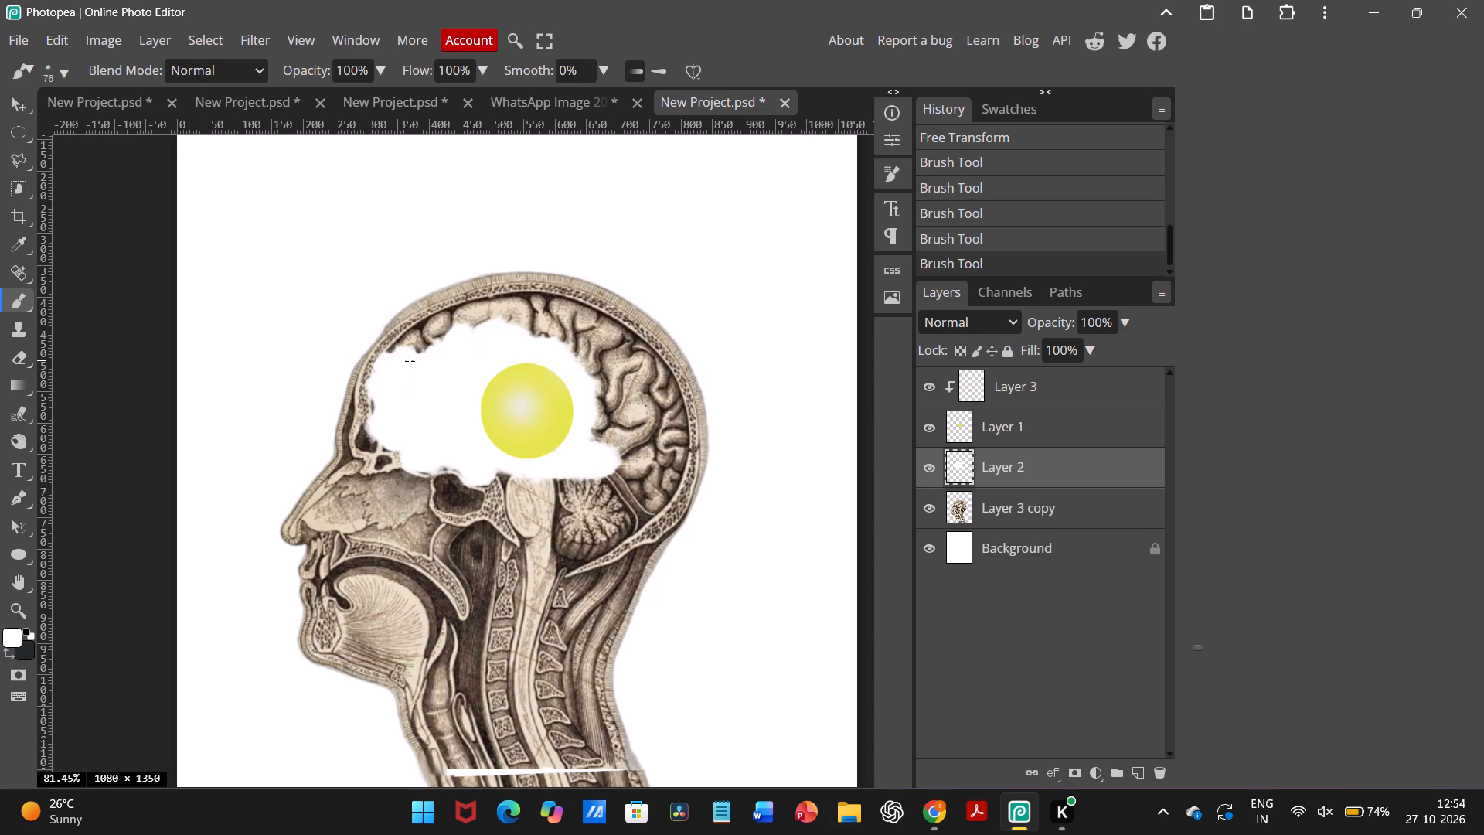
left_click_drag(409, 356, 448, 346)
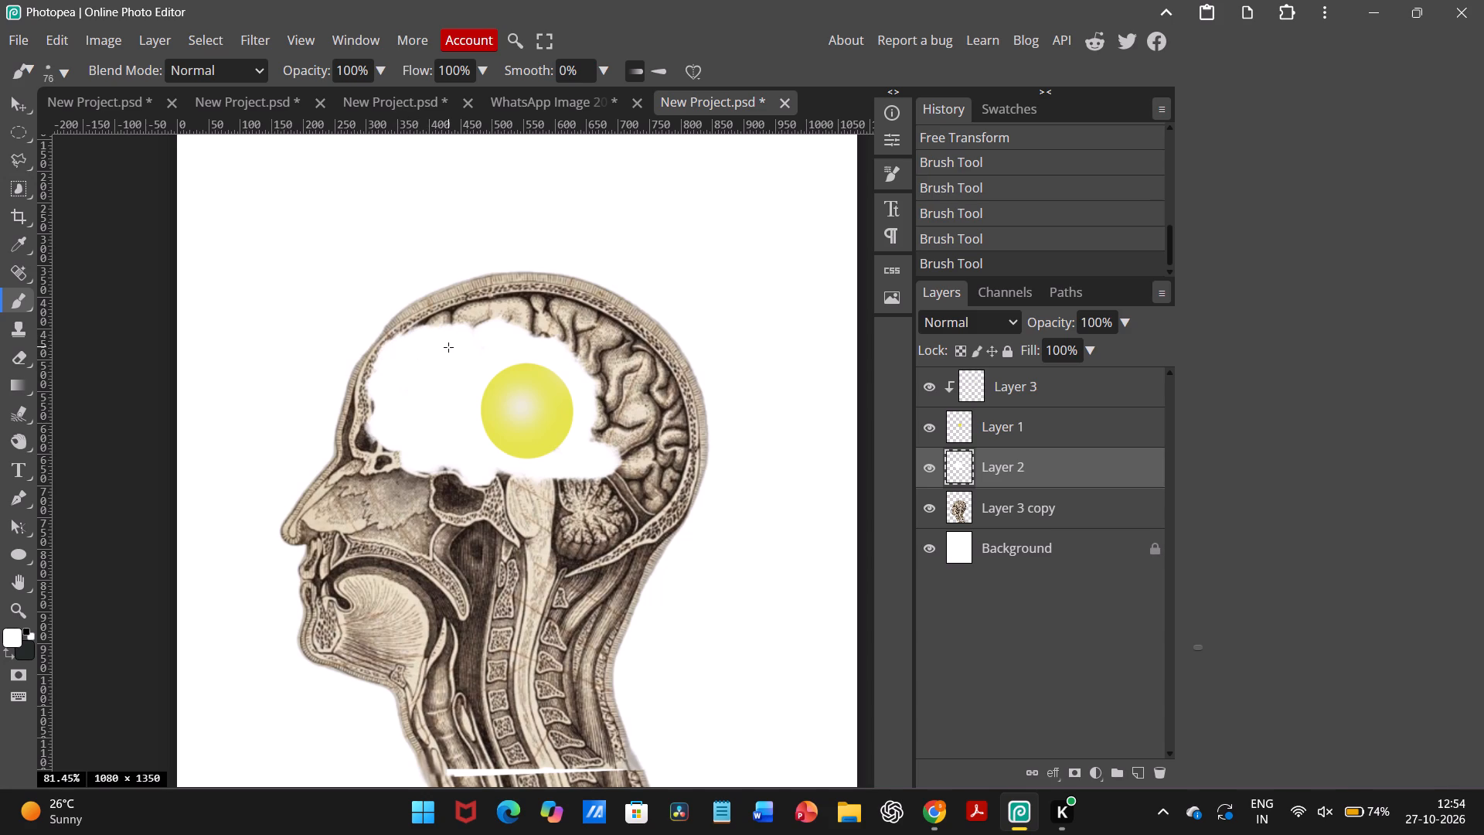
Paint the brain folds white beneath the crown of the skull and down behind the yellow disc on Layer 2.
left_click_drag(448, 346, 451, 328)
left_click_drag(451, 328, 437, 330)
left_click_drag(451, 332, 453, 329)
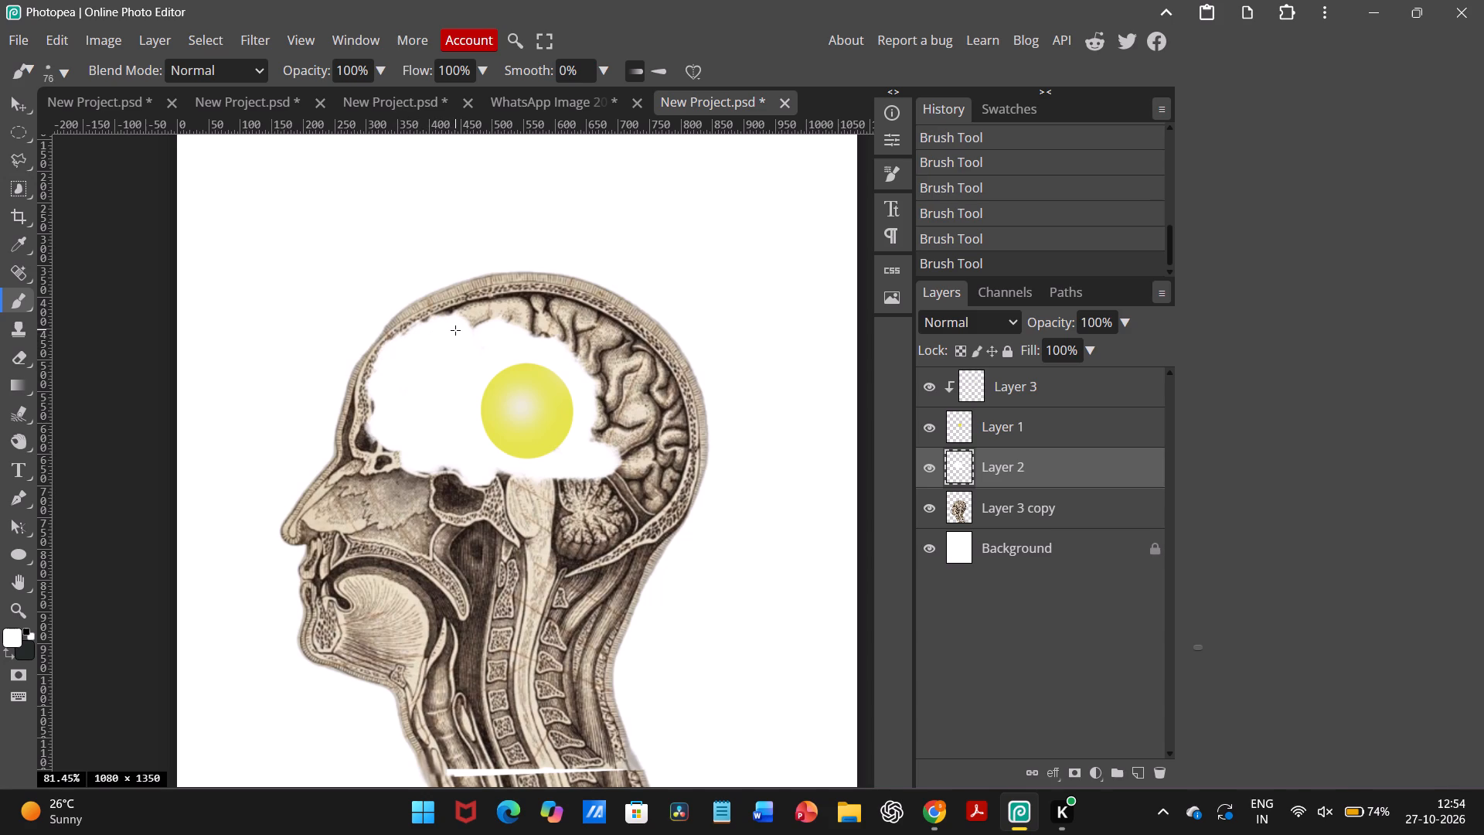
left_click_drag(453, 329, 477, 320)
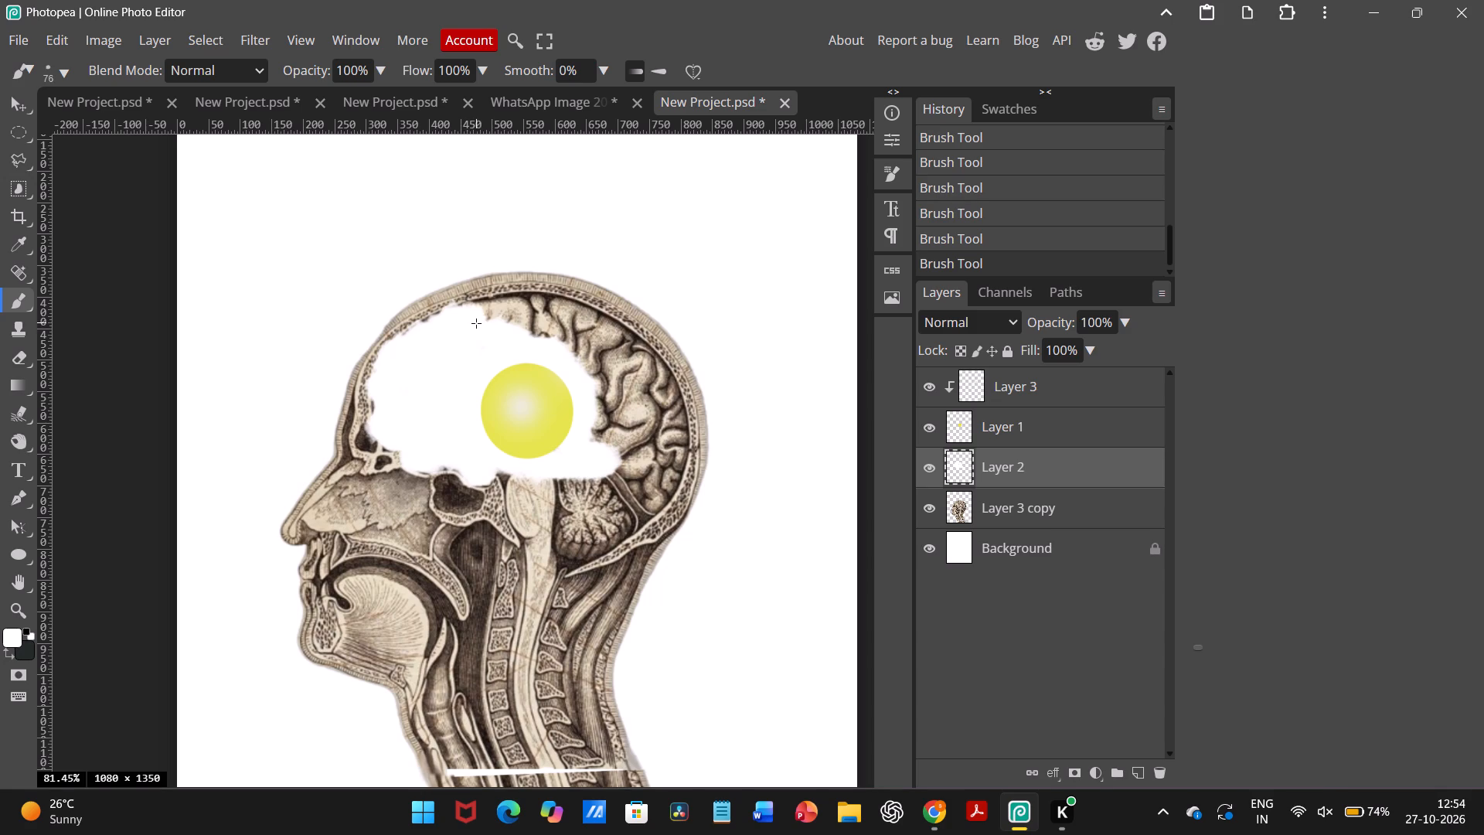
left_click_drag(477, 320, 506, 308)
left_click_drag(506, 308, 509, 329)
left_click_drag(509, 329, 526, 310)
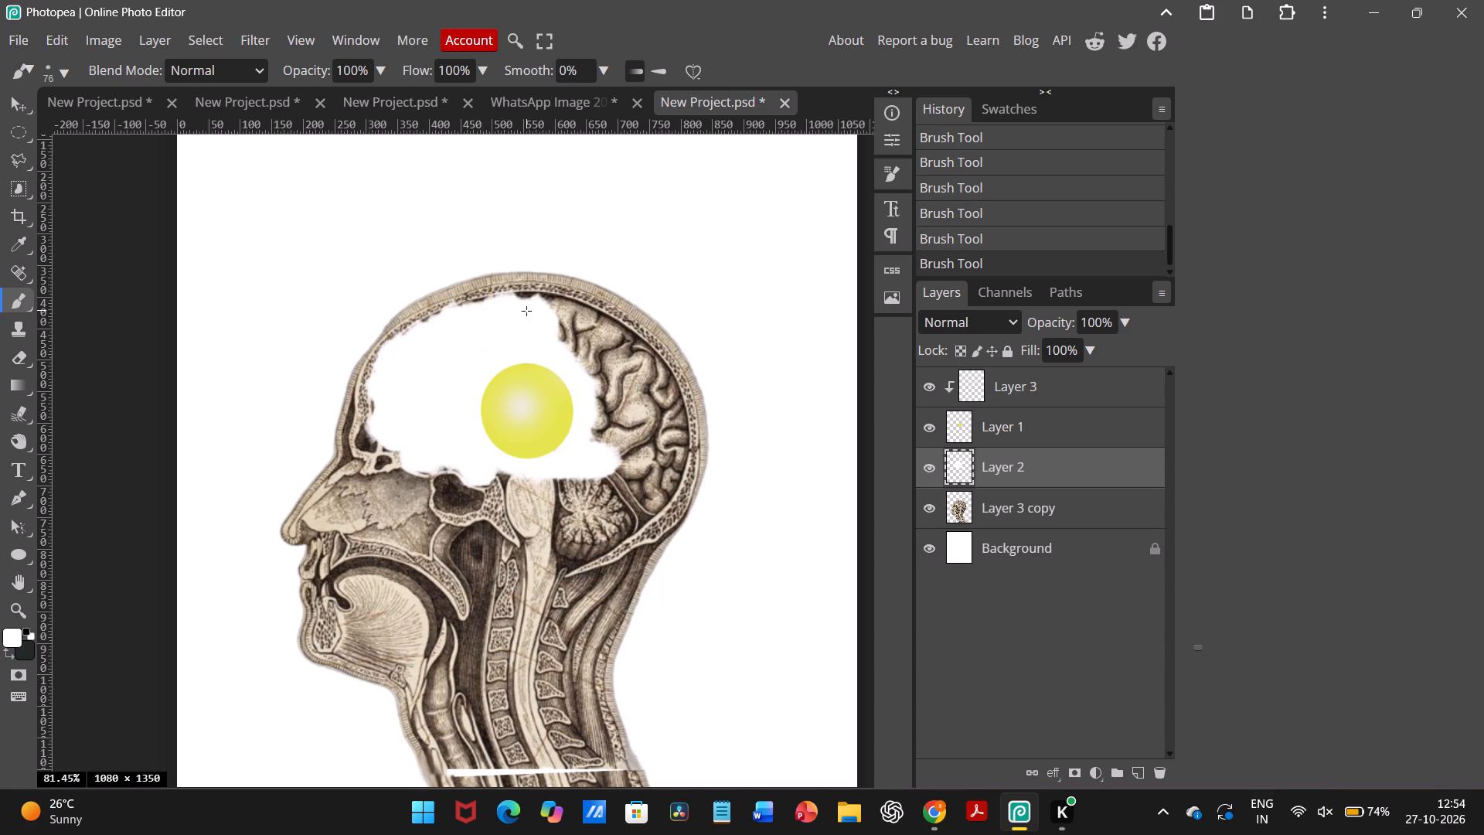
left_click_drag(526, 310, 568, 329)
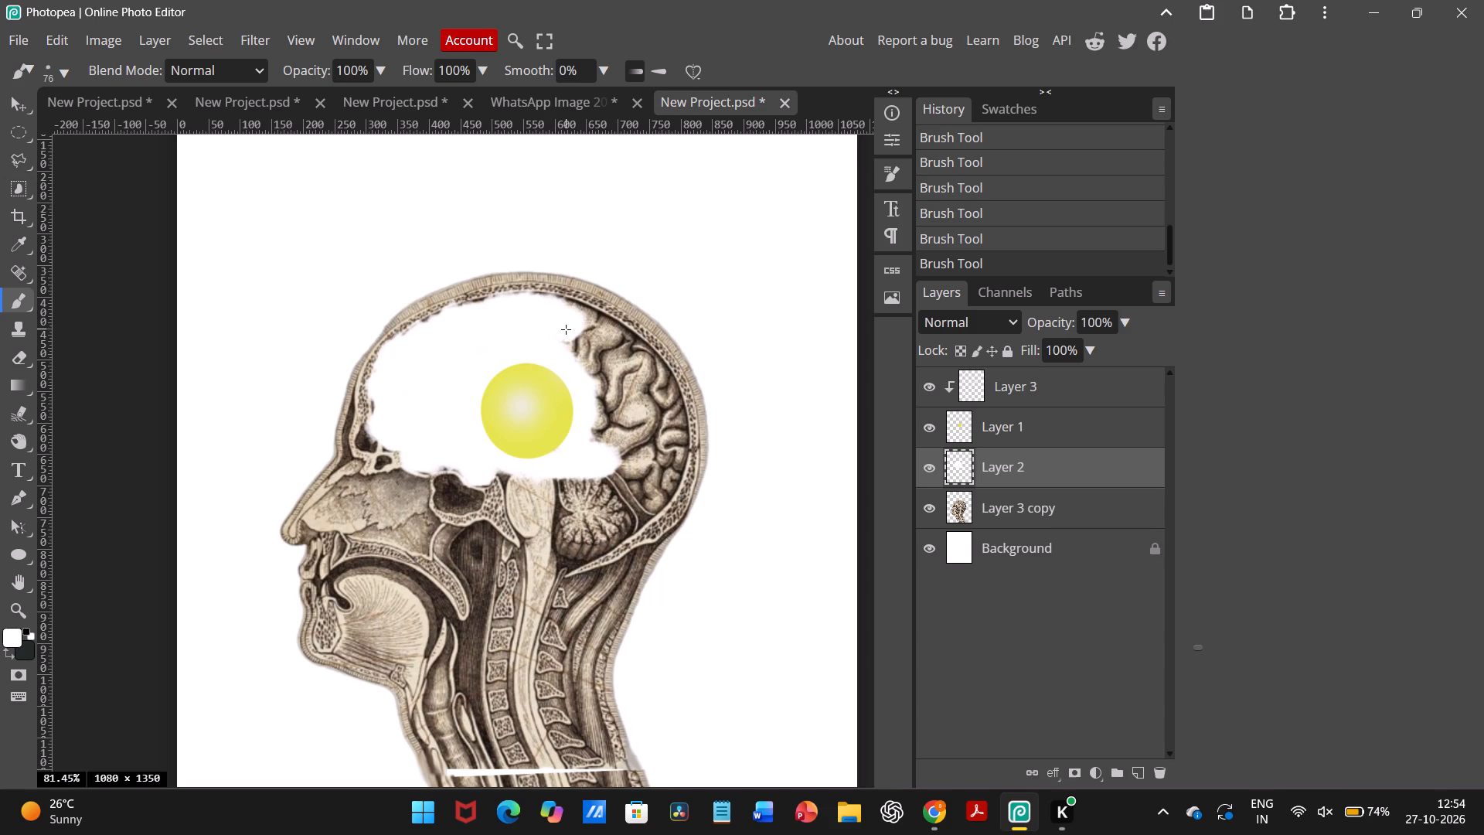
left_click_drag(568, 329, 597, 395)
left_click_drag(597, 395, 599, 435)
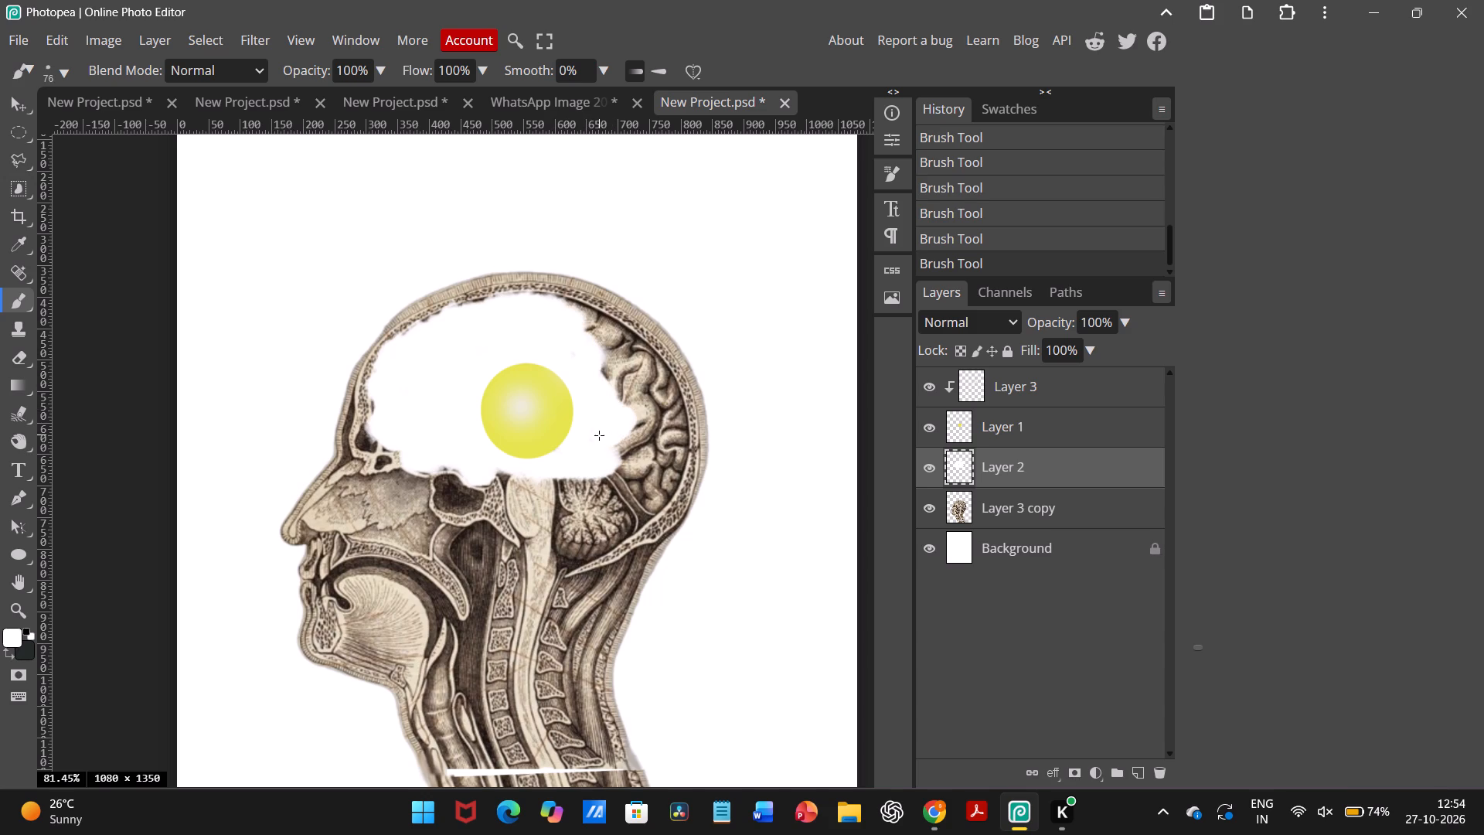
Cover the cerebellum behind the brainstem with white paint, down to the base of the skull.
left_click_drag(560, 482, 576, 495)
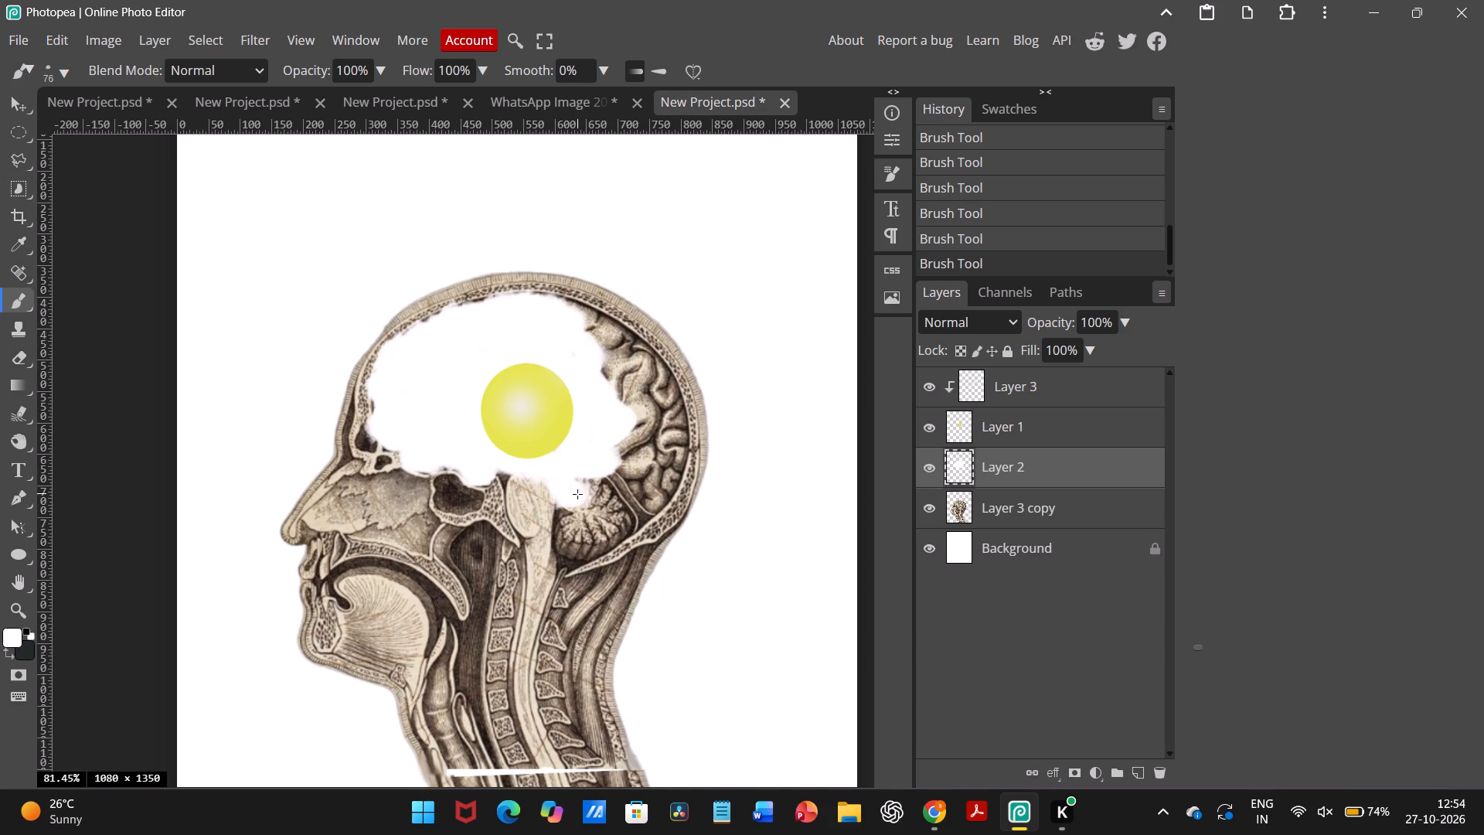
left_click_drag(576, 495, 565, 550)
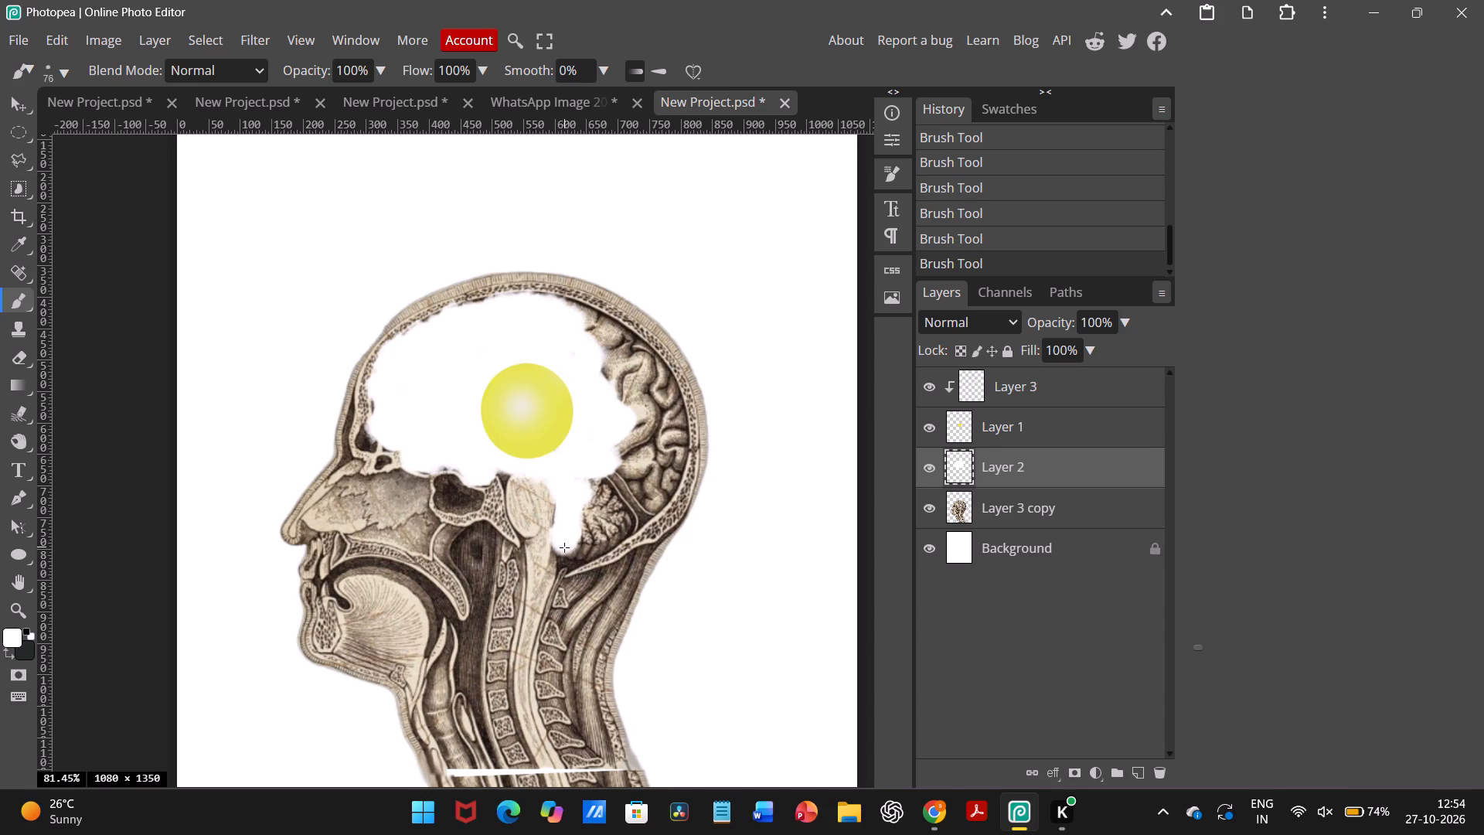
left_click_drag(565, 550, 577, 554)
left_click(624, 538)
left_click_drag(585, 479, 591, 482)
left_click_drag(591, 482, 598, 508)
left_click_drag(598, 508, 593, 531)
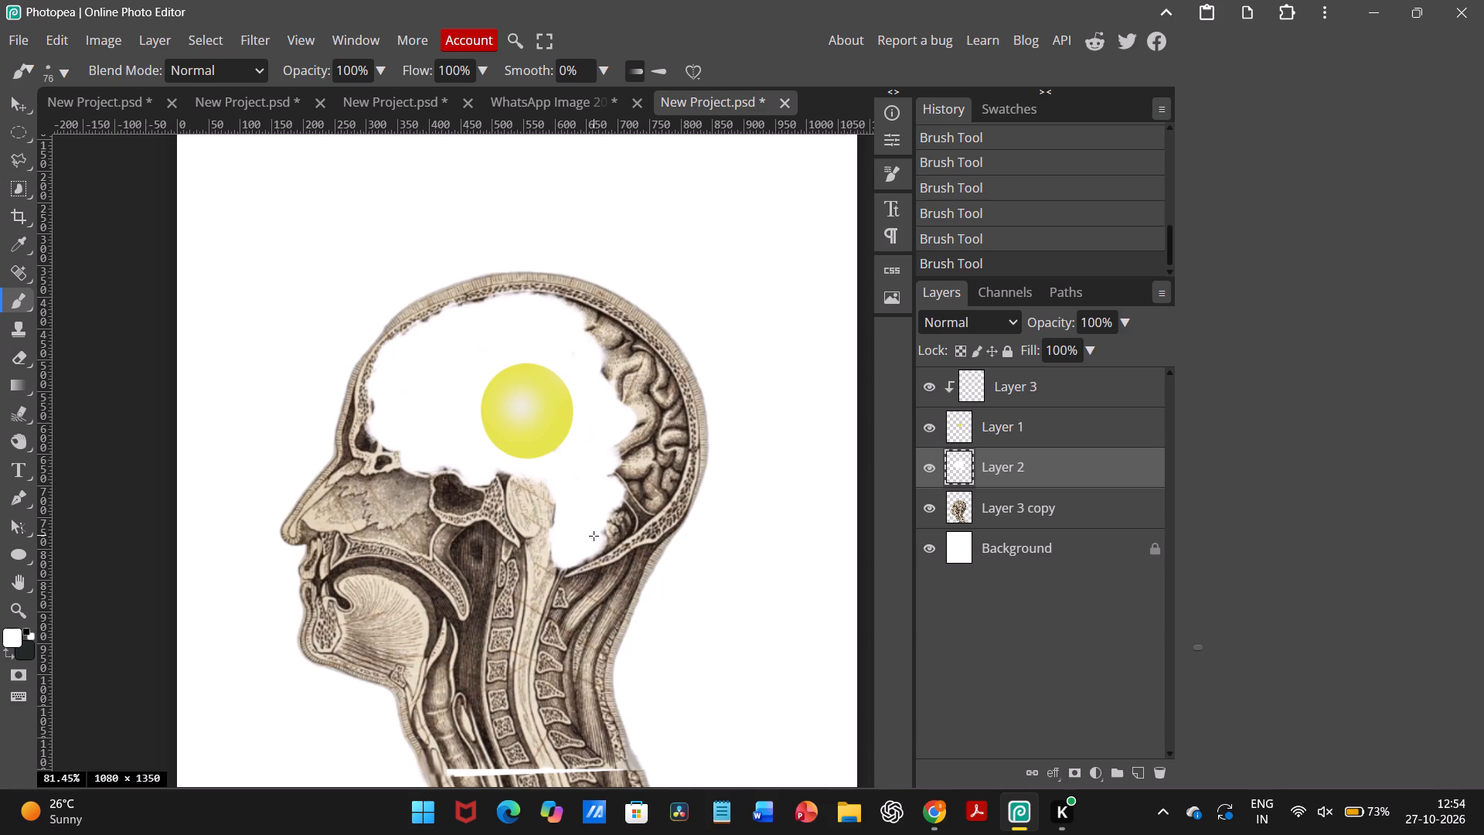
left_click_drag(593, 531, 627, 516)
left_click_drag(627, 516, 620, 523)
left_click_drag(618, 504, 626, 501)
Paint white over the middle and upper folds at the back of the brain, out to the rear skull wall.
left_click_drag(626, 501, 641, 455)
left_click_drag(641, 455, 628, 446)
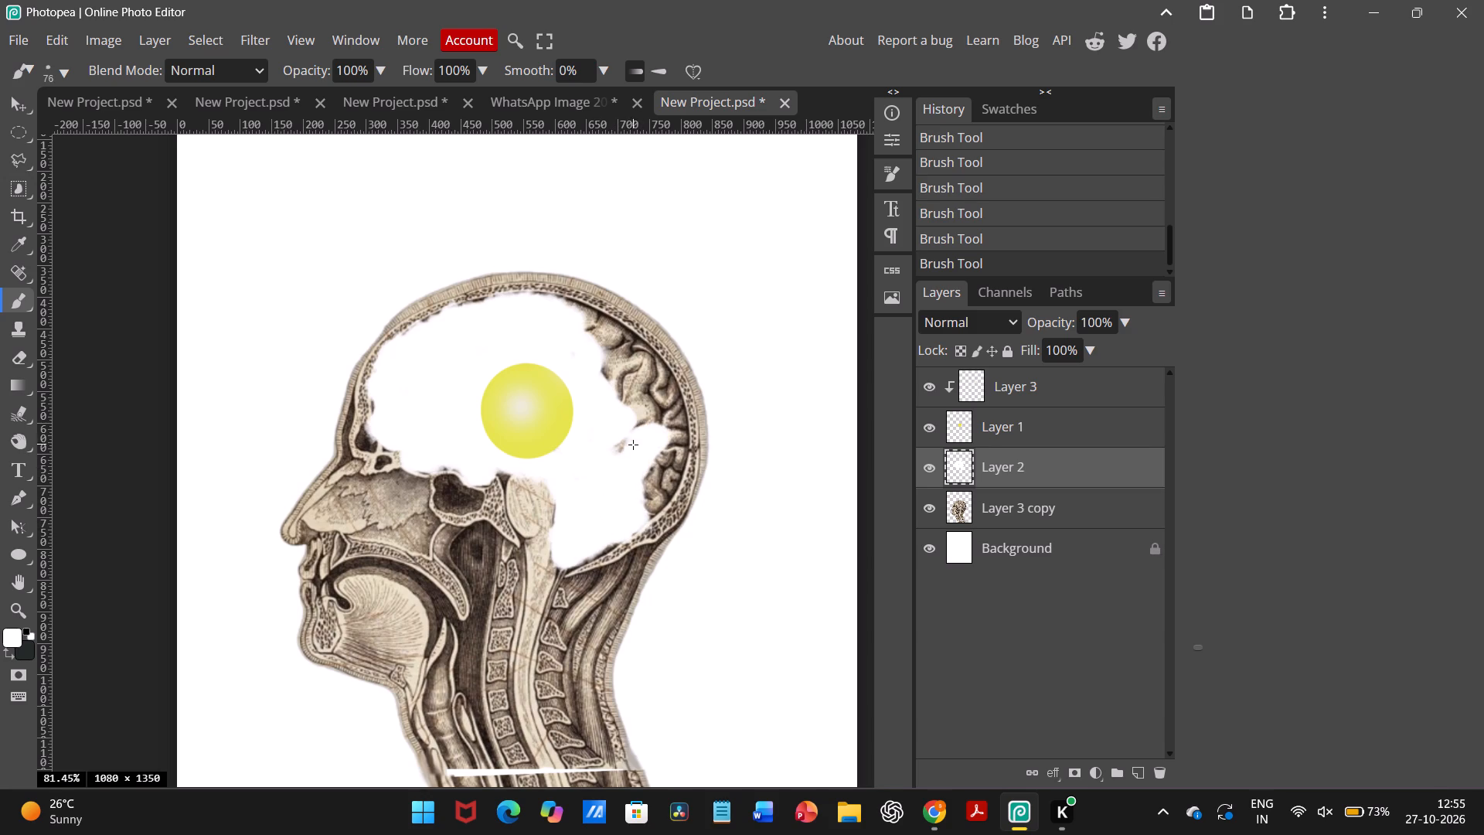
left_click_drag(628, 446, 632, 430)
left_click_drag(621, 411, 595, 349)
left_click_drag(595, 349, 608, 340)
left_click_drag(614, 349, 635, 360)
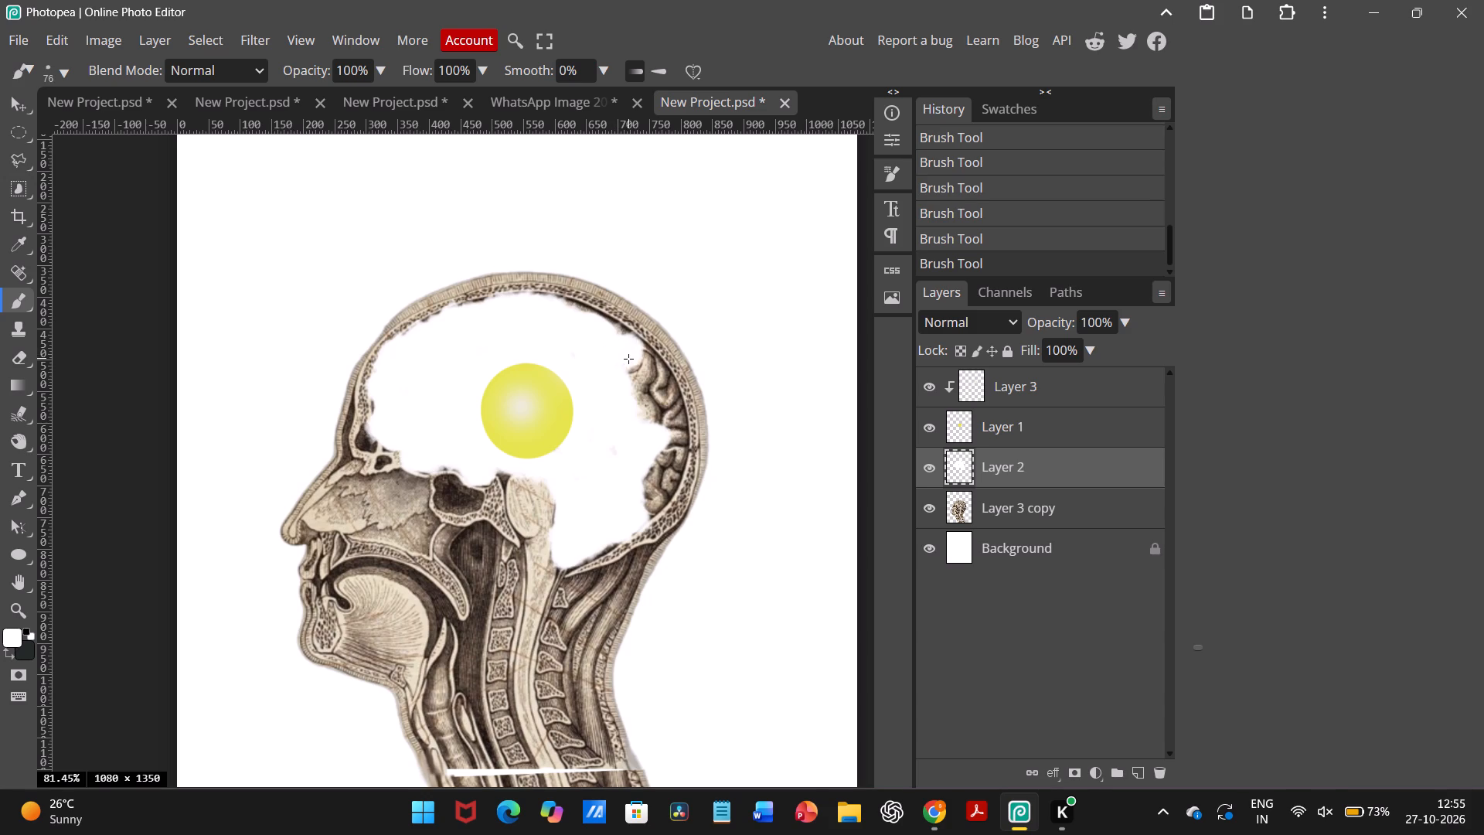
left_click_drag(635, 360, 639, 363)
left_click_drag(631, 373, 645, 356)
left_click_drag(639, 381, 645, 388)
left_click_drag(645, 404, 662, 394)
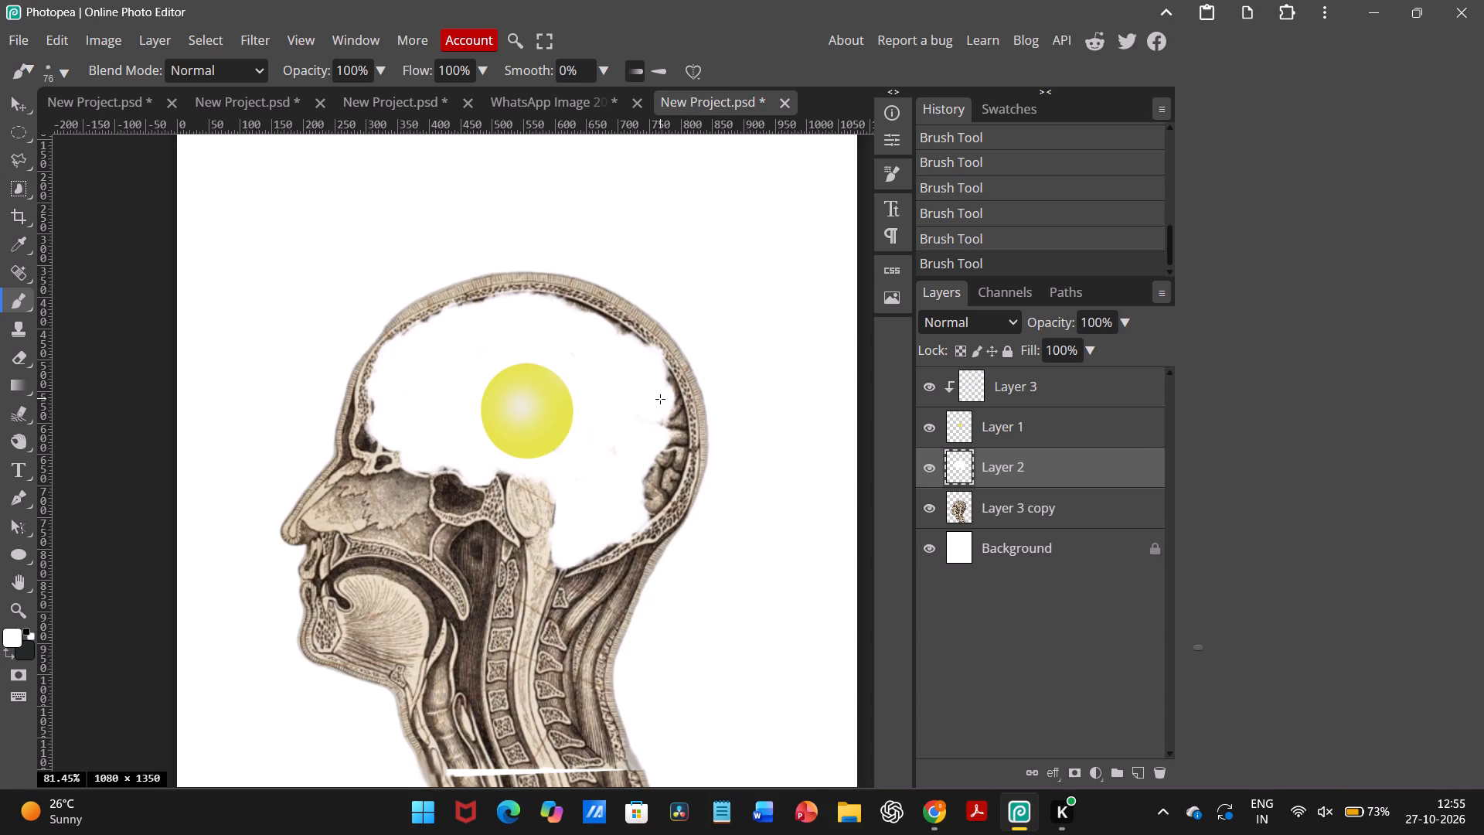
left_click_drag(661, 404, 669, 405)
left_click(668, 397)
Cover the remaining lower rear brain folds with white paint along the inside of the back of the skull.
left_click_drag(656, 422, 670, 431)
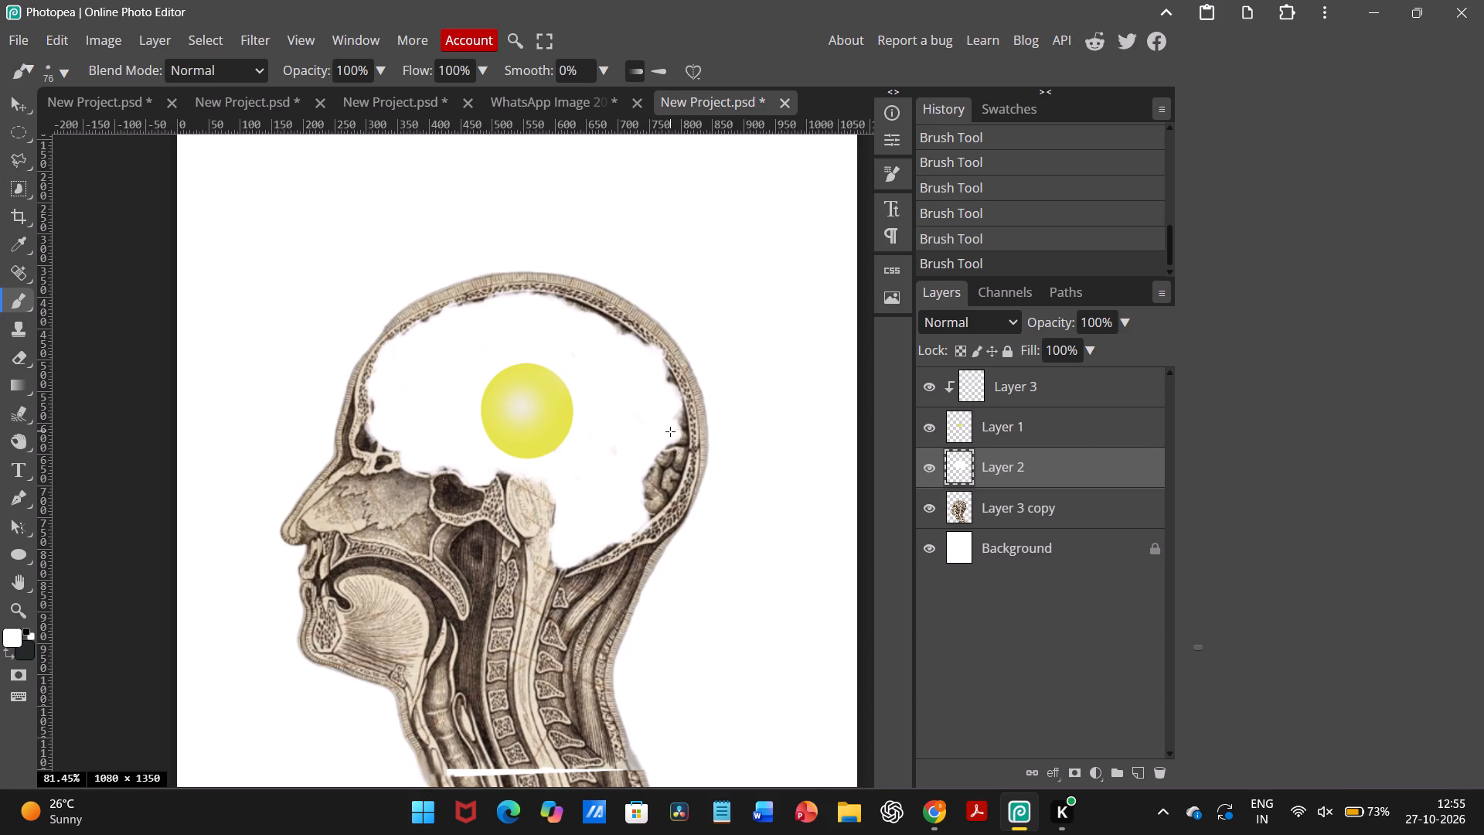
left_click(672, 429)
left_click_drag(660, 441, 665, 448)
left_click_drag(665, 448, 672, 454)
left_click_drag(649, 463, 663, 468)
left_click_drag(663, 468, 670, 464)
left_click_drag(645, 477, 657, 483)
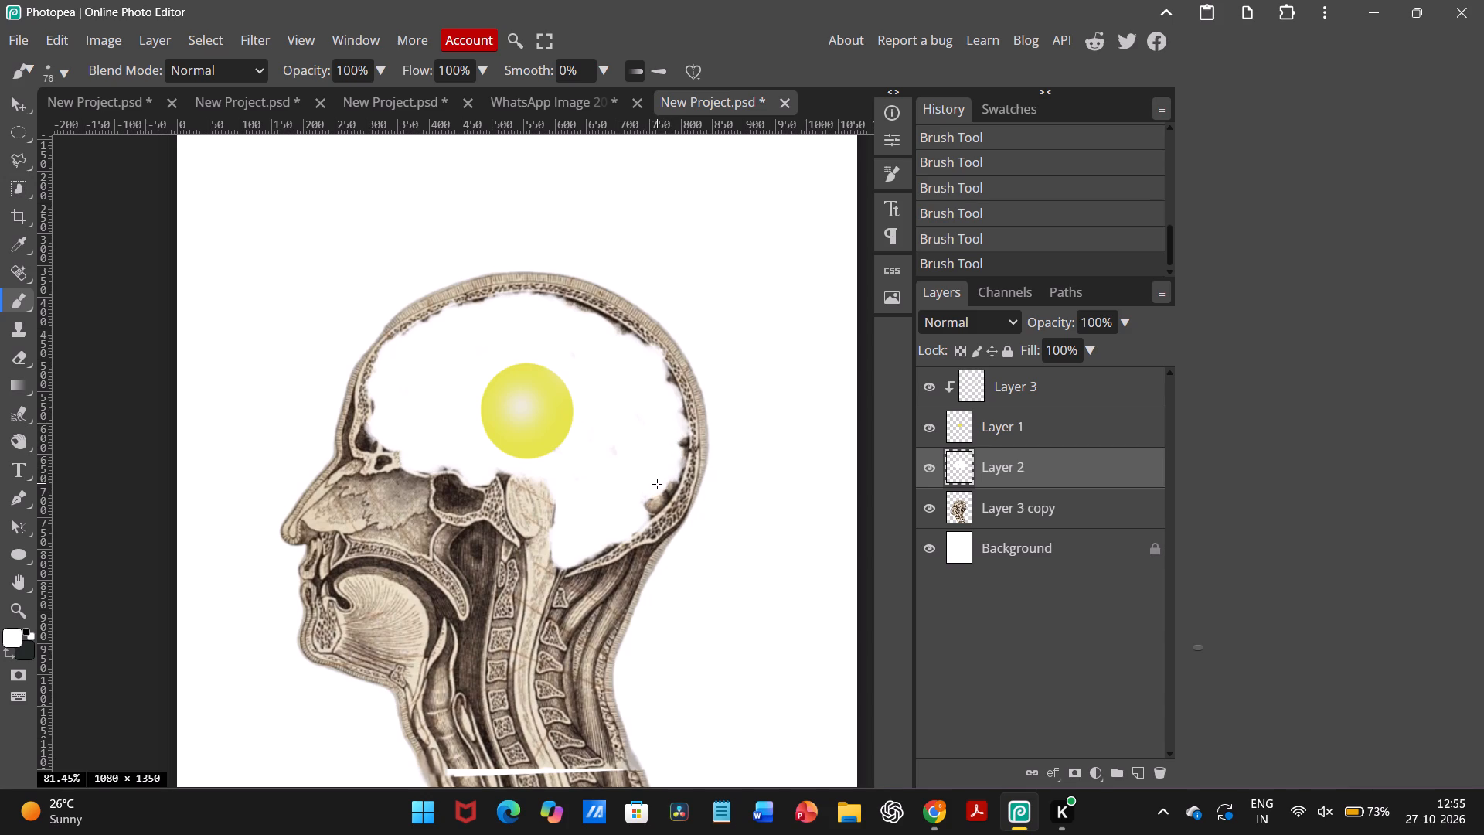
left_click_drag(657, 483, 658, 484)
left_click(658, 484)
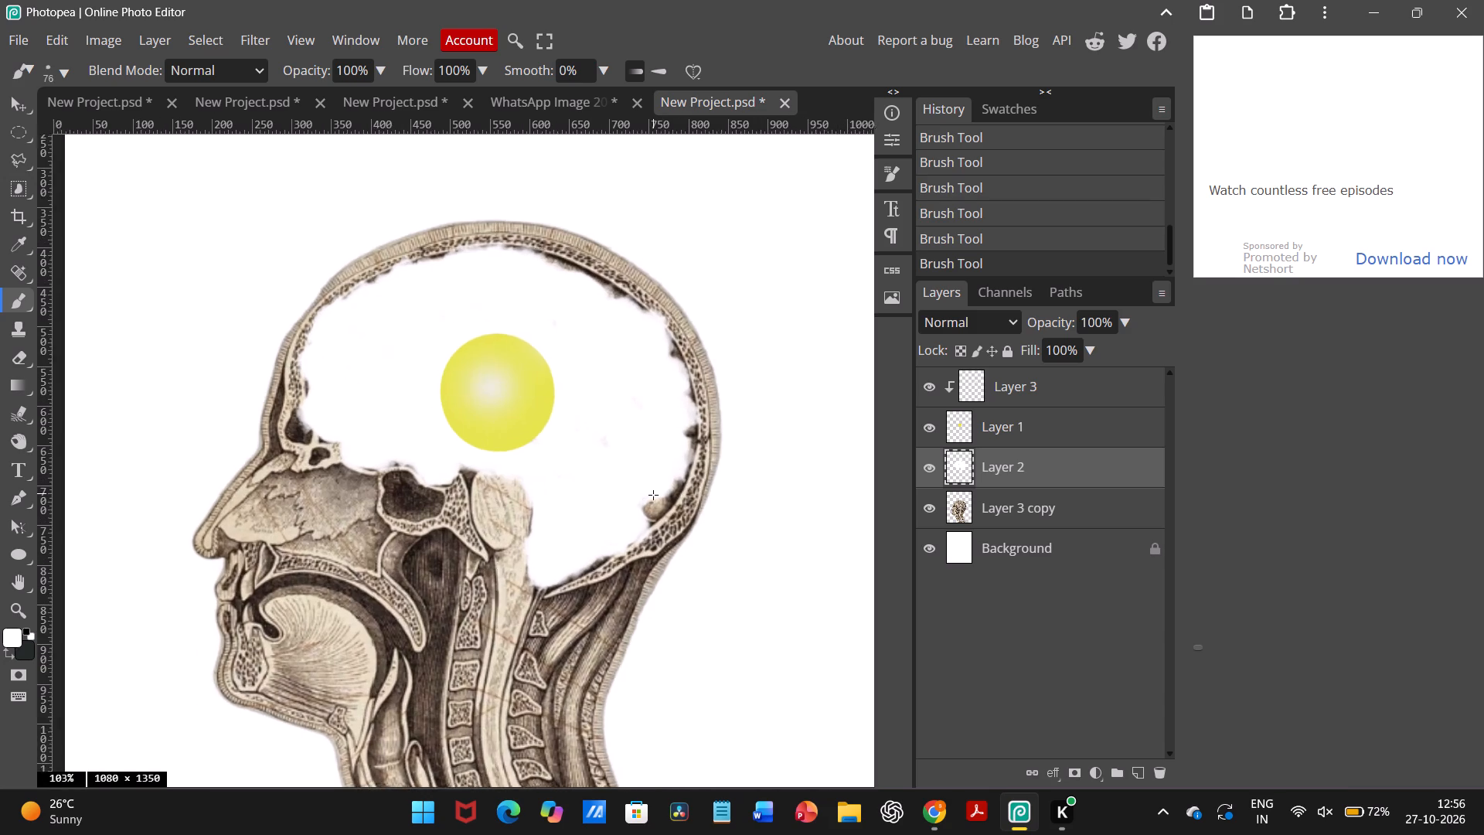
left_click_drag(632, 506, 653, 505)
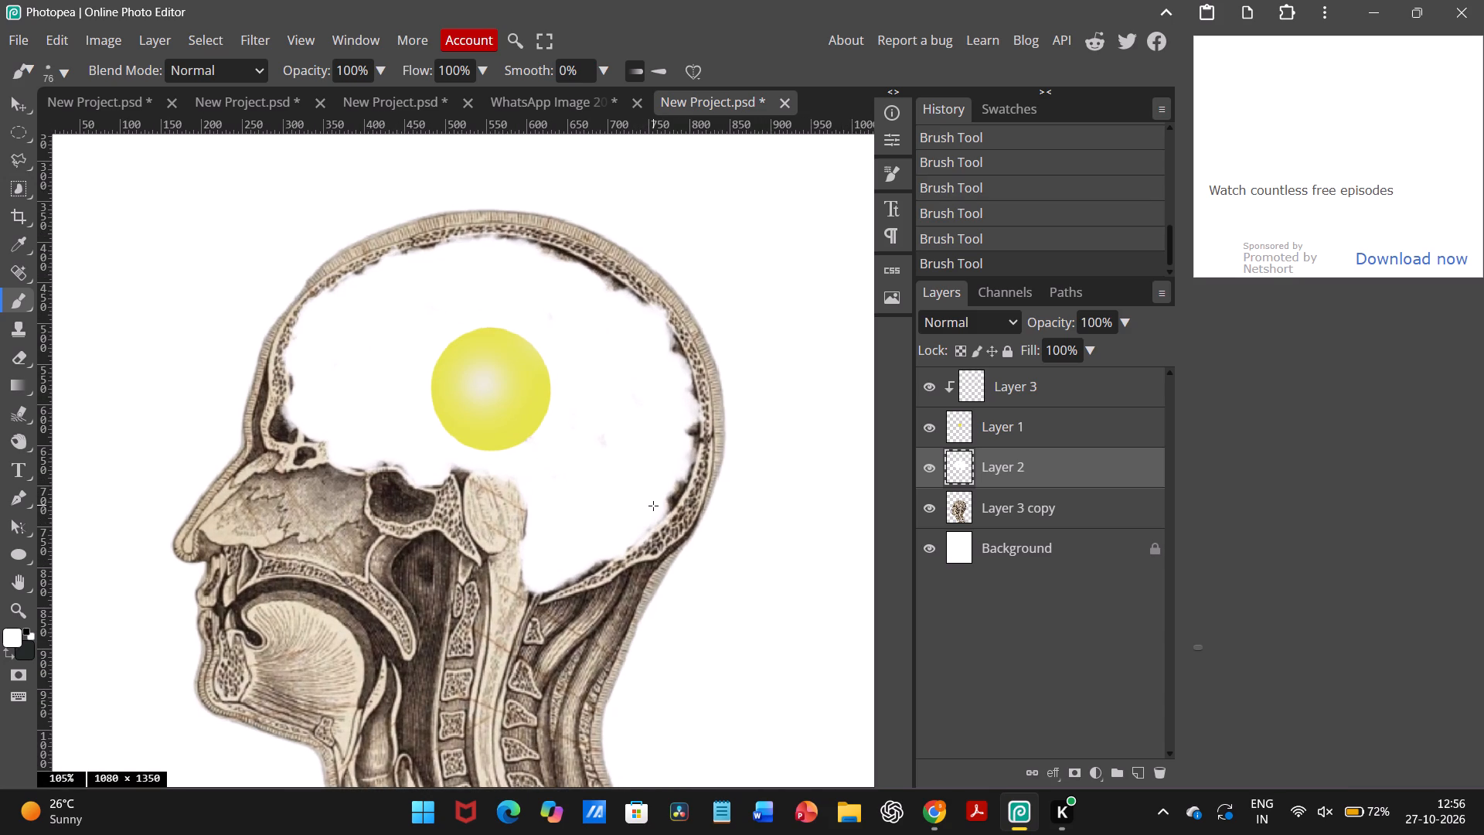
left_click_drag(653, 505, 659, 490)
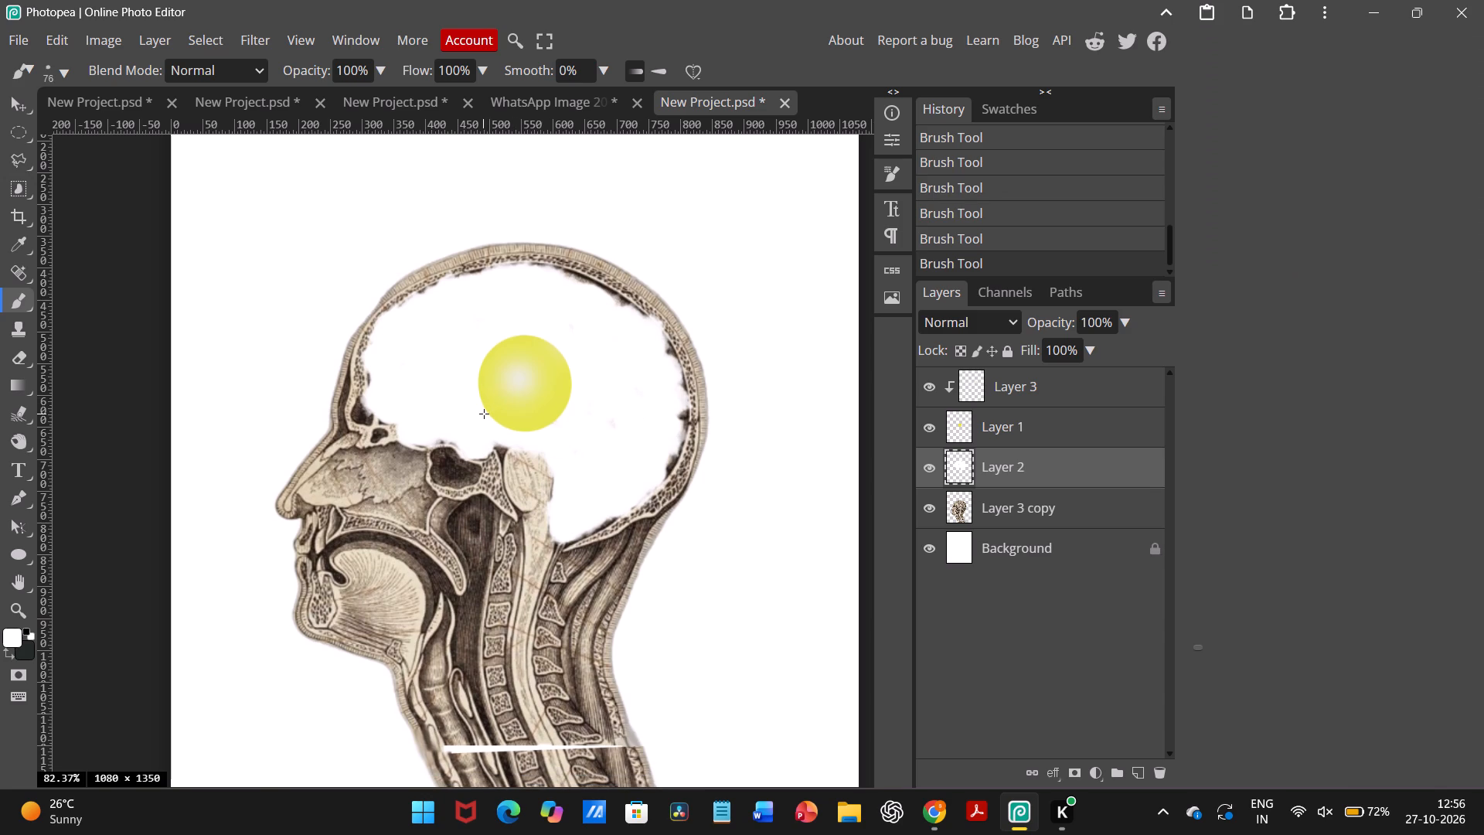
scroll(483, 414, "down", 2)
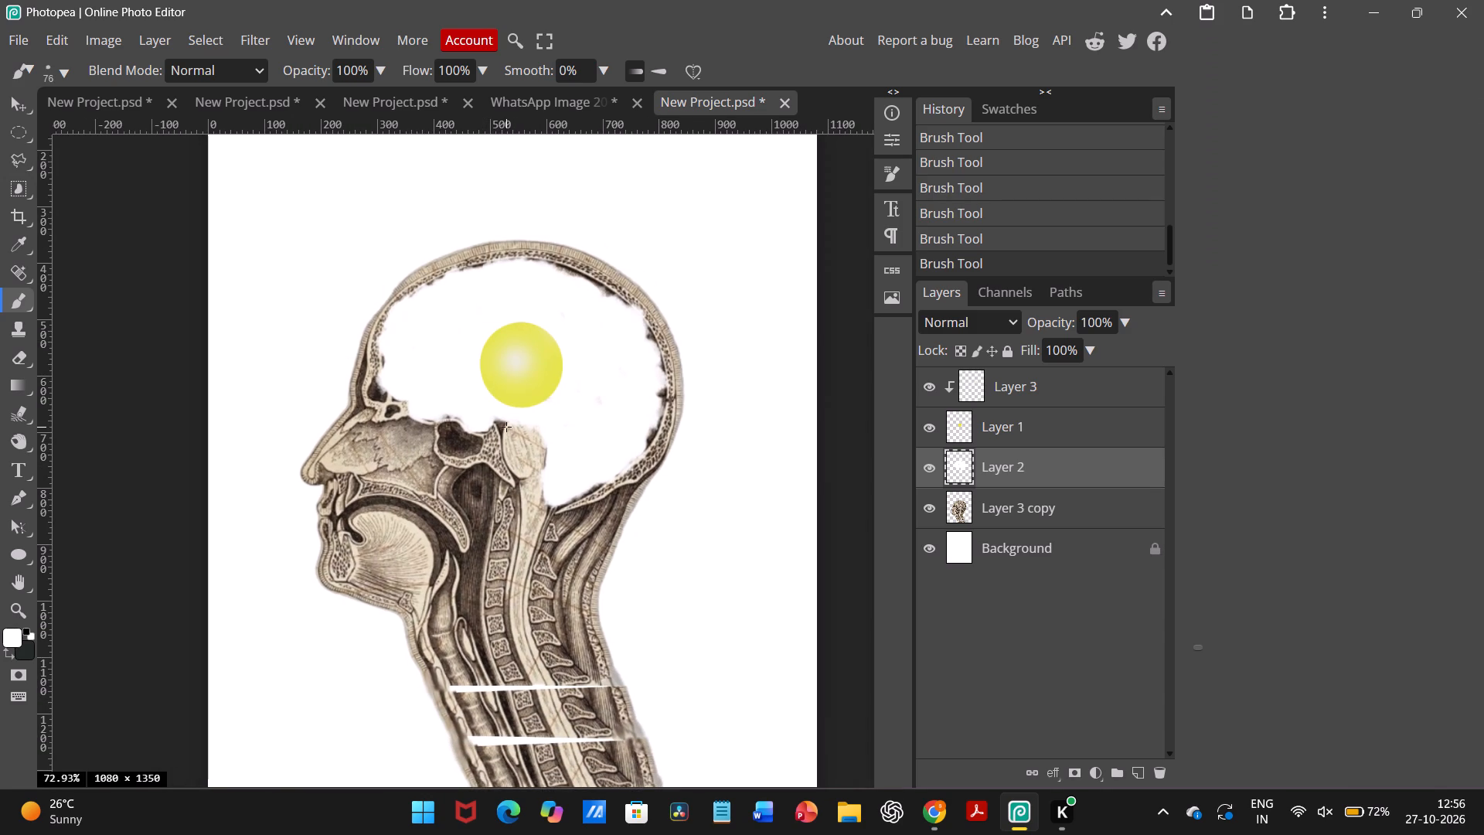
Erase the white paint on Layer 2 around the top of the brainstem using the 76 px textured eraser tip.
scroll(507, 428, "down", 2)
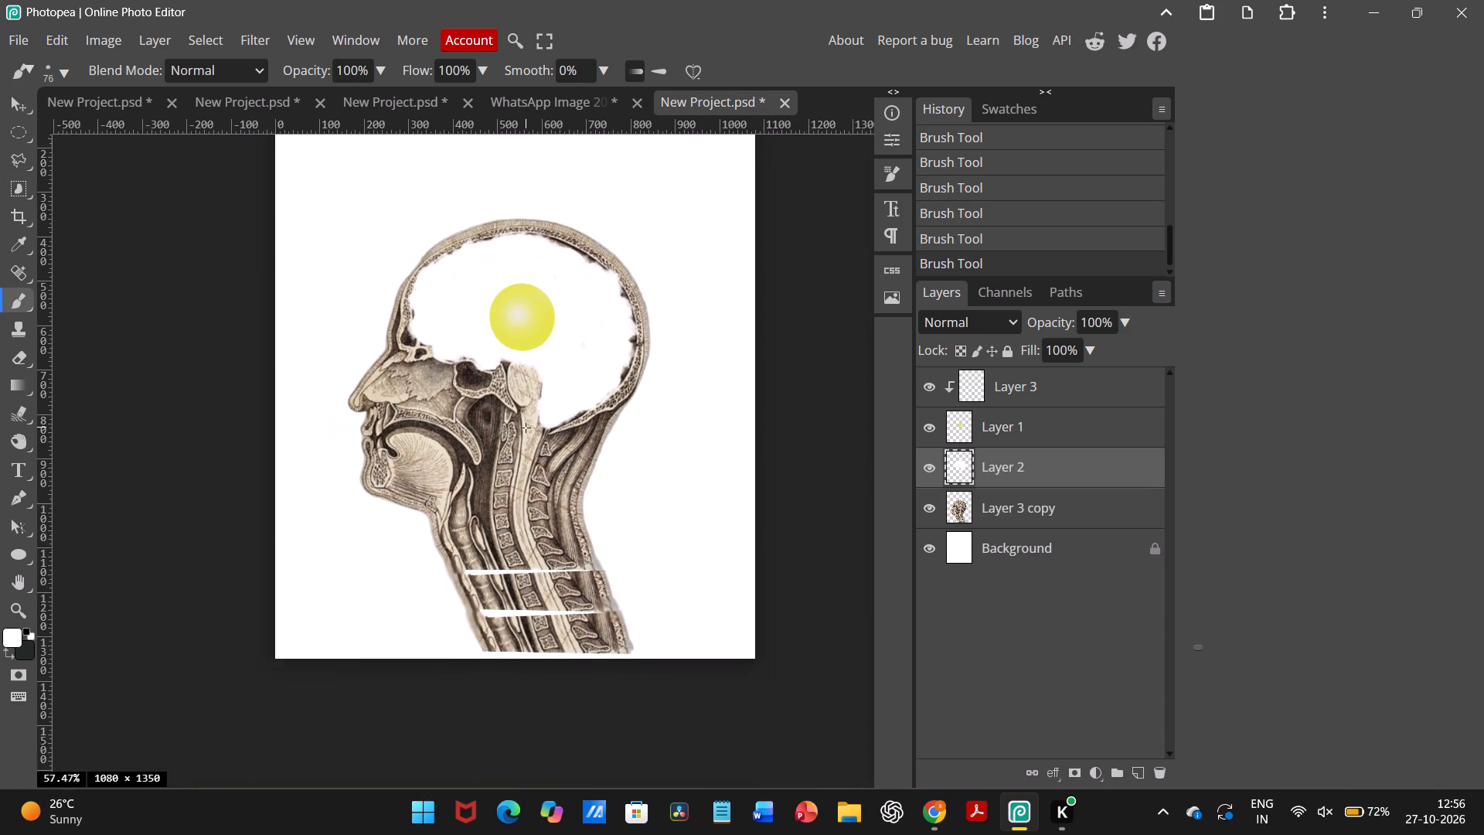
scroll(526, 428, "down", 1)
scroll(614, 352, "up", 1)
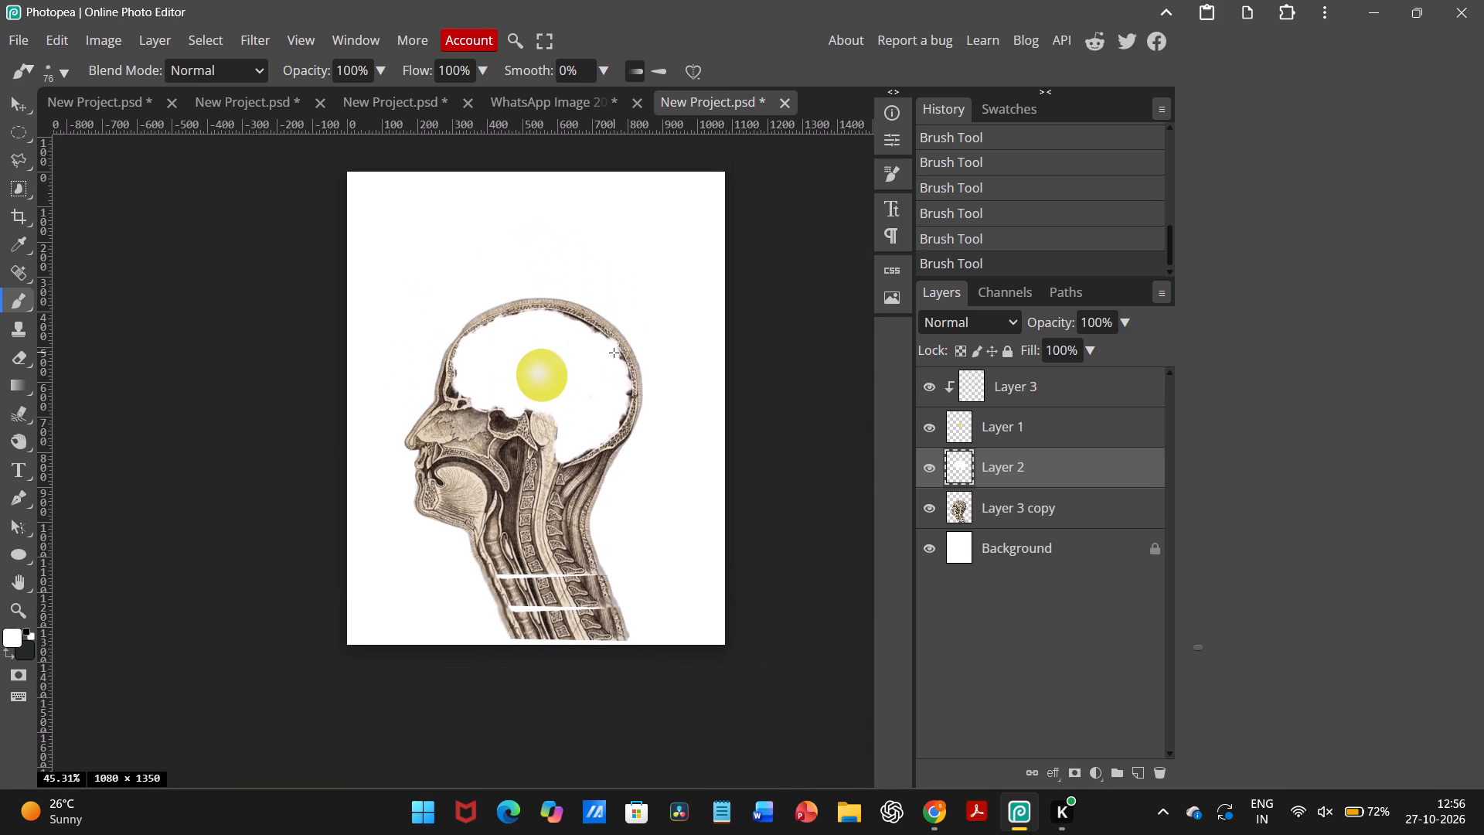
scroll(614, 352, "down", 1)
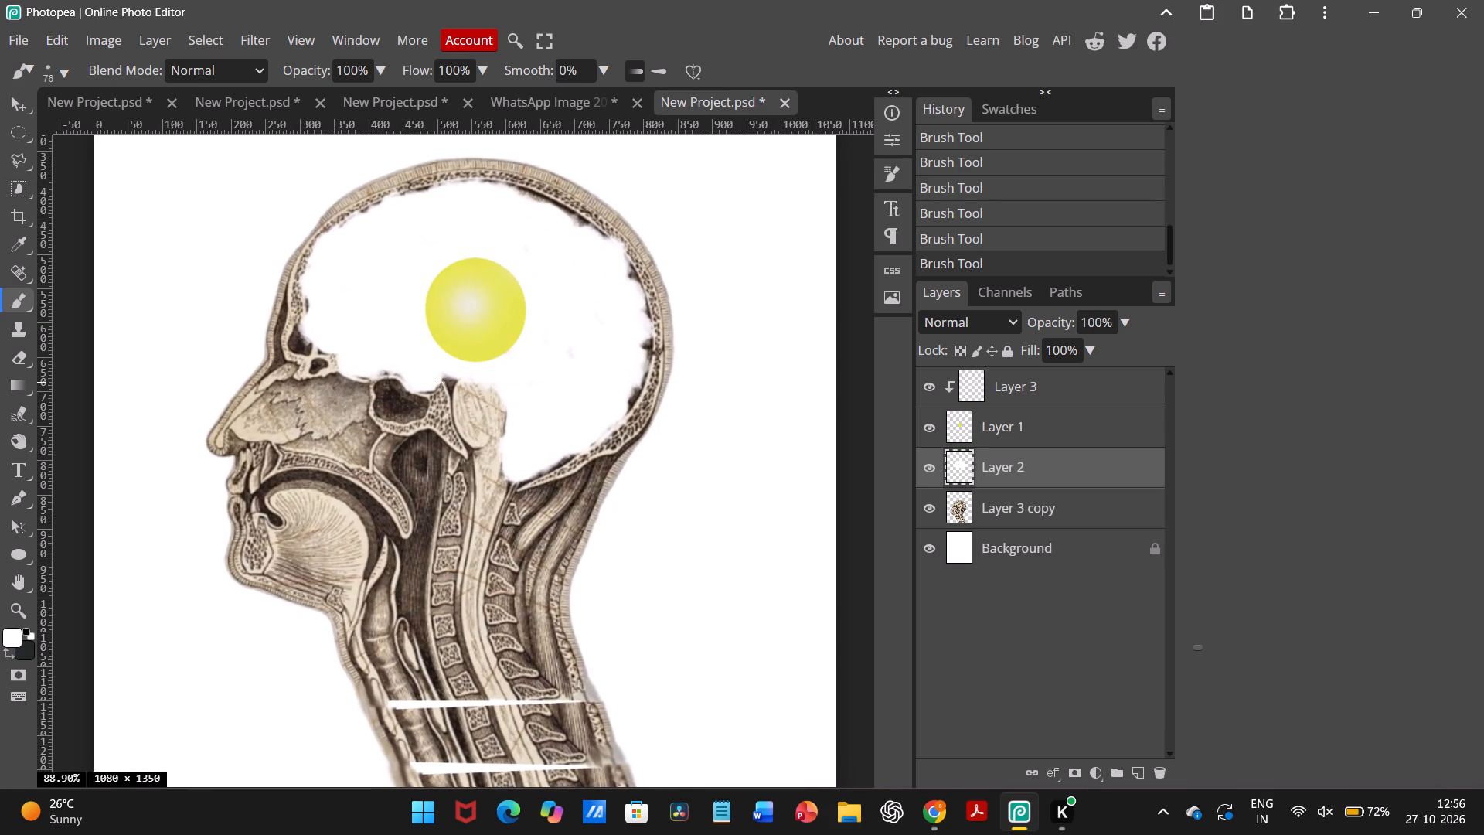
left_click(5, 366)
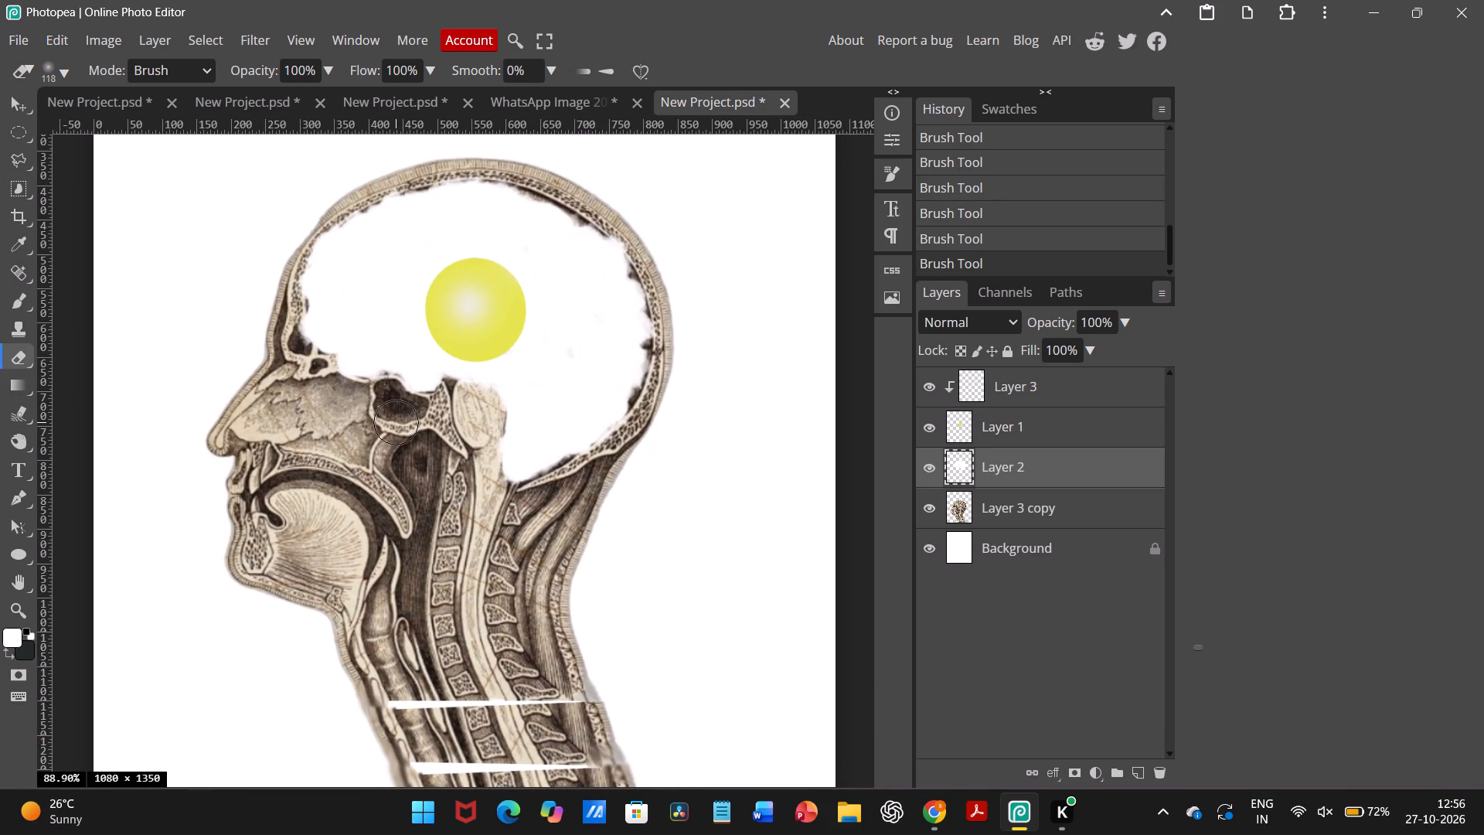
left_click(454, 395)
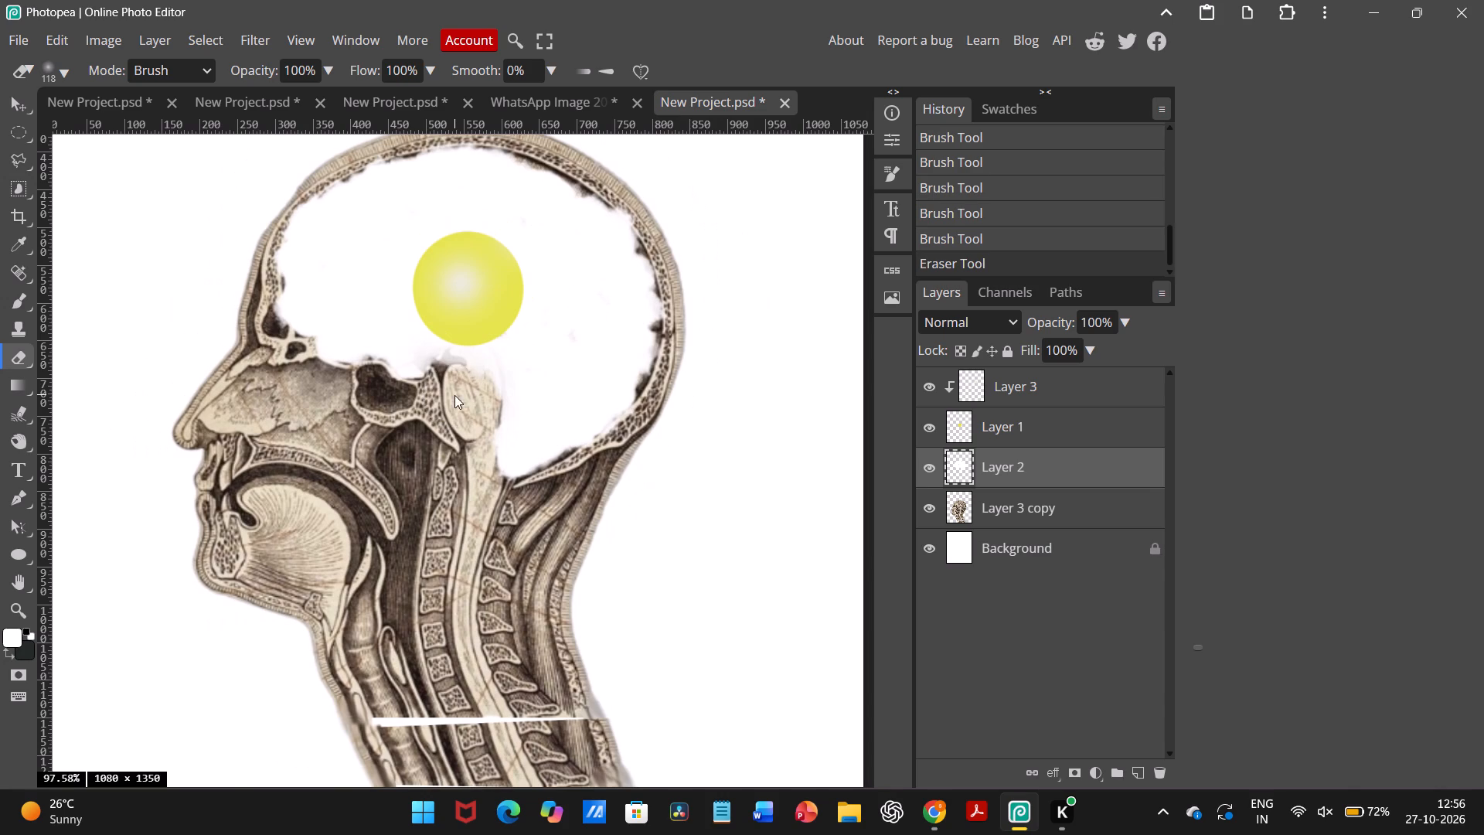
key("ctrl+z")
right_click(451, 411)
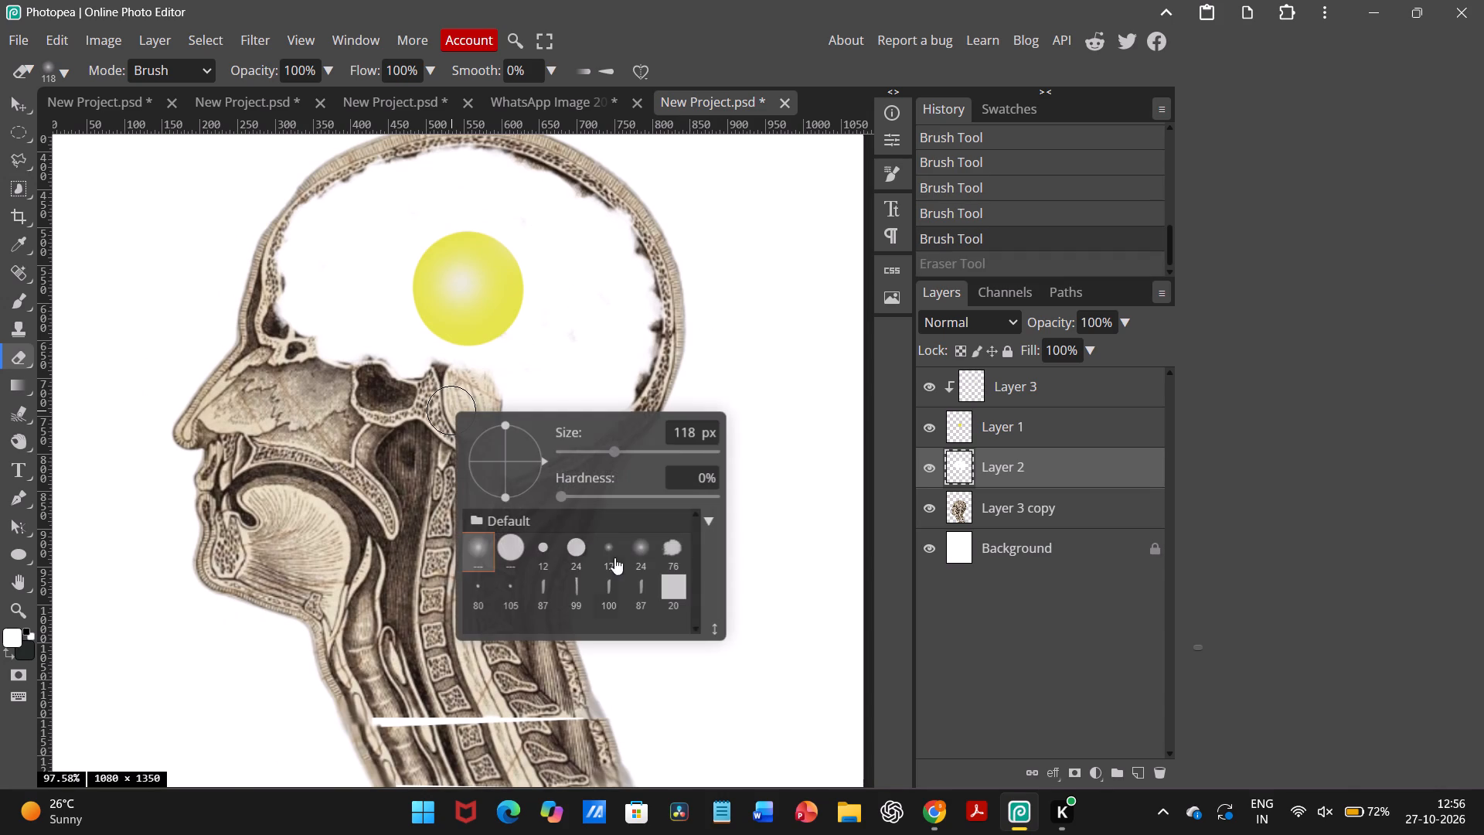
left_click(660, 549)
left_click(430, 427)
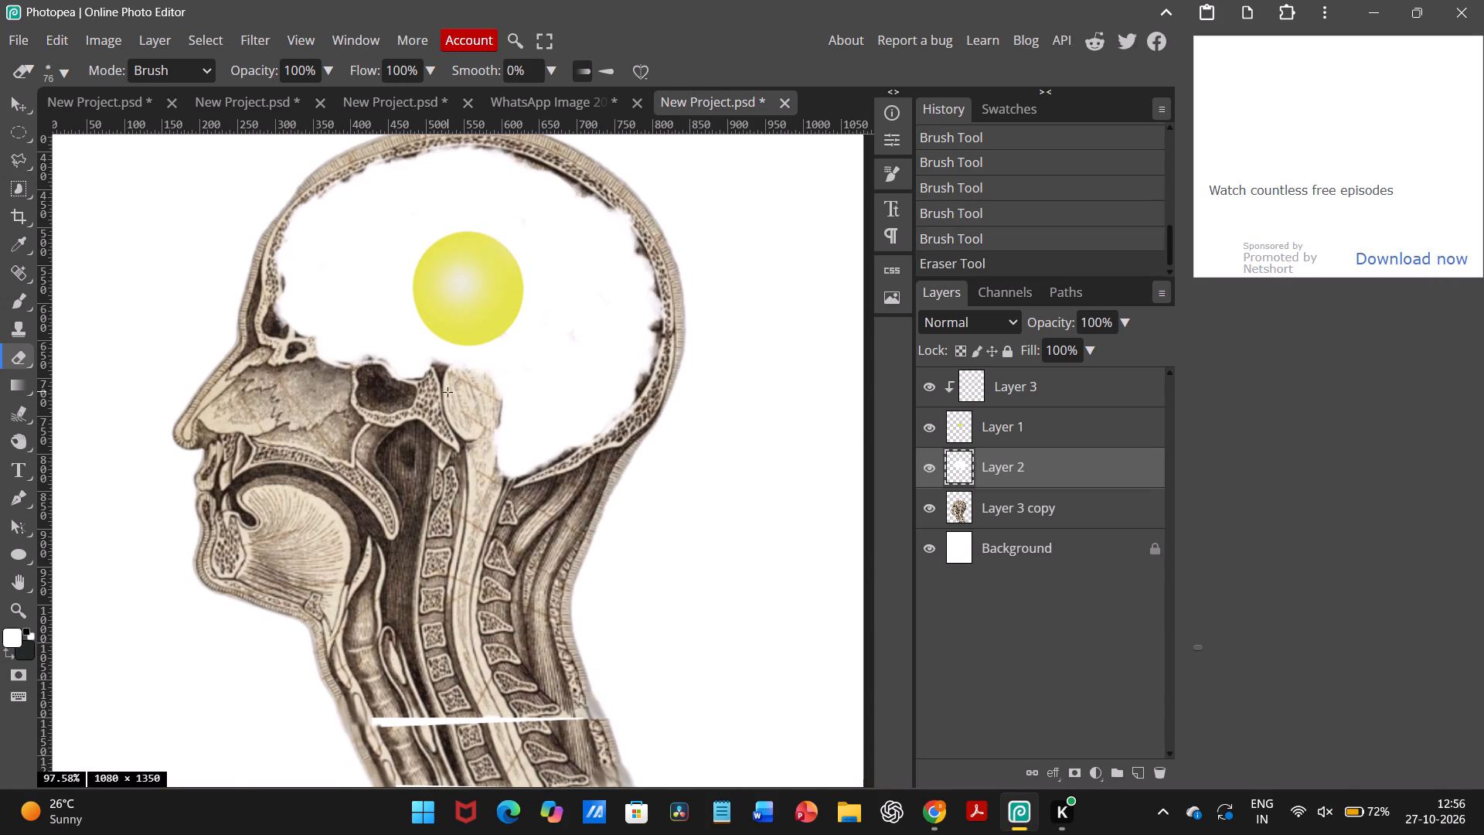
left_click_drag(448, 387, 461, 378)
left_click_drag(461, 378, 492, 403)
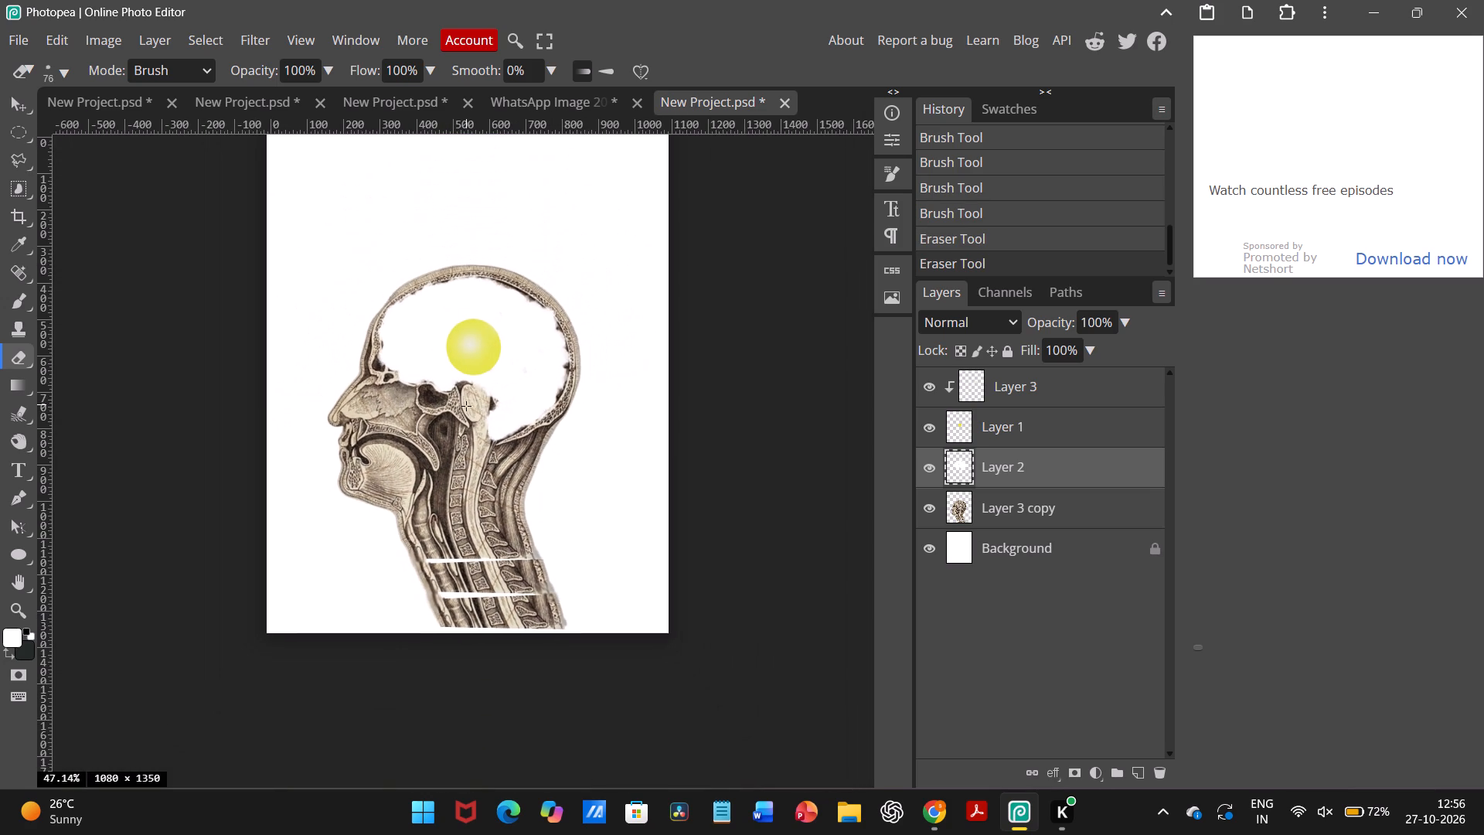
Scale the yellow disc on Layer 1 to 80.7% and reposition it at about X 551, Y 566 px.
scroll(466, 405, "up", 1)
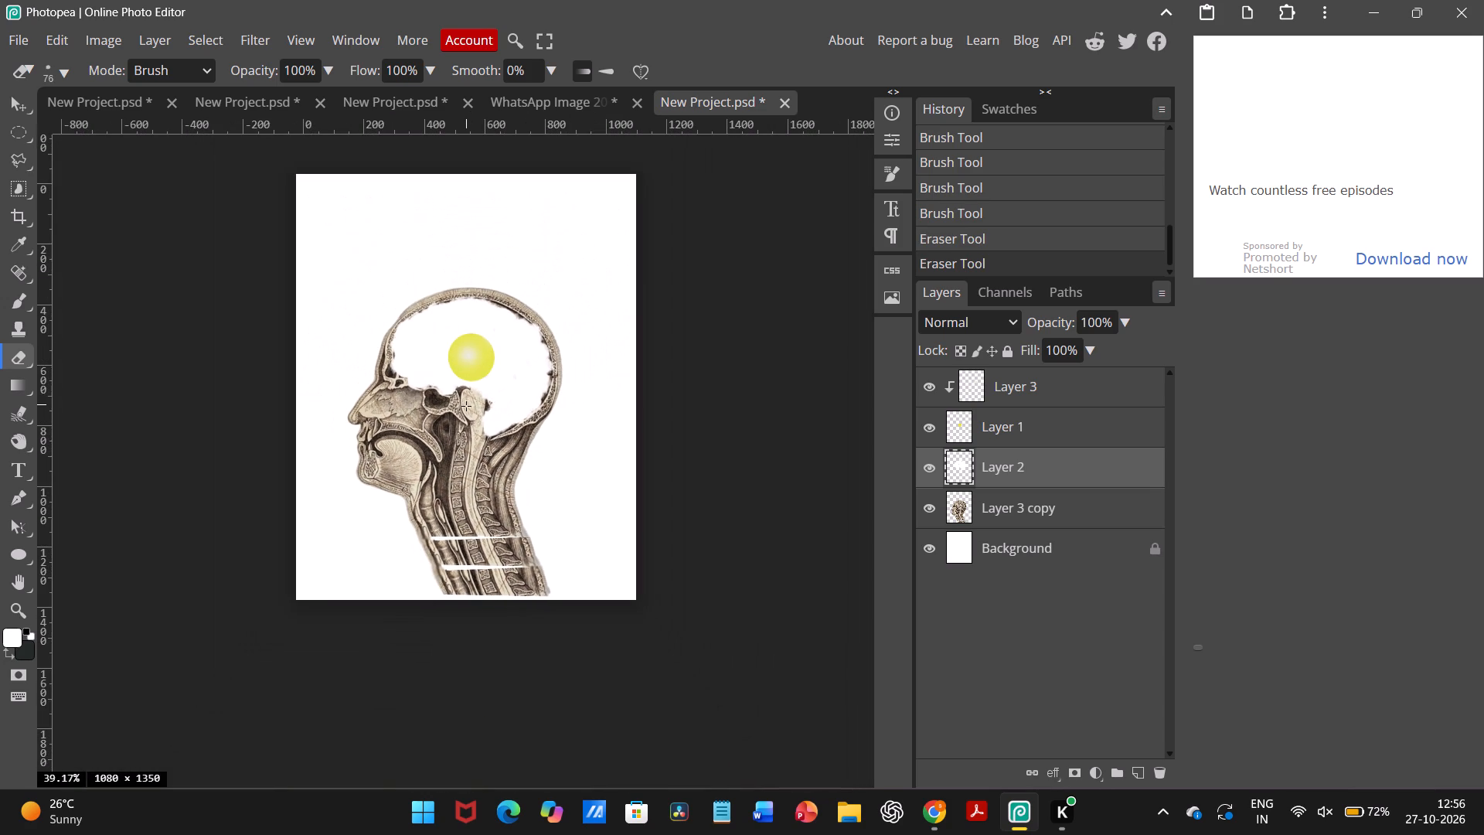
scroll(466, 405, "up", 1)
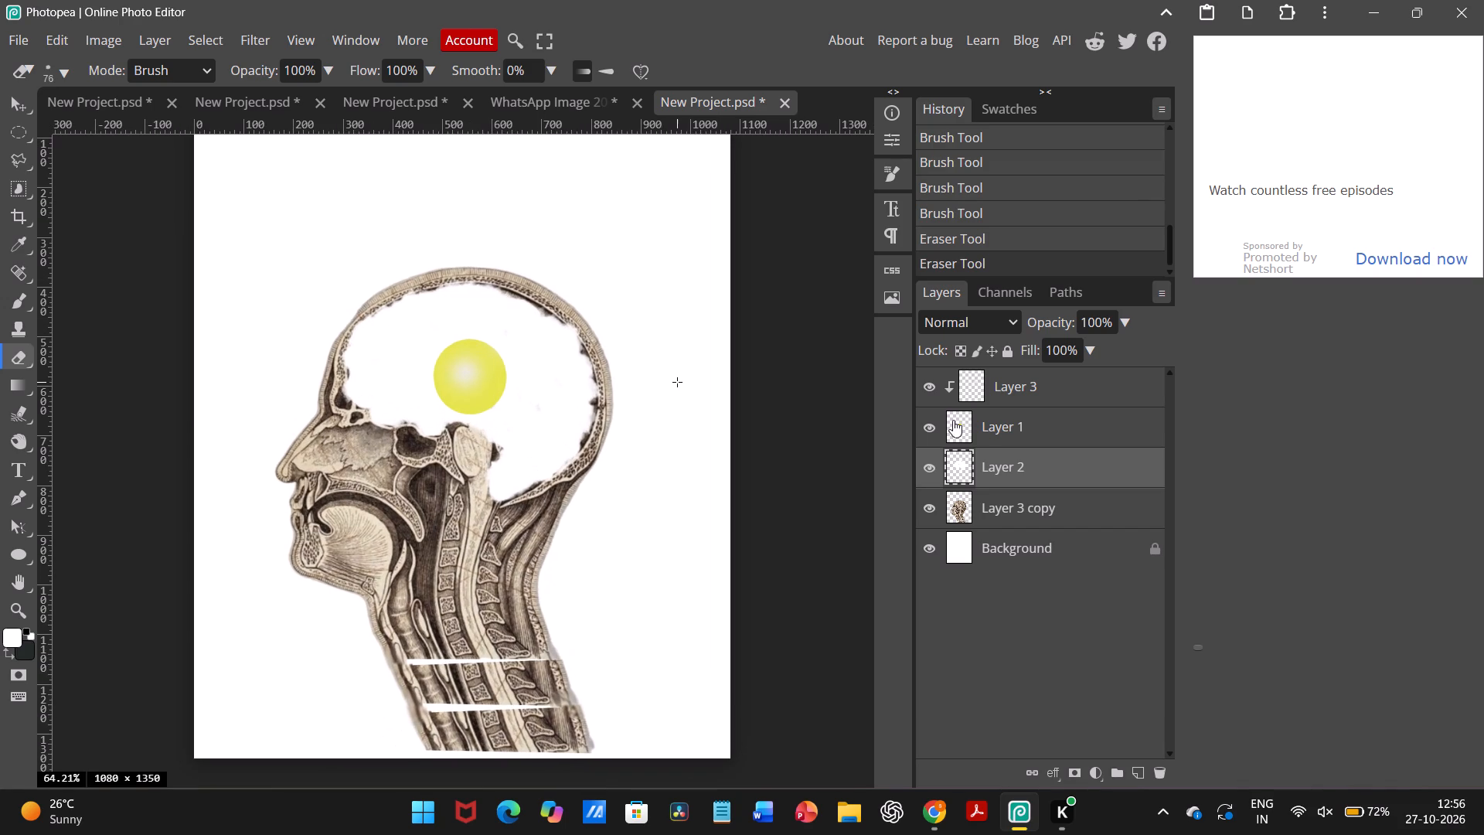
left_click(1030, 426)
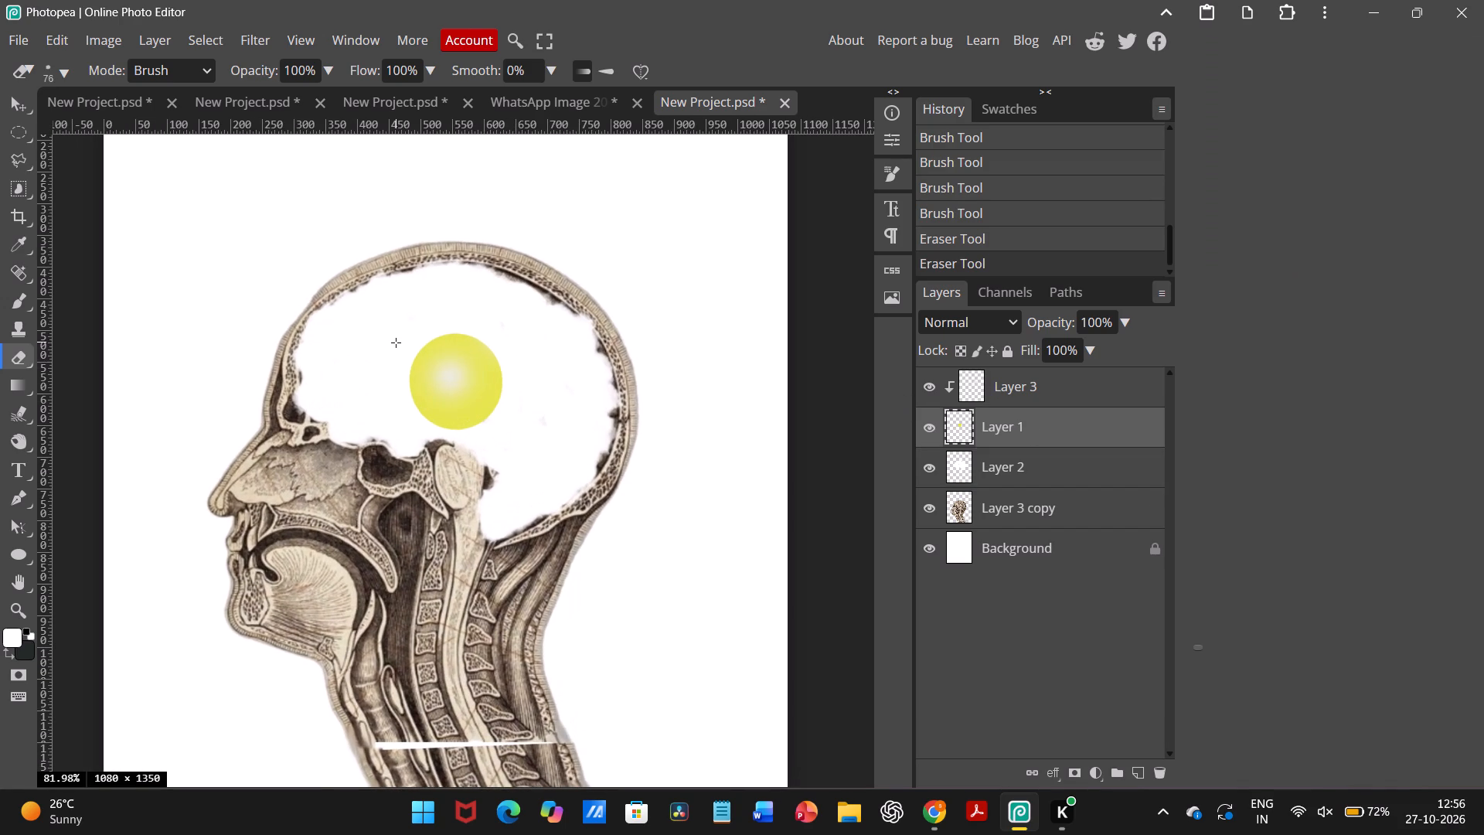
left_click(21, 101)
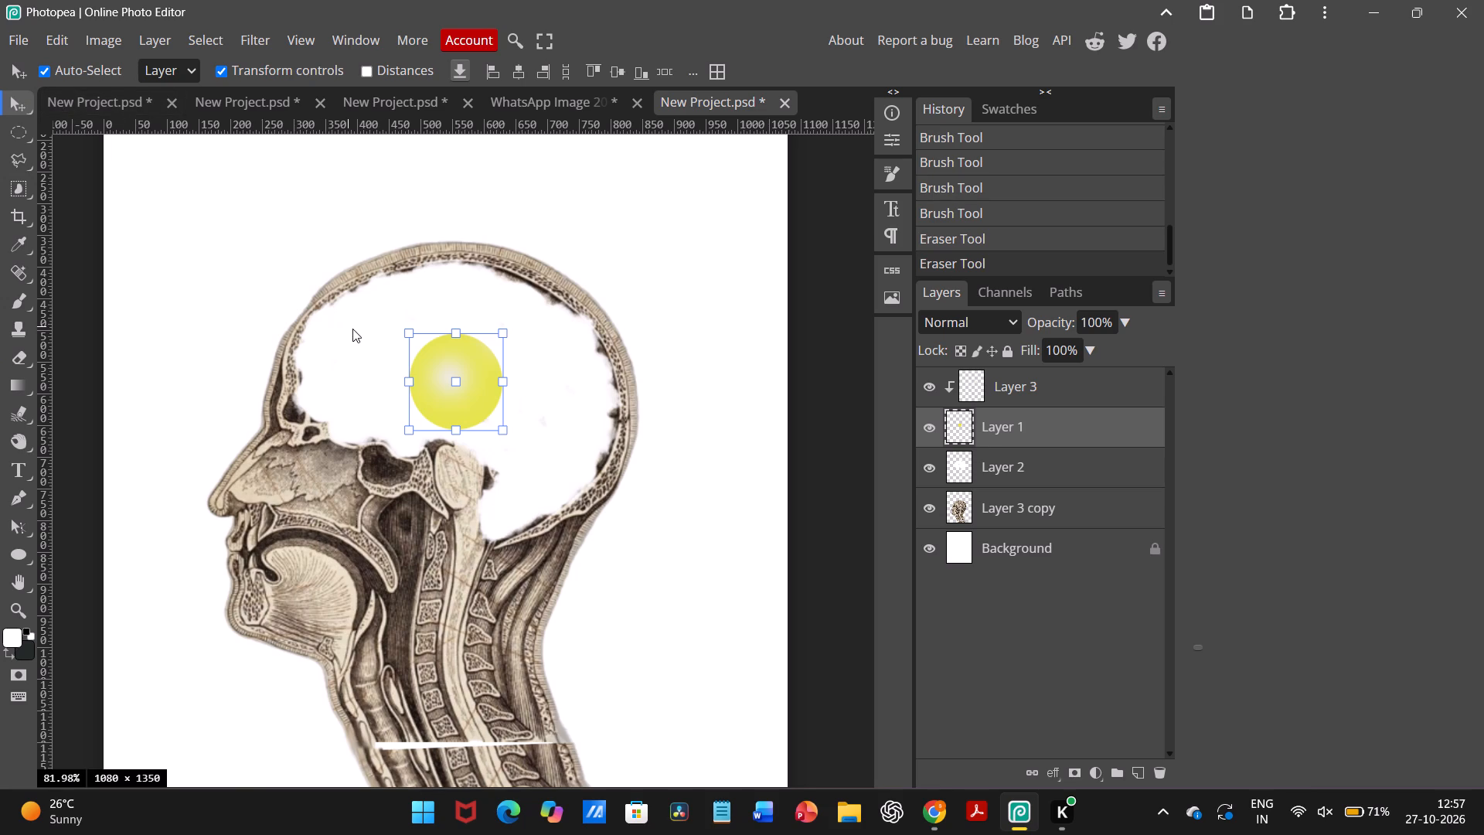
left_click_drag(502, 427, 486, 410)
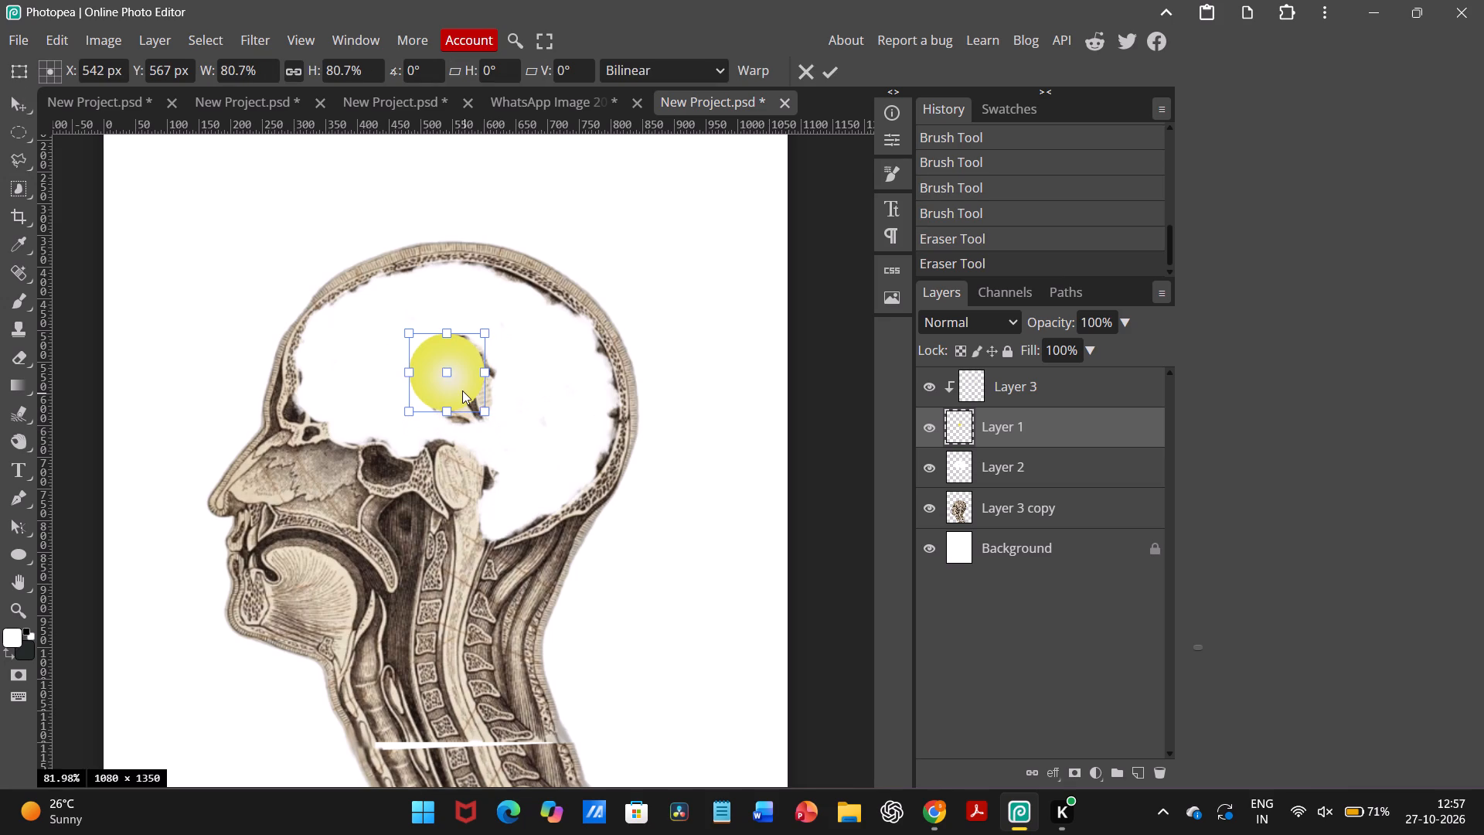
left_click(461, 389)
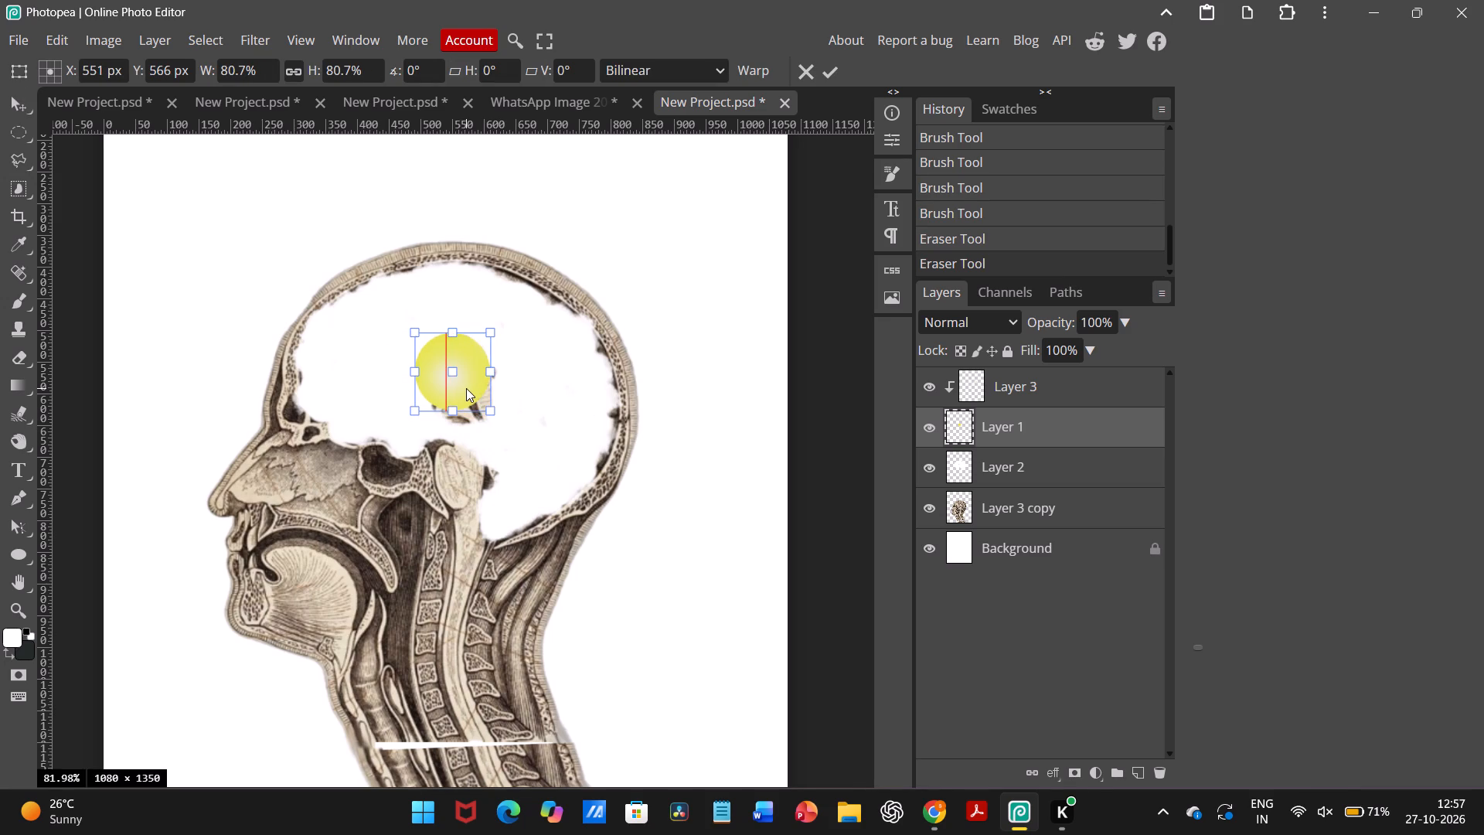
left_click(808, 414)
left_click(836, 80)
left_click(848, 248)
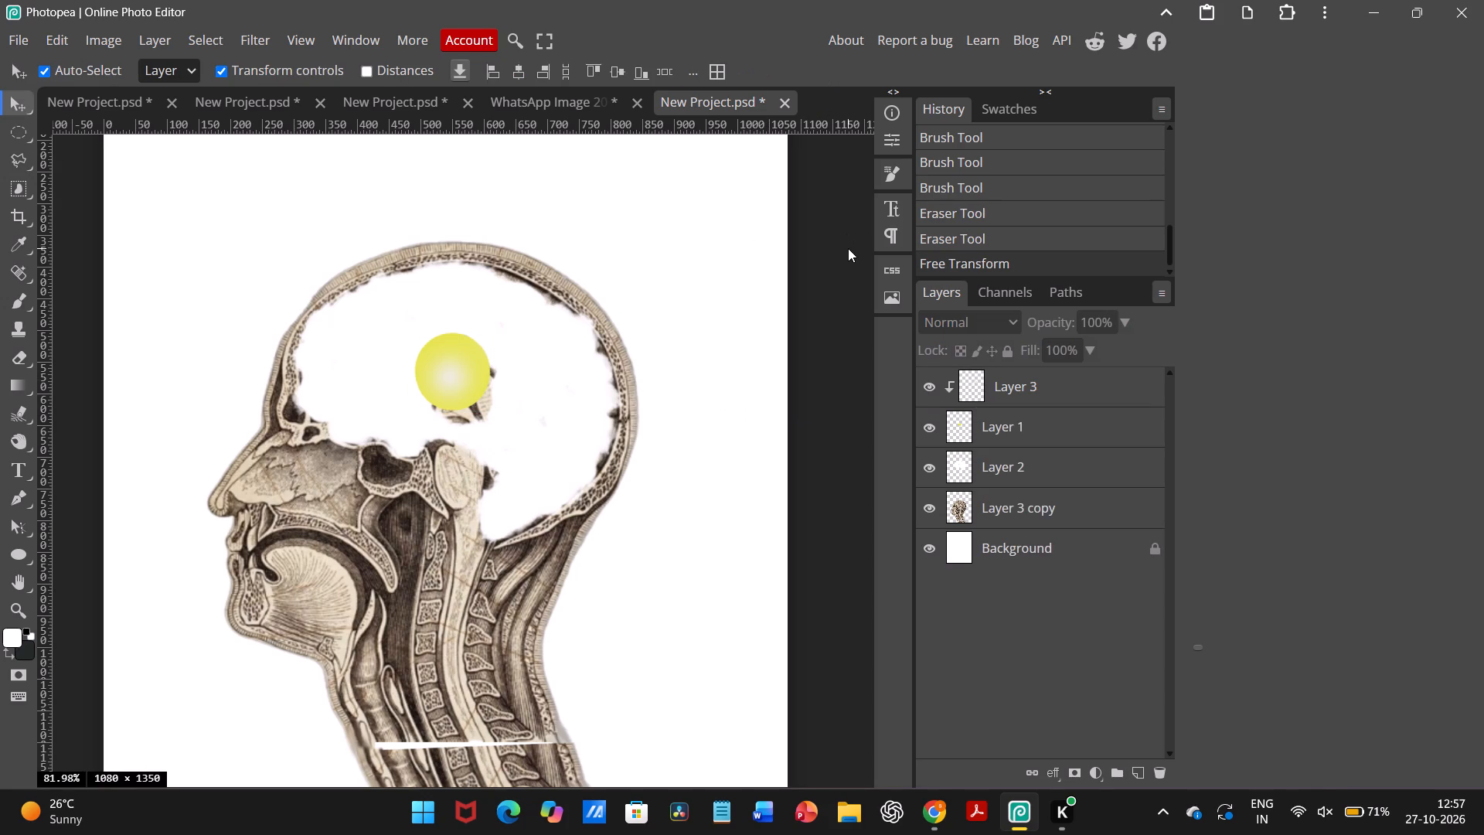
Paint white on Layer 2 over the exposed brain remnants beneath and behind the yellow disc.
left_click(987, 460)
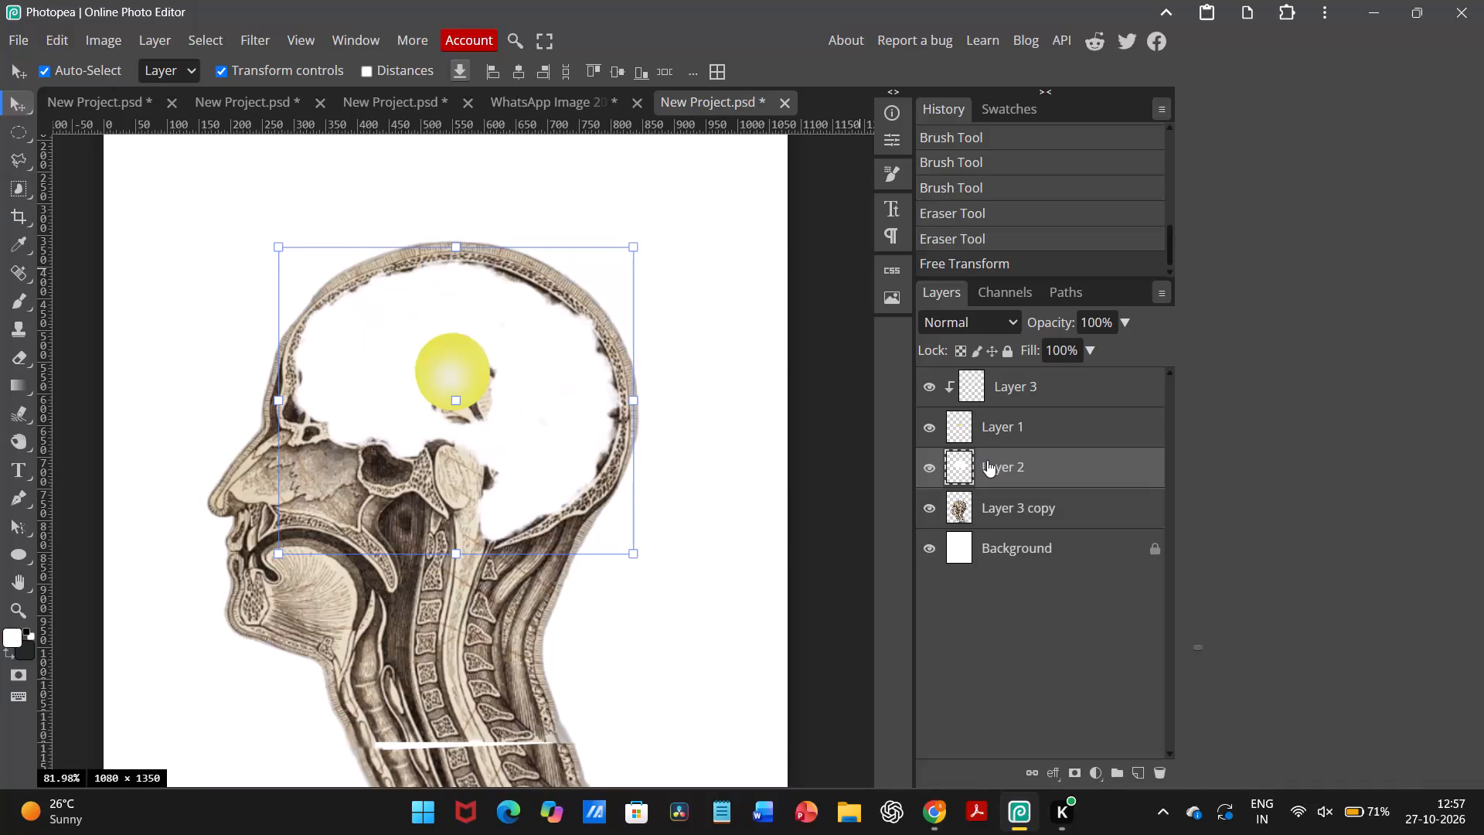
left_click(24, 300)
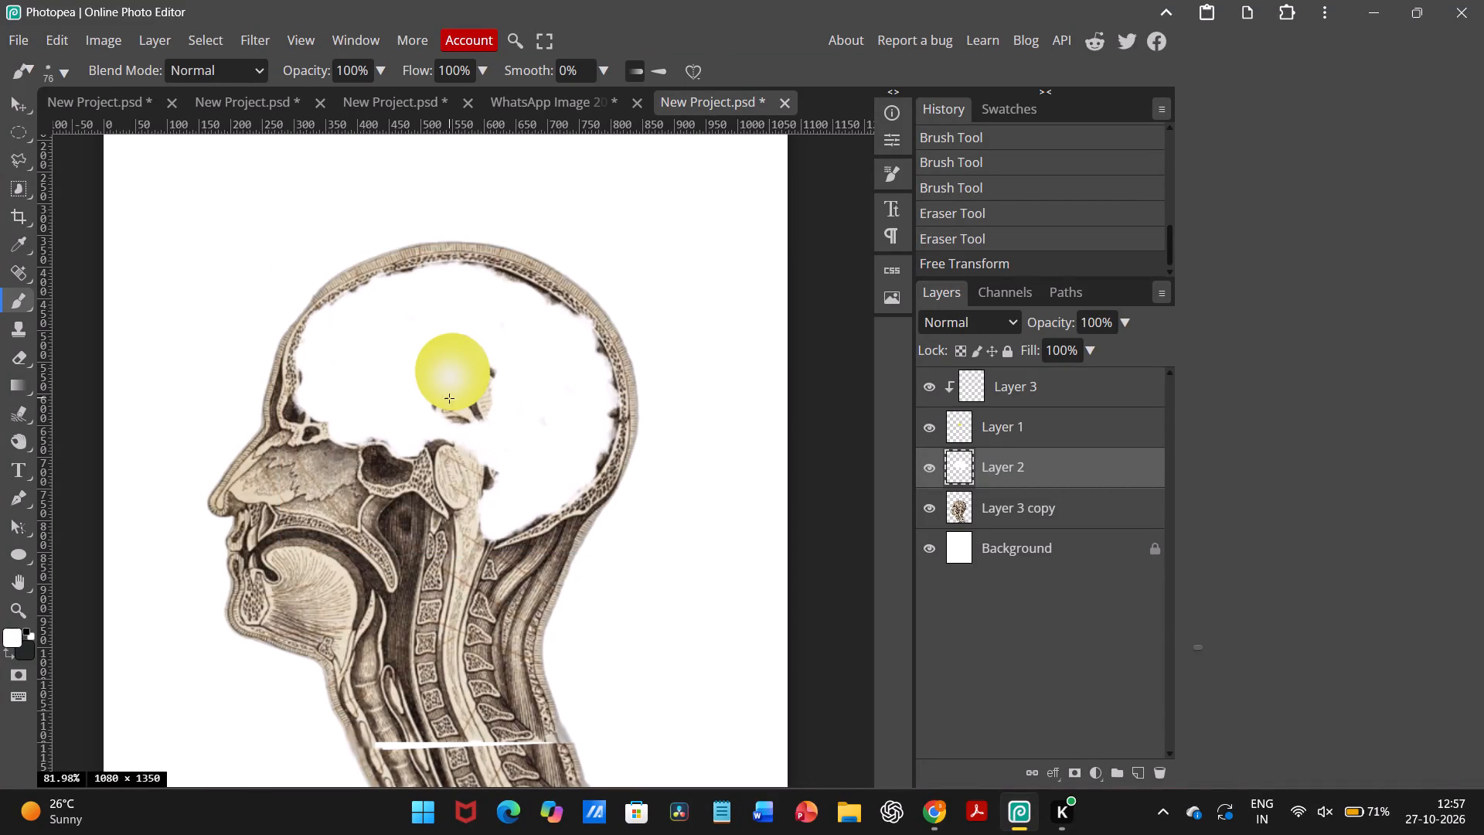
left_click_drag(533, 414, 448, 416)
left_click_drag(448, 416, 490, 366)
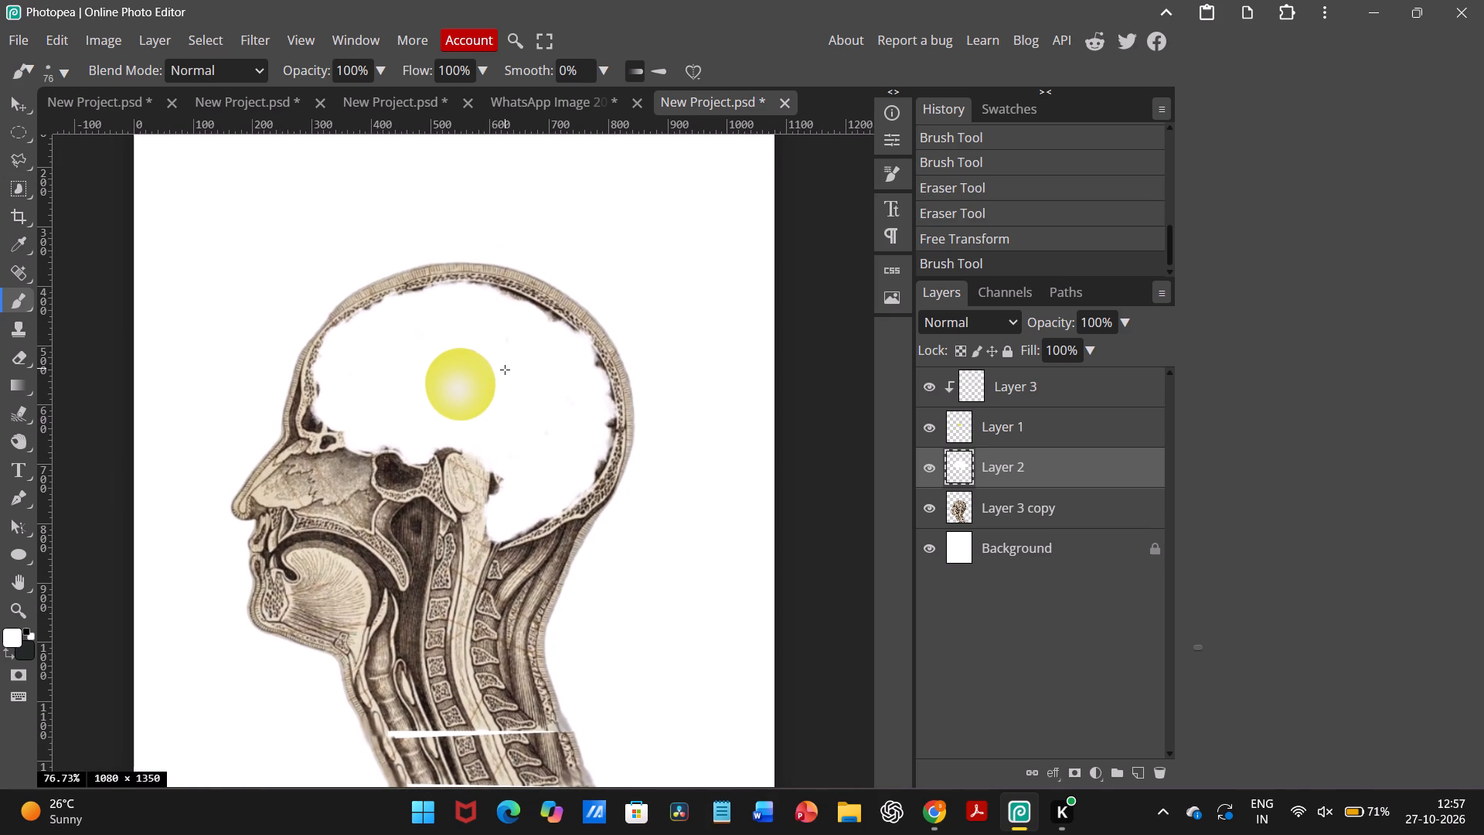
Smudge the yellow disc's face-side and lower edges on Layer 1 with a 12 px brush at 50% strength.
scroll(505, 369, "up", 1)
scroll(505, 369, "left", 1)
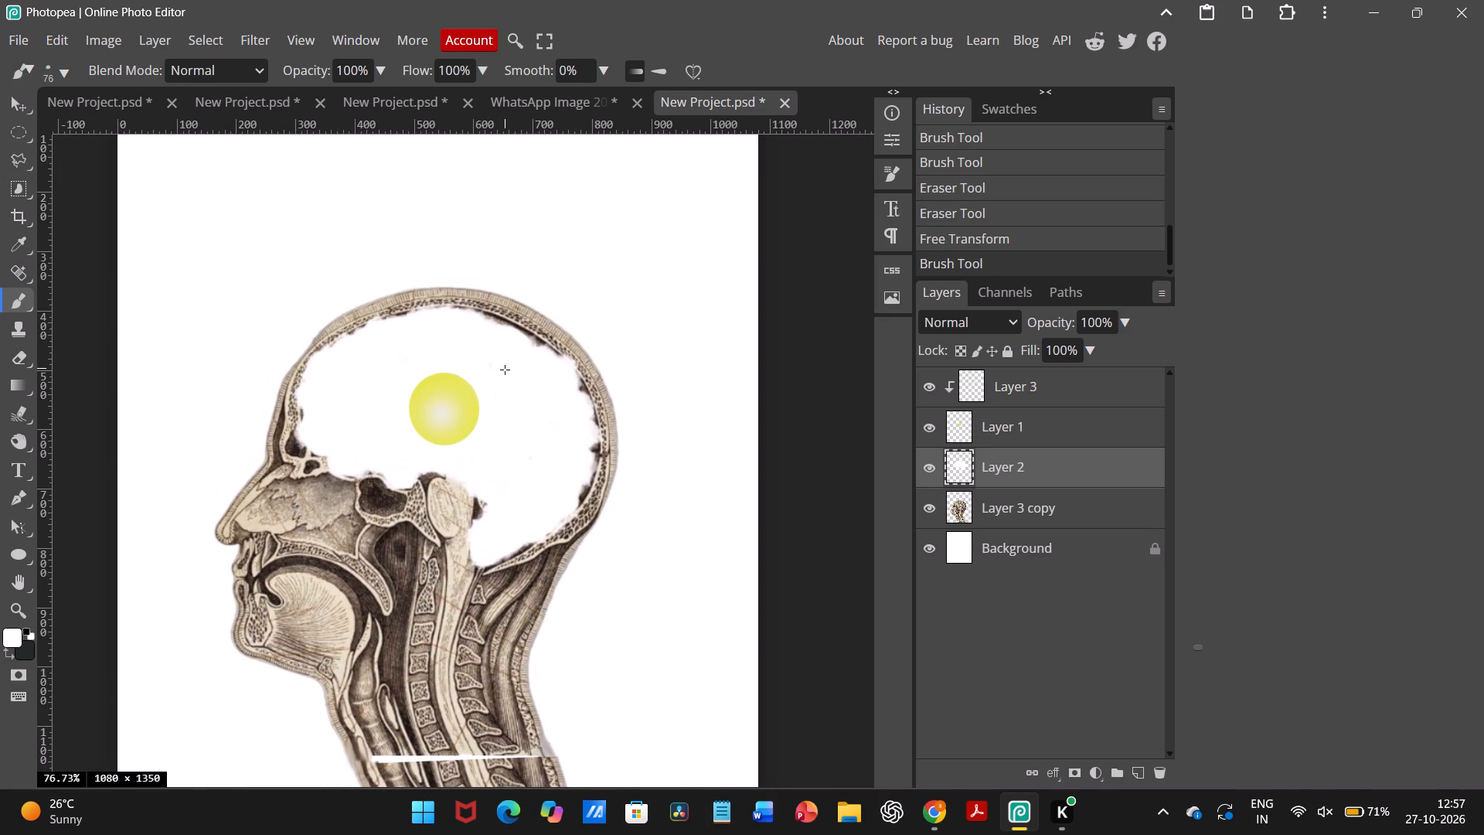
scroll(399, 399, "down", 1)
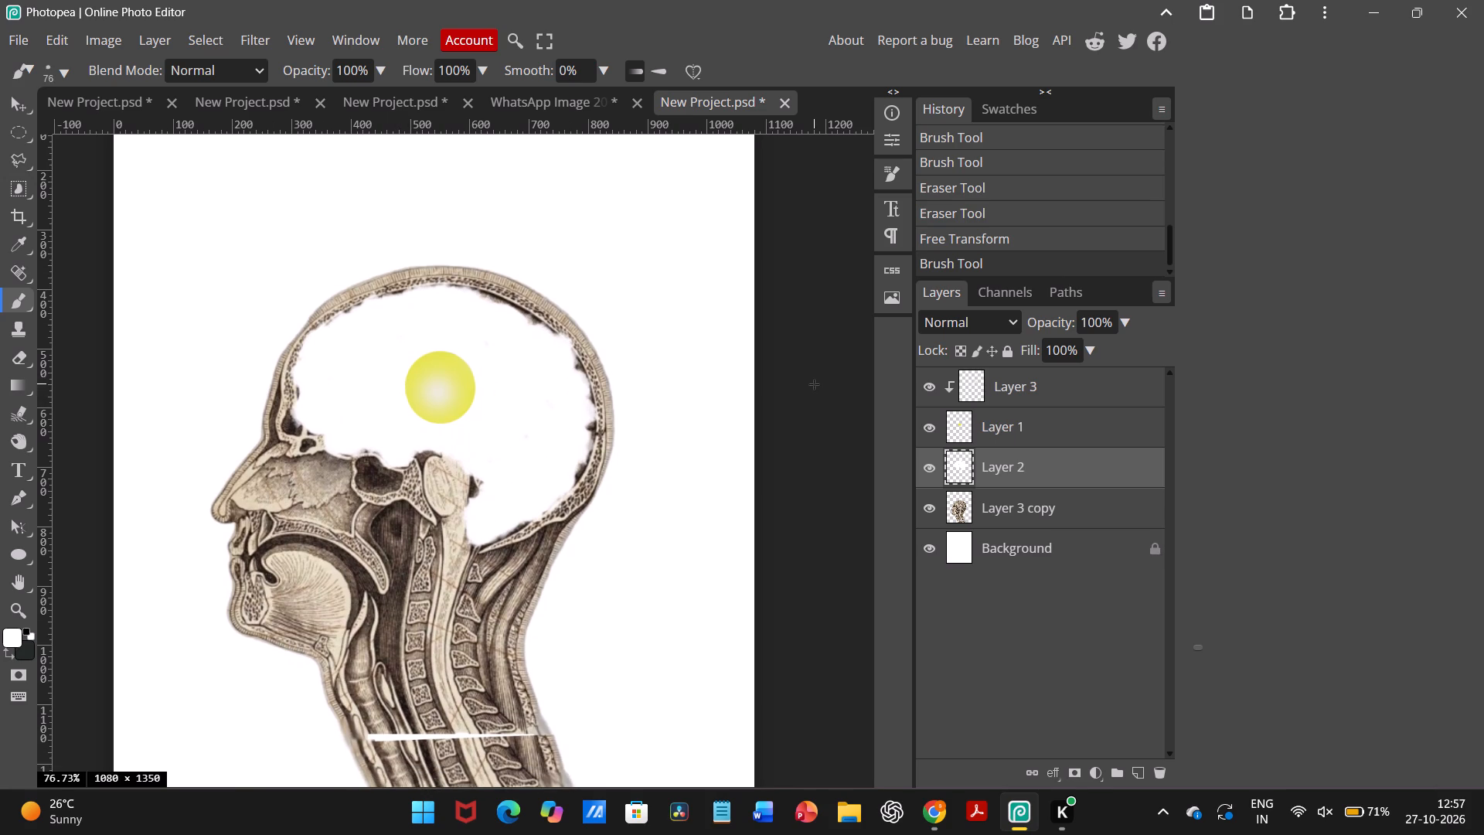
left_click(1006, 434)
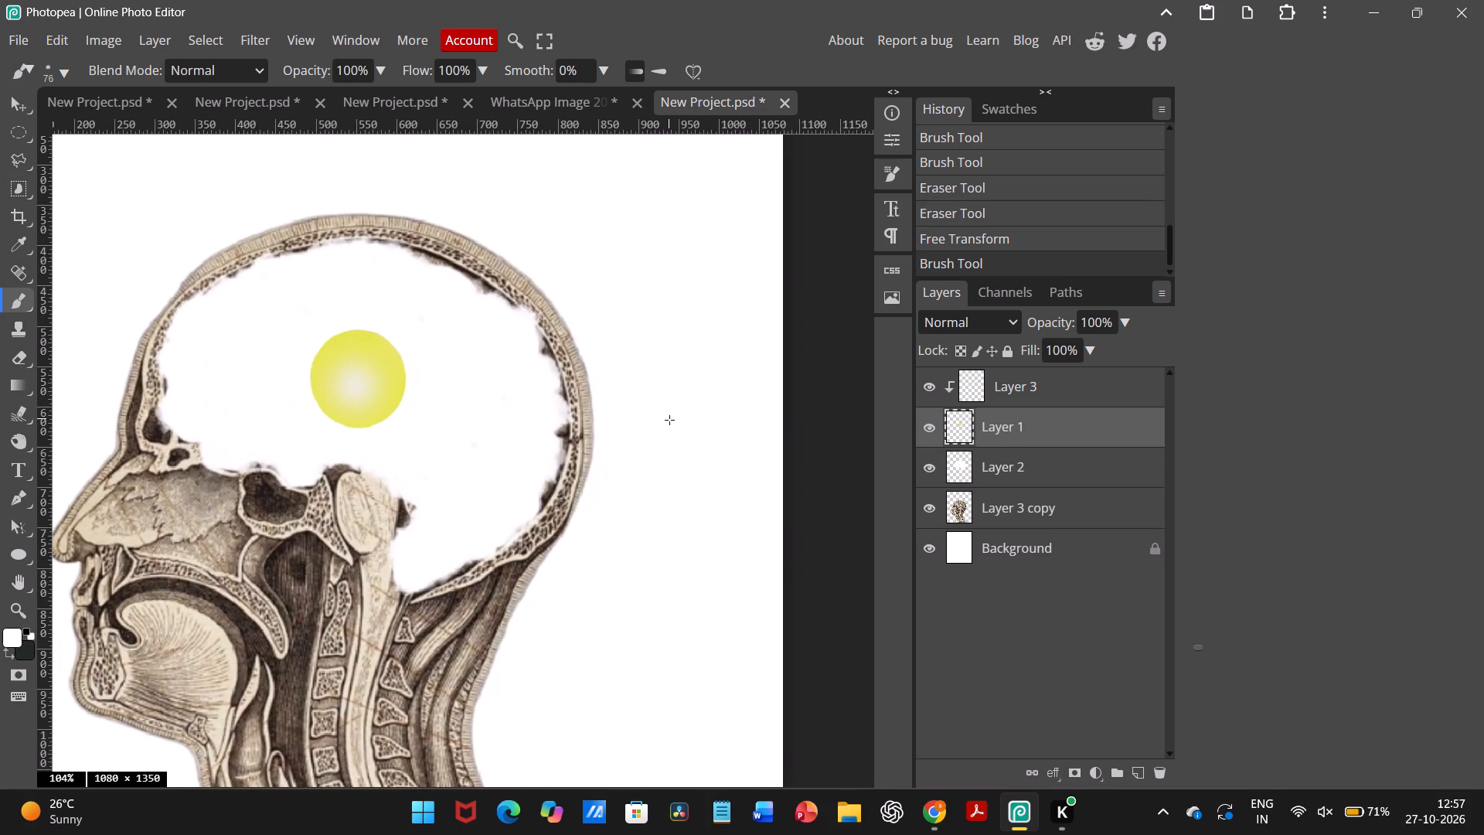
scroll(501, 383, "right", 1)
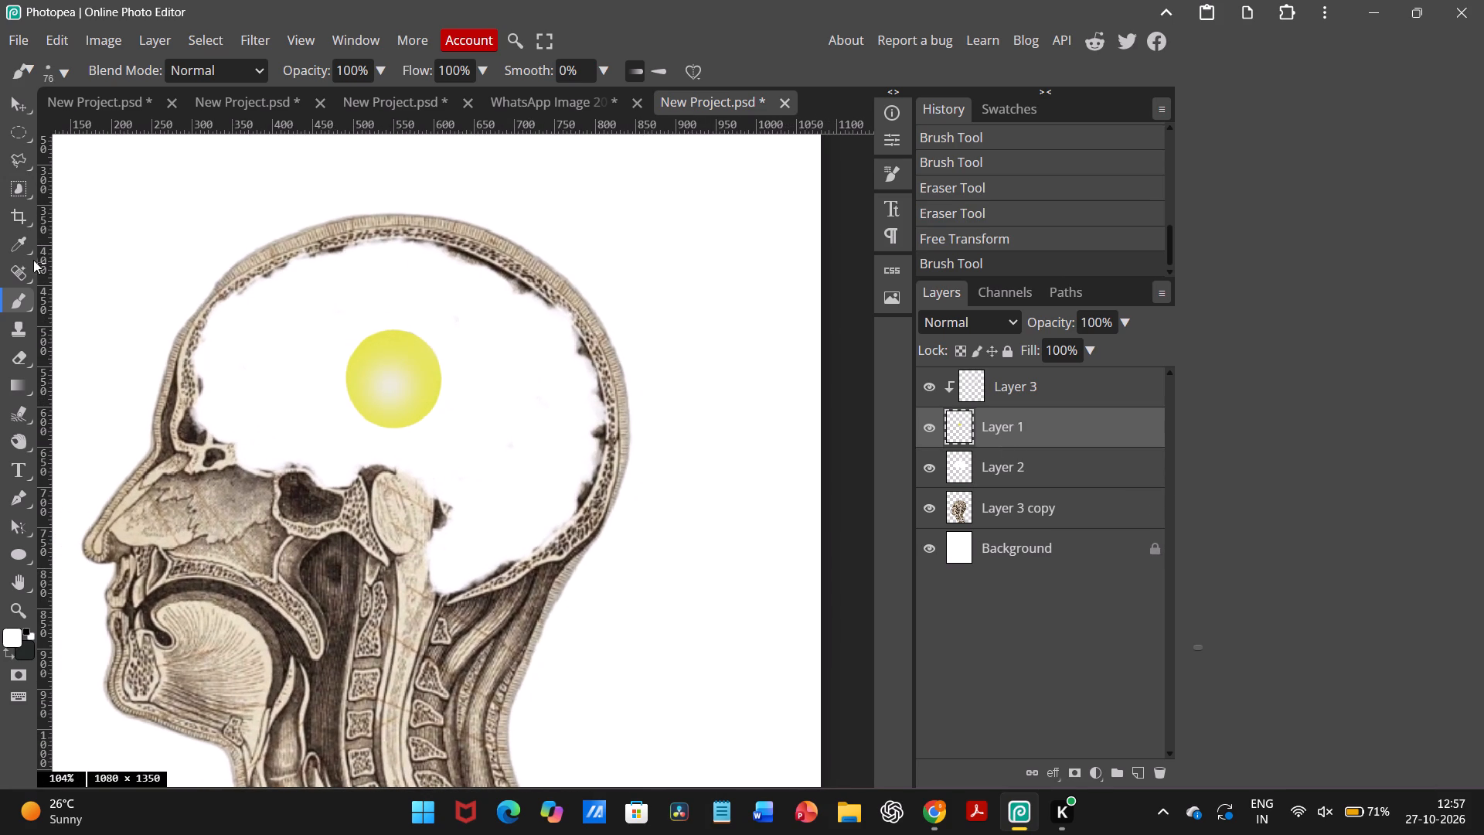
left_click(14, 407)
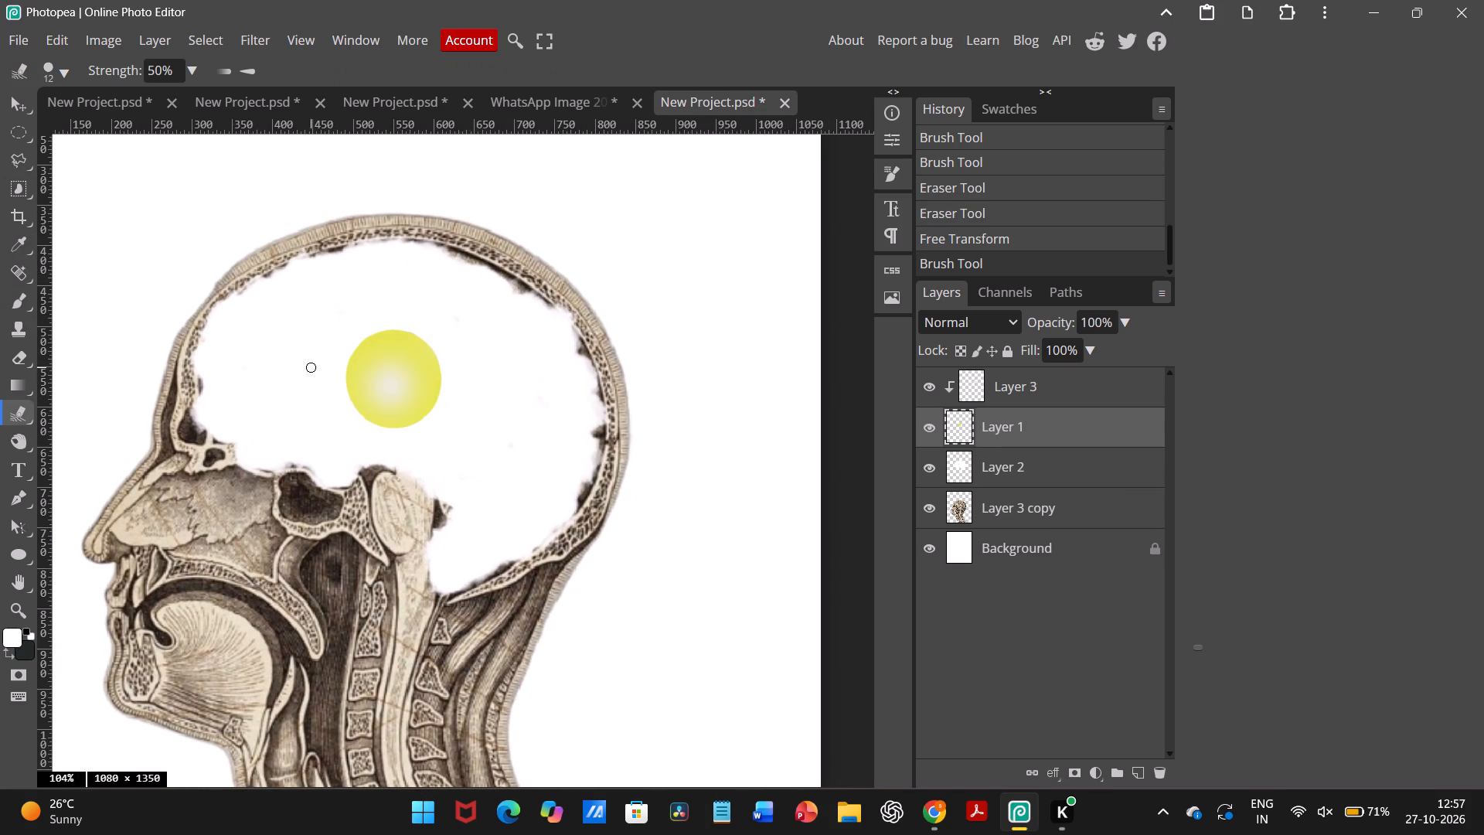
left_click_drag(355, 356, 349, 394)
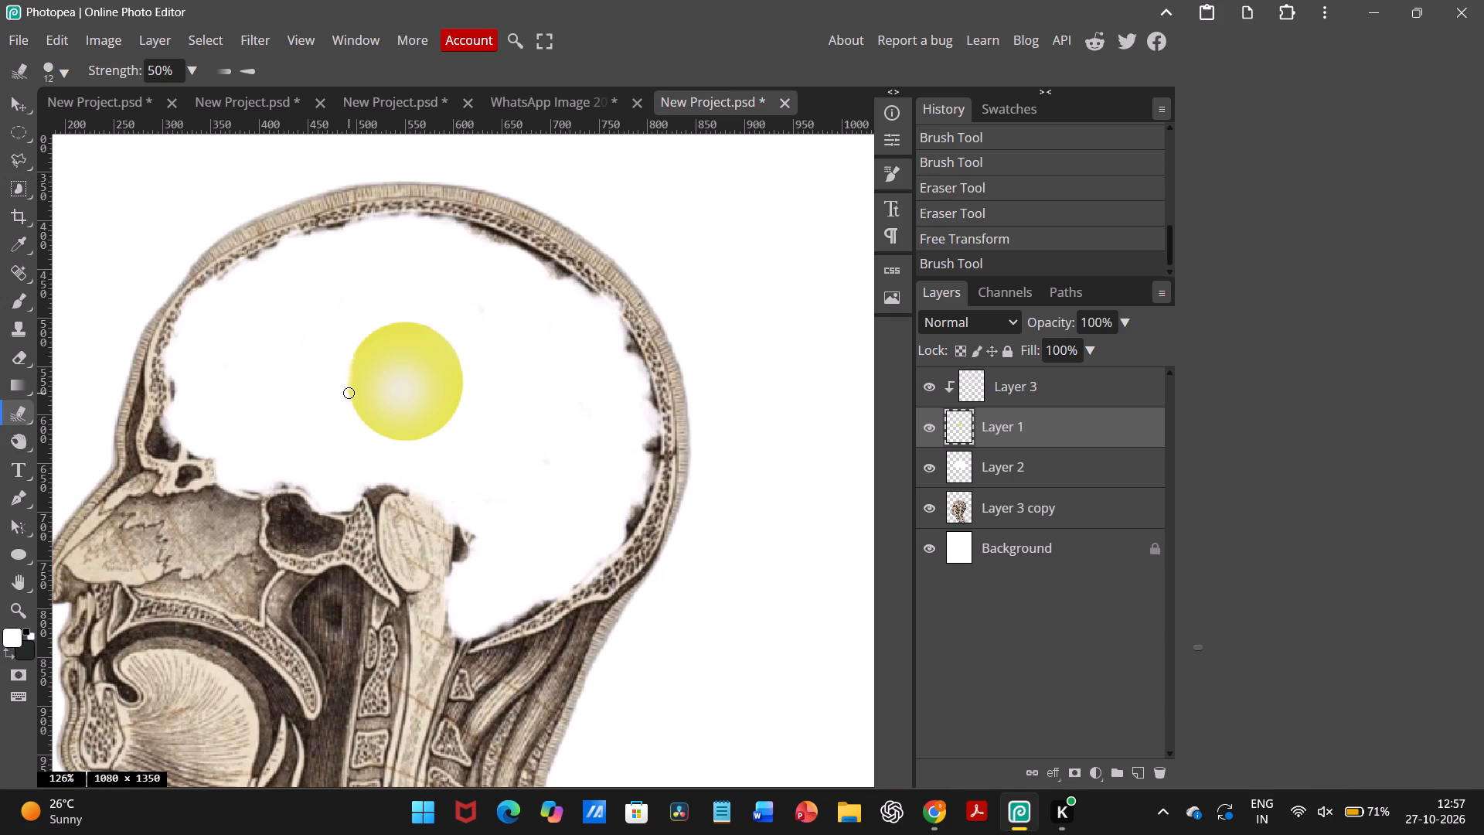
left_click_drag(349, 394, 352, 402)
left_click_drag(360, 411, 366, 421)
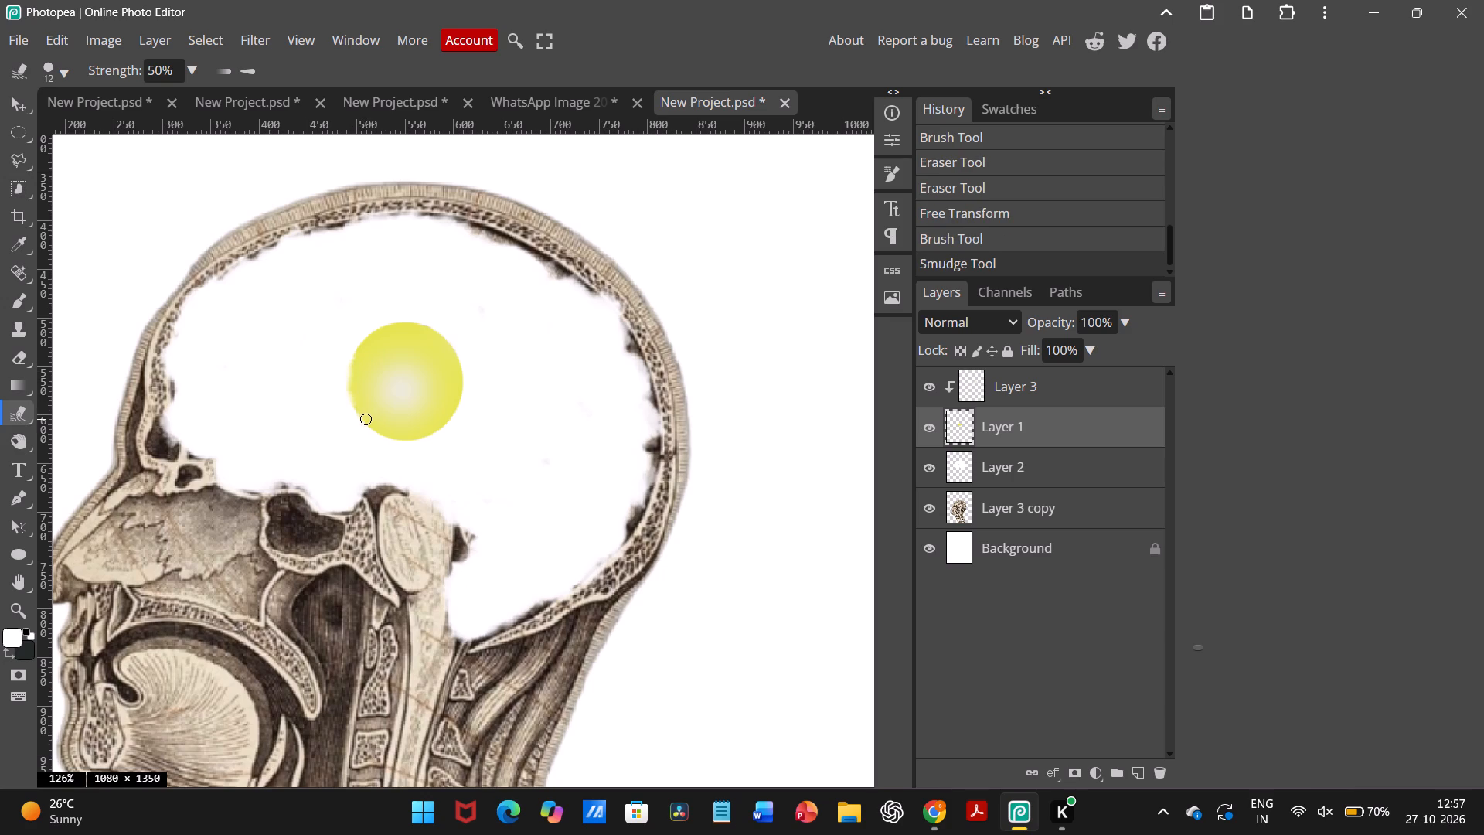
left_click_drag(366, 421, 375, 432)
left_click_drag(375, 432, 390, 440)
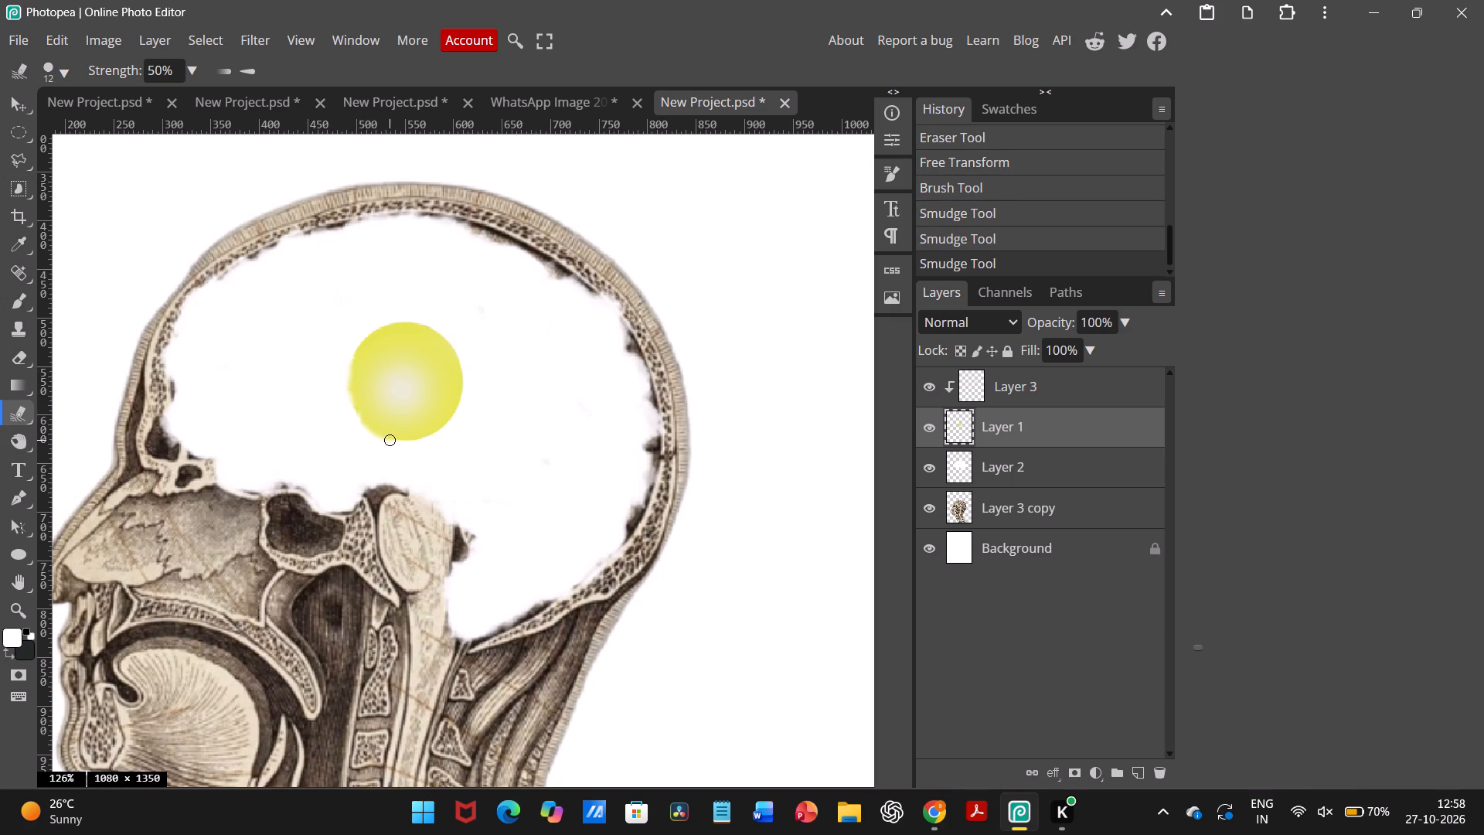
left_click(402, 441)
left_click_drag(397, 440, 404, 441)
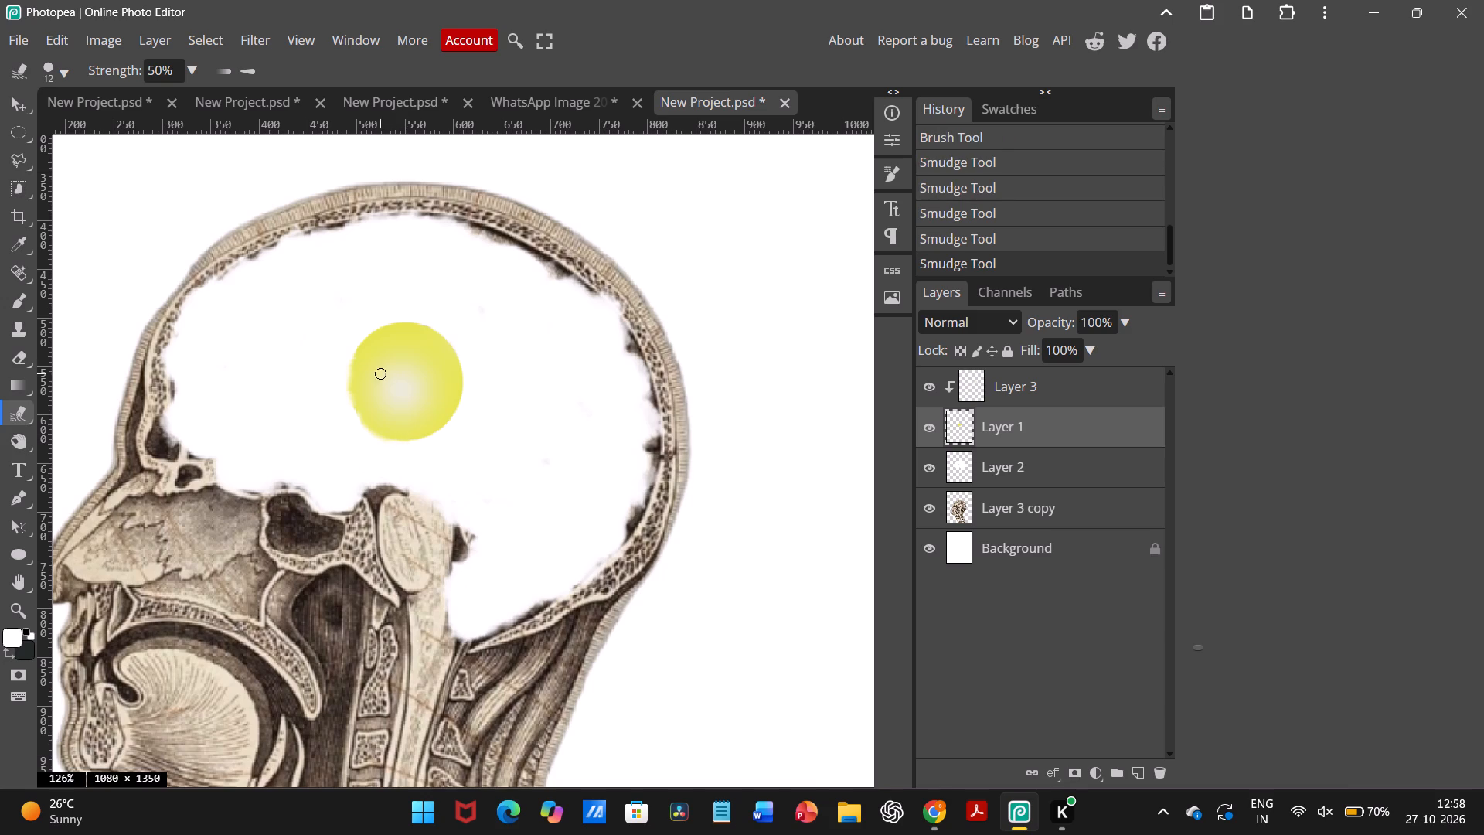
Smudge the yellow disc's upper edge on Layer 1 from the face side across the top with the 12 px brush at 50% strength.
left_click_drag(355, 357, 359, 349)
left_click_drag(378, 332, 362, 342)
left_click_drag(362, 342, 369, 334)
left_click(393, 329)
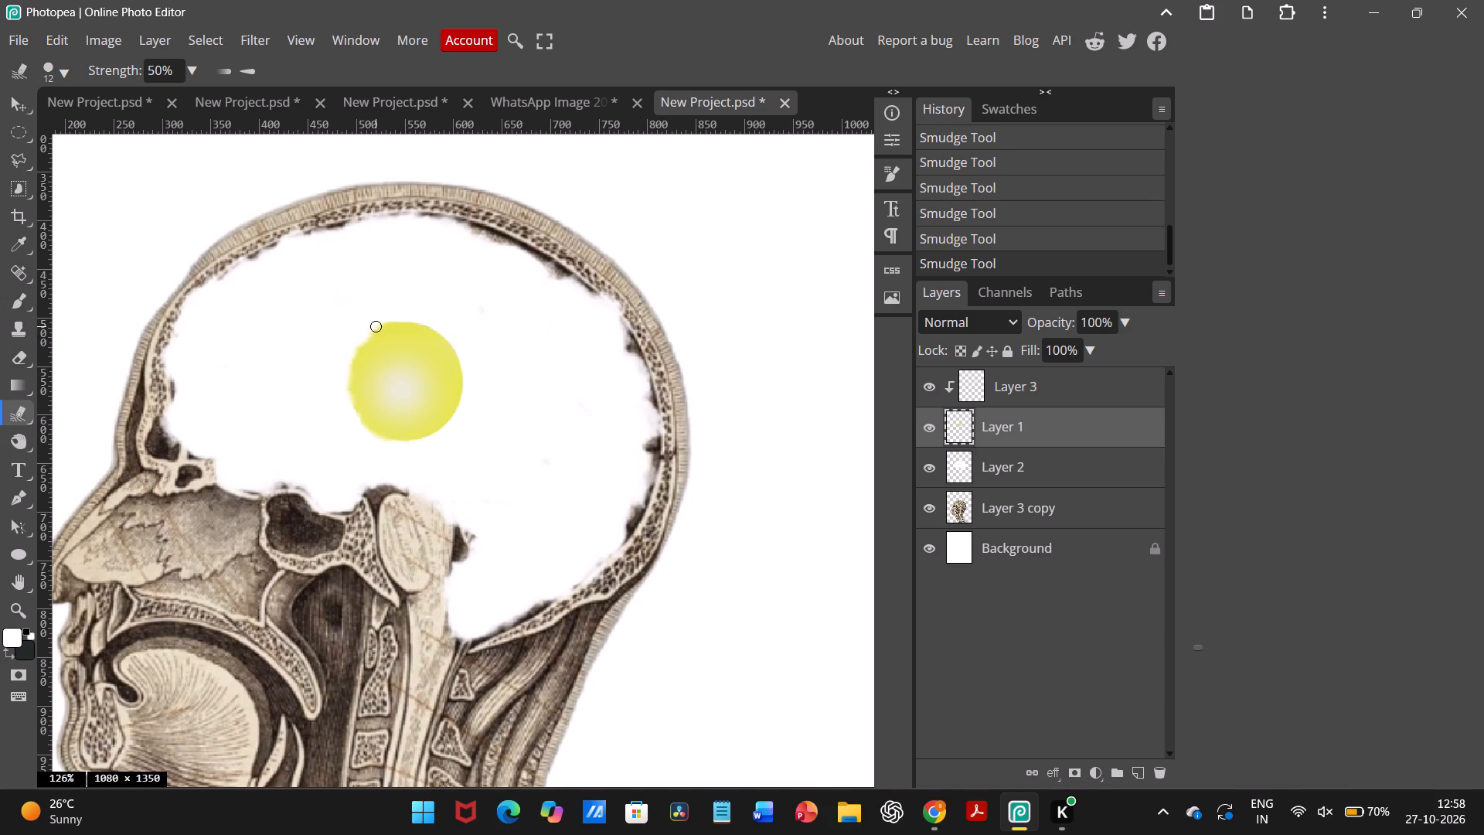
left_click(401, 322)
left_click_drag(425, 327, 424, 336)
left_click_drag(424, 336, 431, 336)
left_click(448, 337)
Smudge the yellow disc's edge on the back-of-head side down to its lower rim, making the outline irregular.
left_click_drag(453, 356, 461, 364)
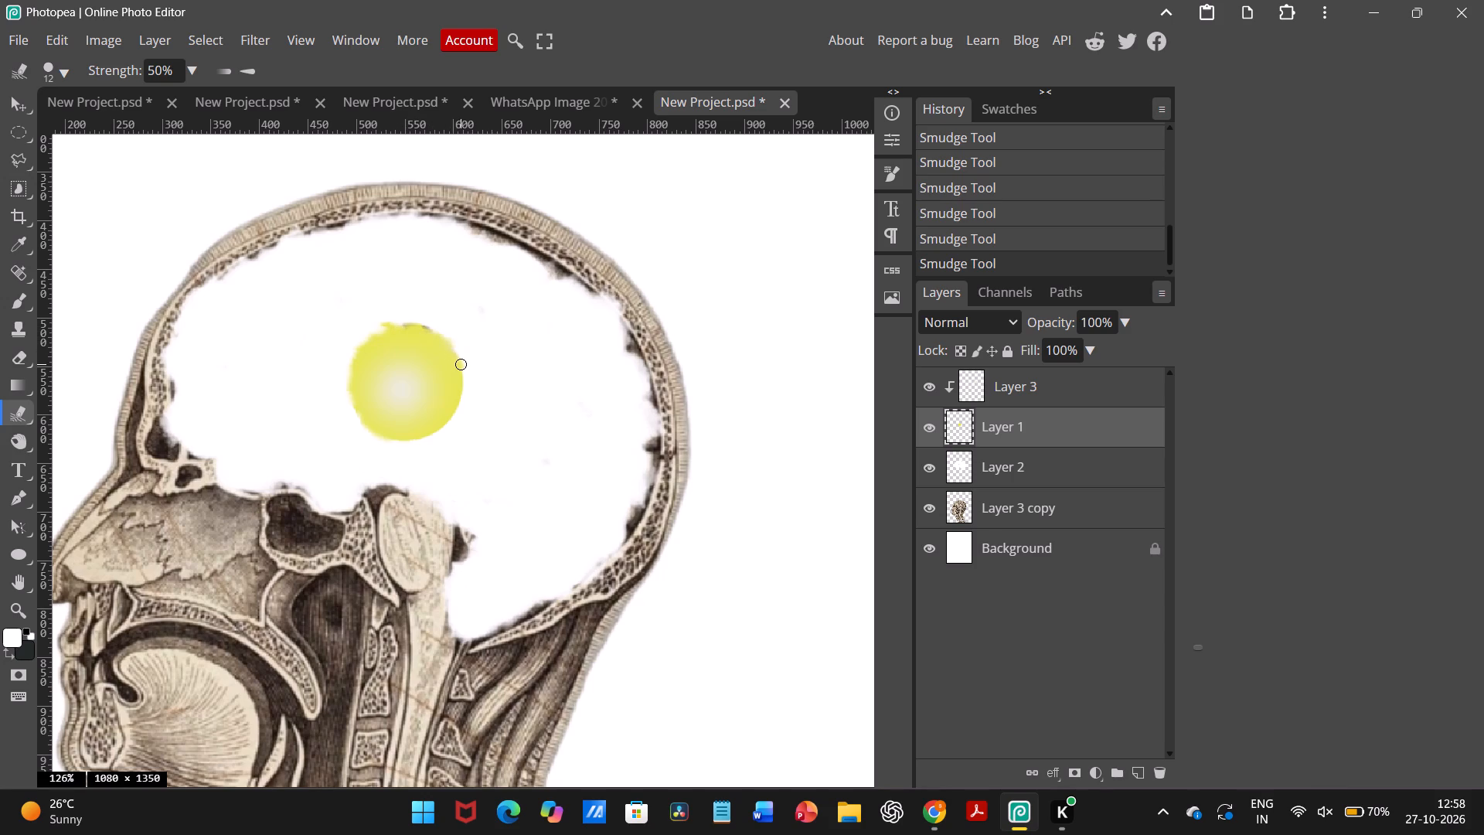
left_click_drag(461, 364, 461, 364)
left_click(457, 355)
left_click_drag(458, 395, 456, 379)
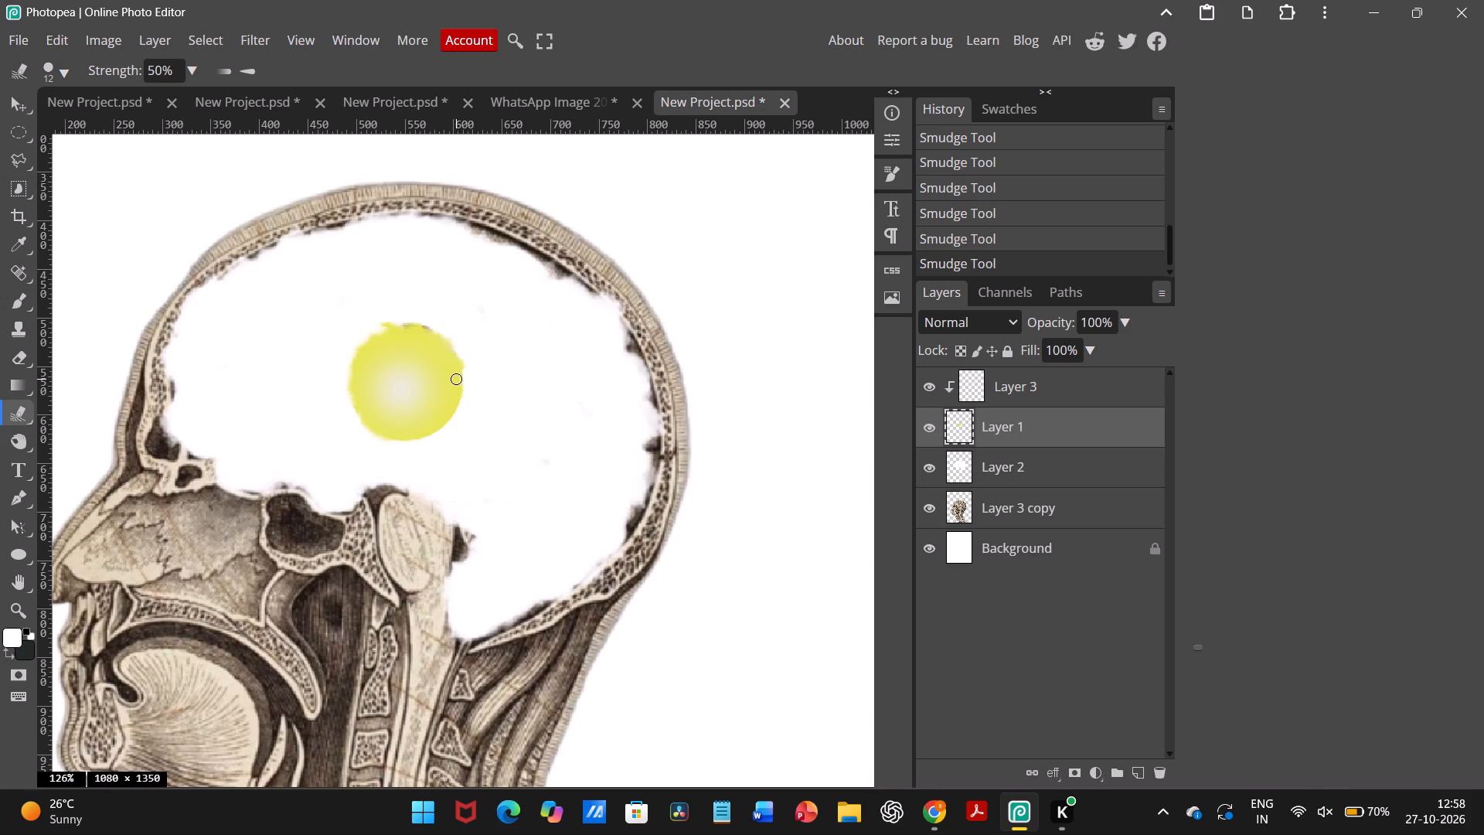
left_click(461, 382)
left_click_drag(451, 418, 458, 404)
left_click_drag(424, 441, 435, 431)
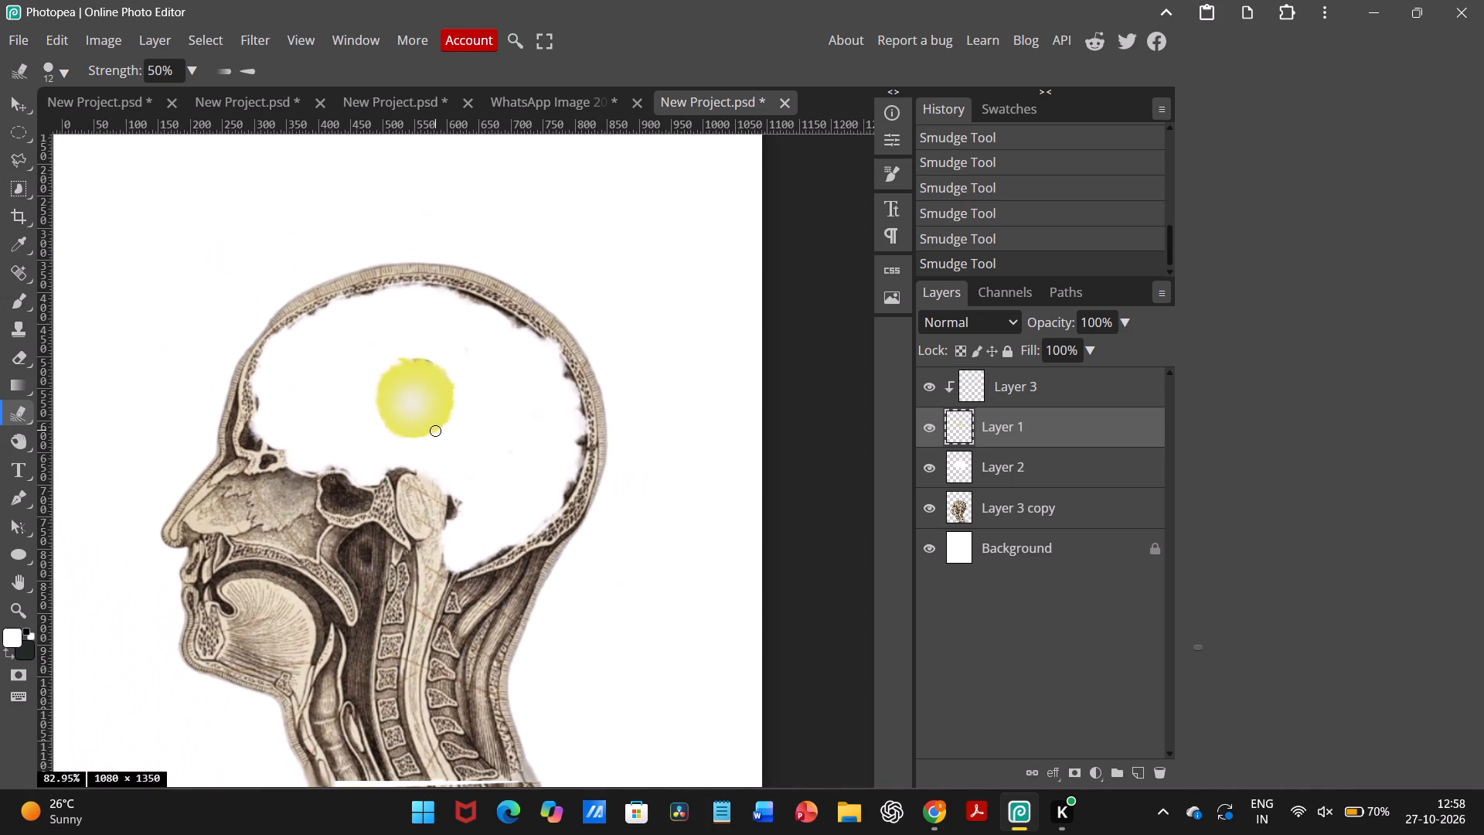
Refine the yellow disc's outline on Layer 1 by smudging its lower rim and its upper edge on the face side.
scroll(435, 431, "up", 1)
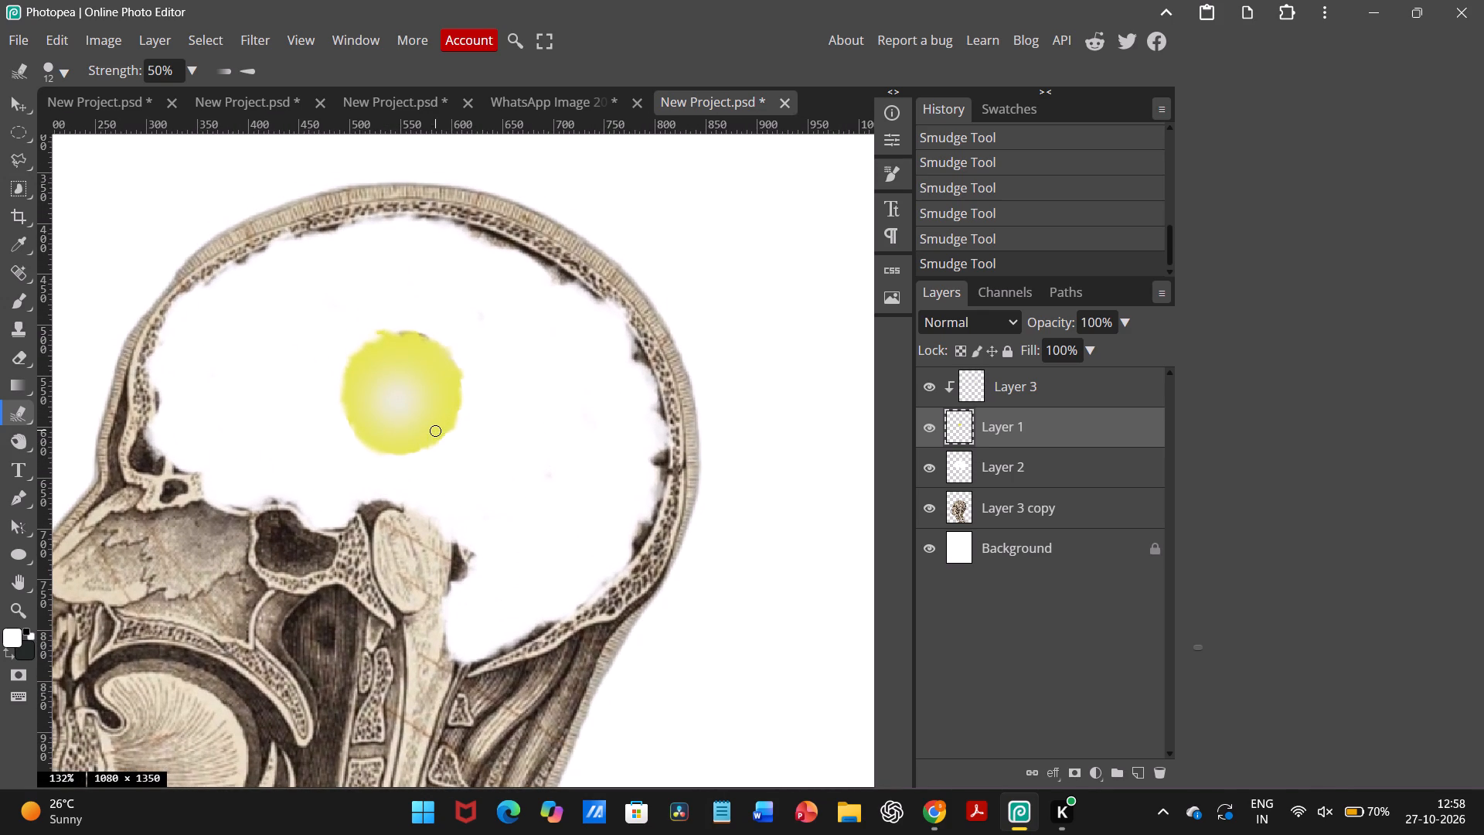
scroll(435, 431, "up", 1)
scroll(435, 431, "right", 1)
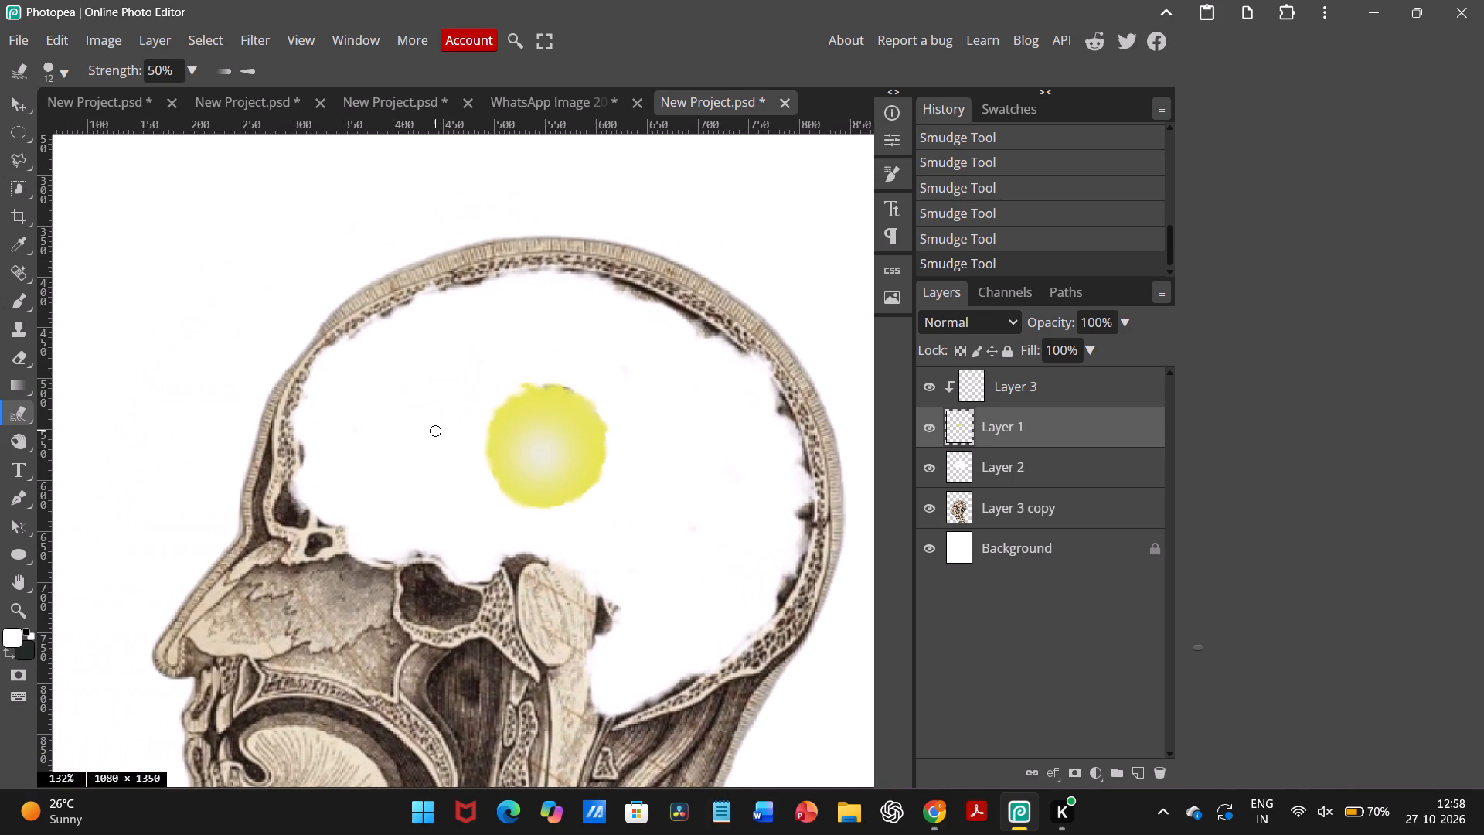
scroll(435, 431, "right", 1)
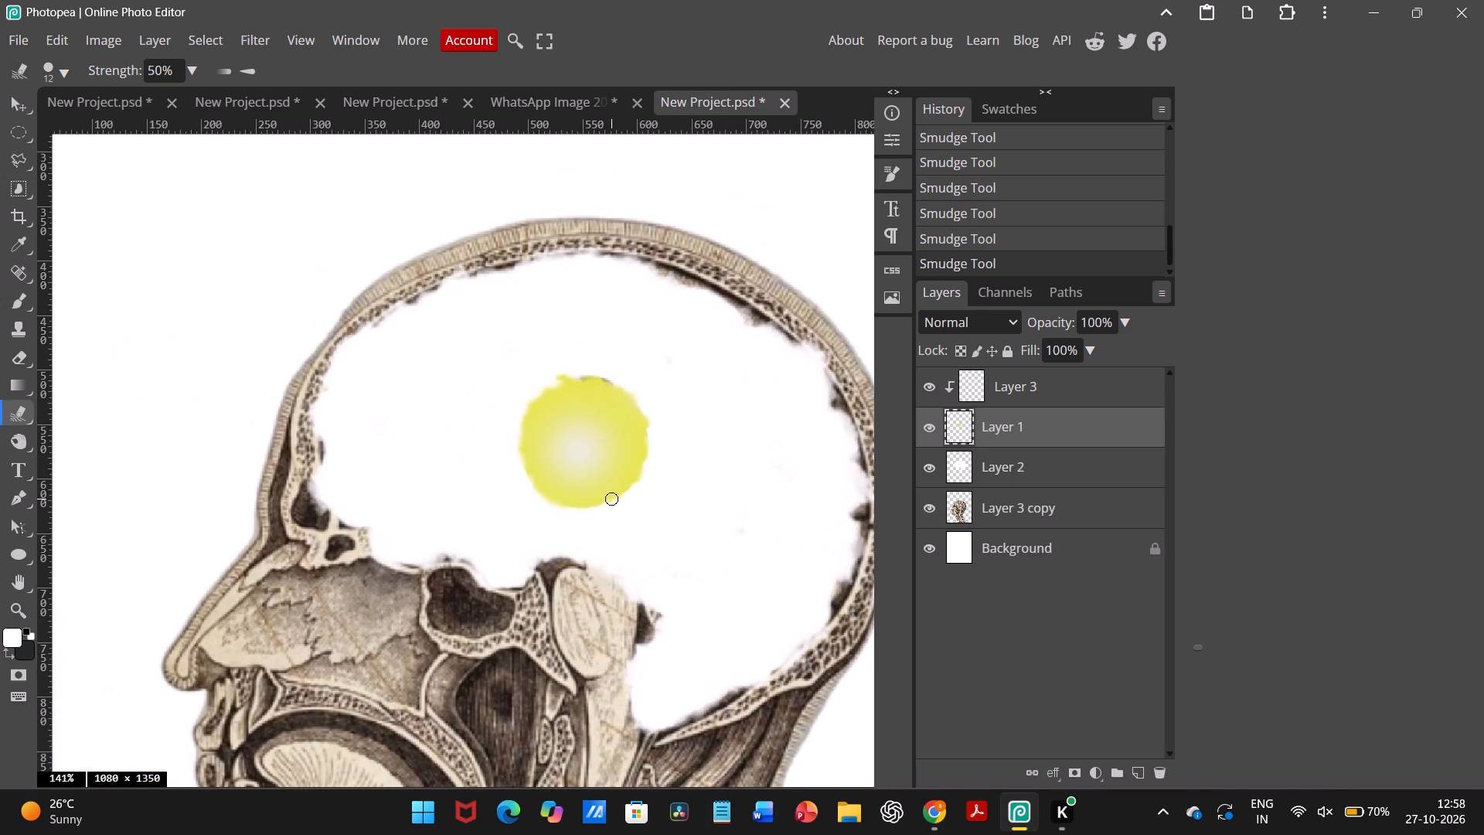
left_click_drag(589, 510, 602, 510)
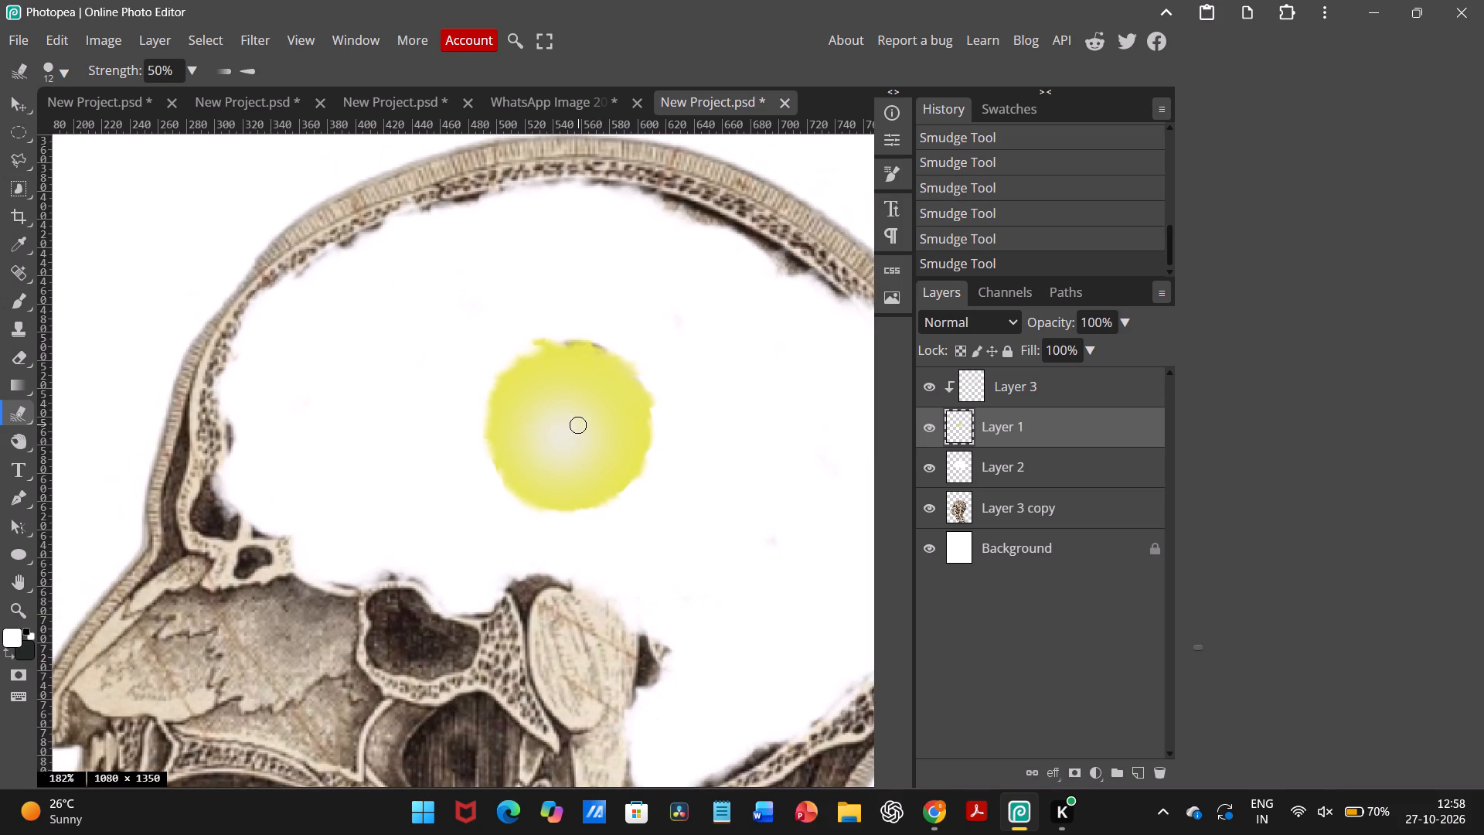
left_click_drag(555, 335, 539, 339)
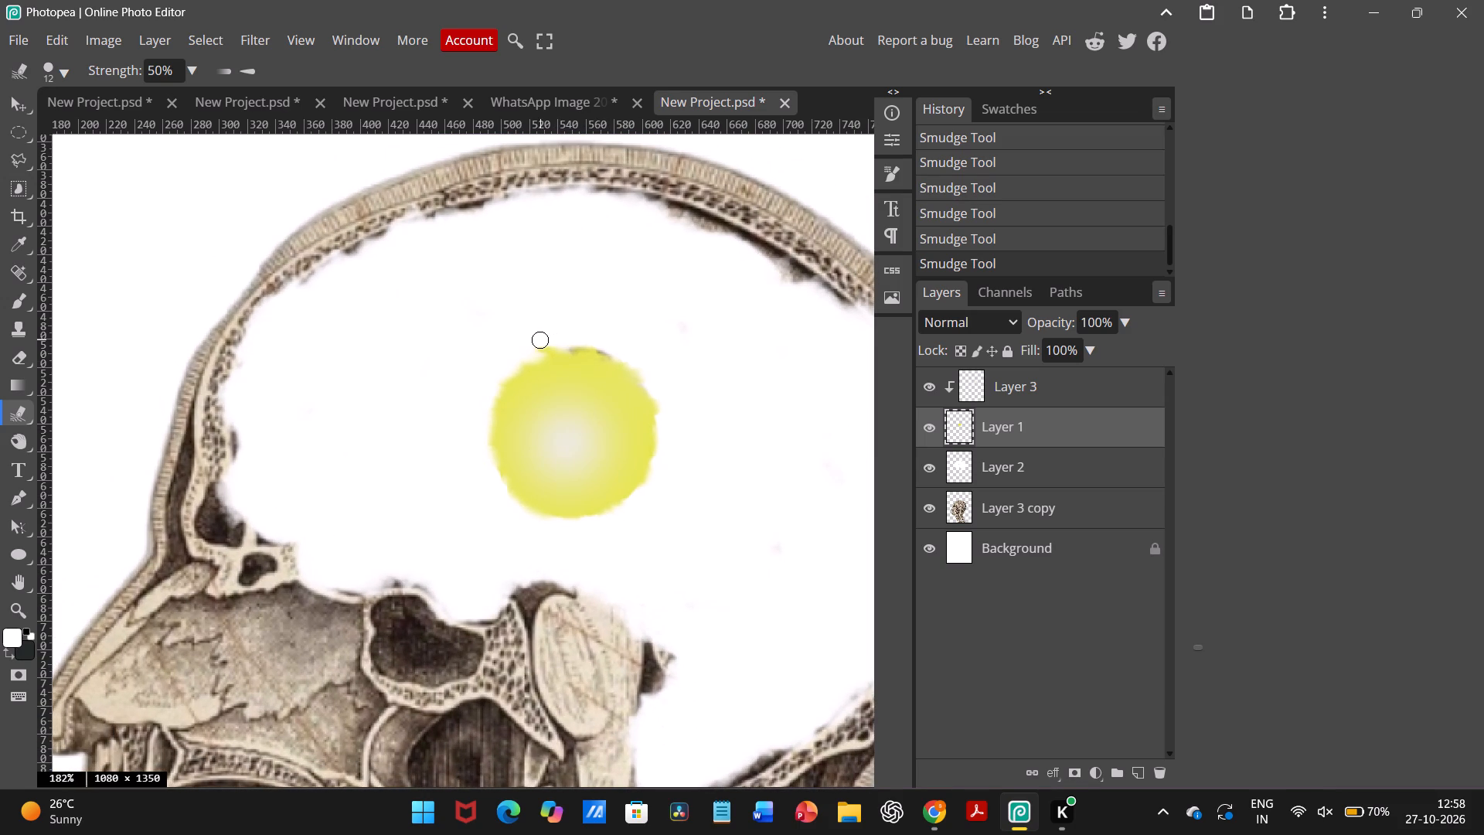
left_click_drag(539, 339, 534, 343)
left_click_drag(554, 336, 530, 351)
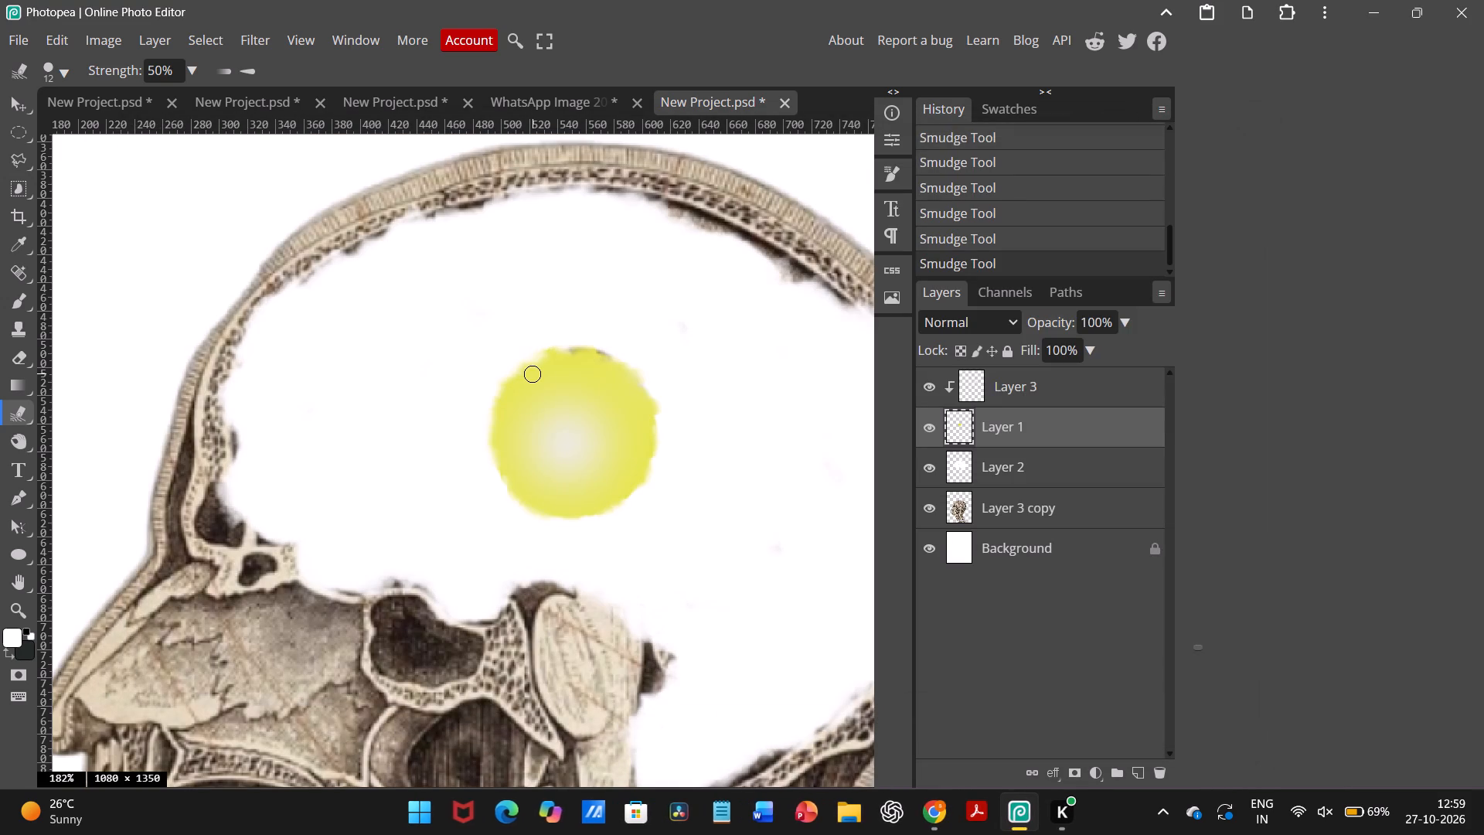
Smudge the yellow disc's interior on Layer 1 between the pale centre and the upper edge at 50% strength.
left_click_drag(577, 414, 546, 411)
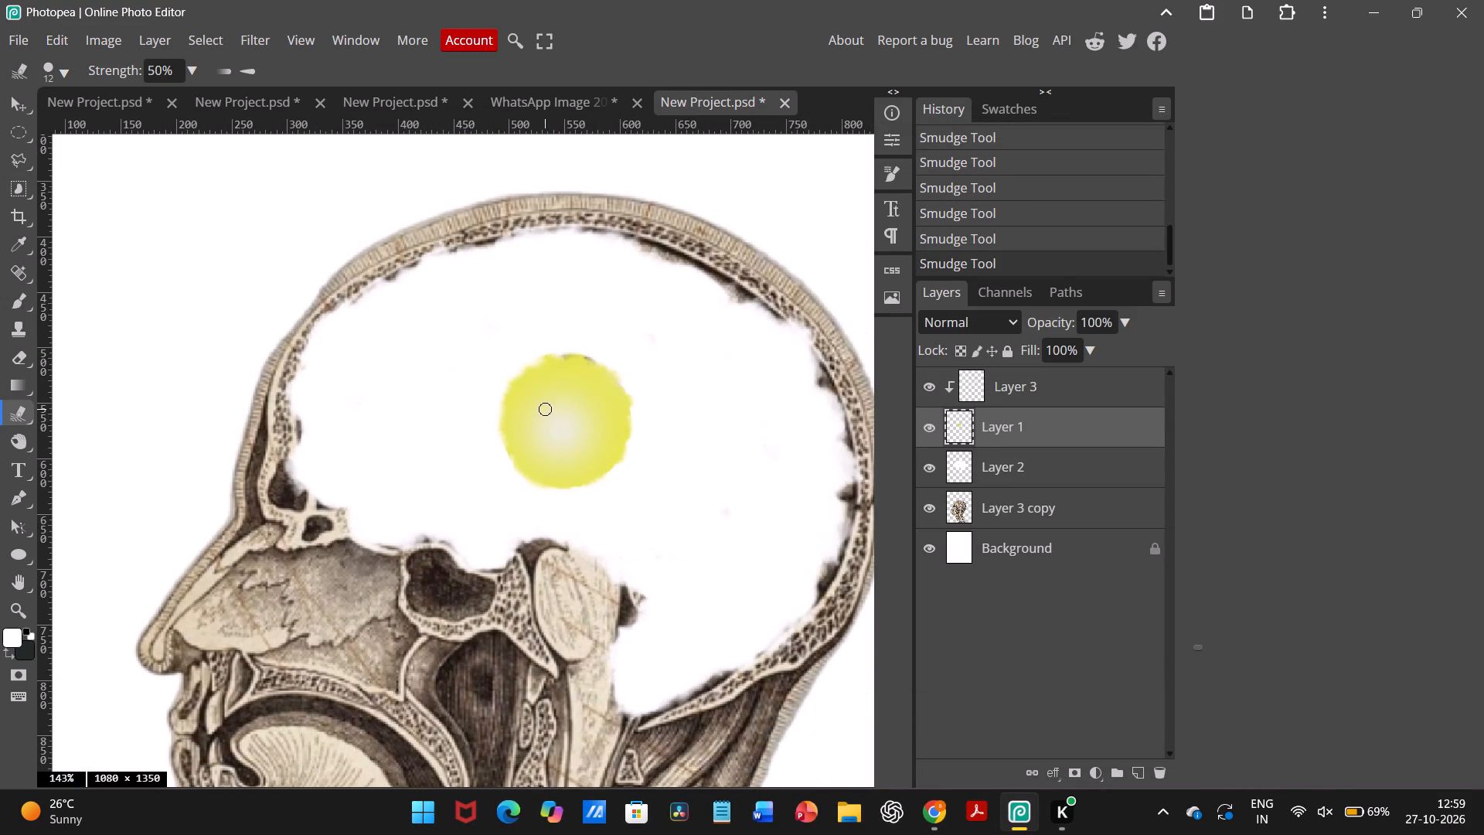
left_click_drag(546, 411, 552, 385)
left_click_drag(552, 385, 563, 367)
left_click_drag(563, 367, 584, 367)
left_click_drag(584, 367, 580, 366)
left_click_drag(579, 375, 568, 379)
left_click_drag(568, 379, 600, 367)
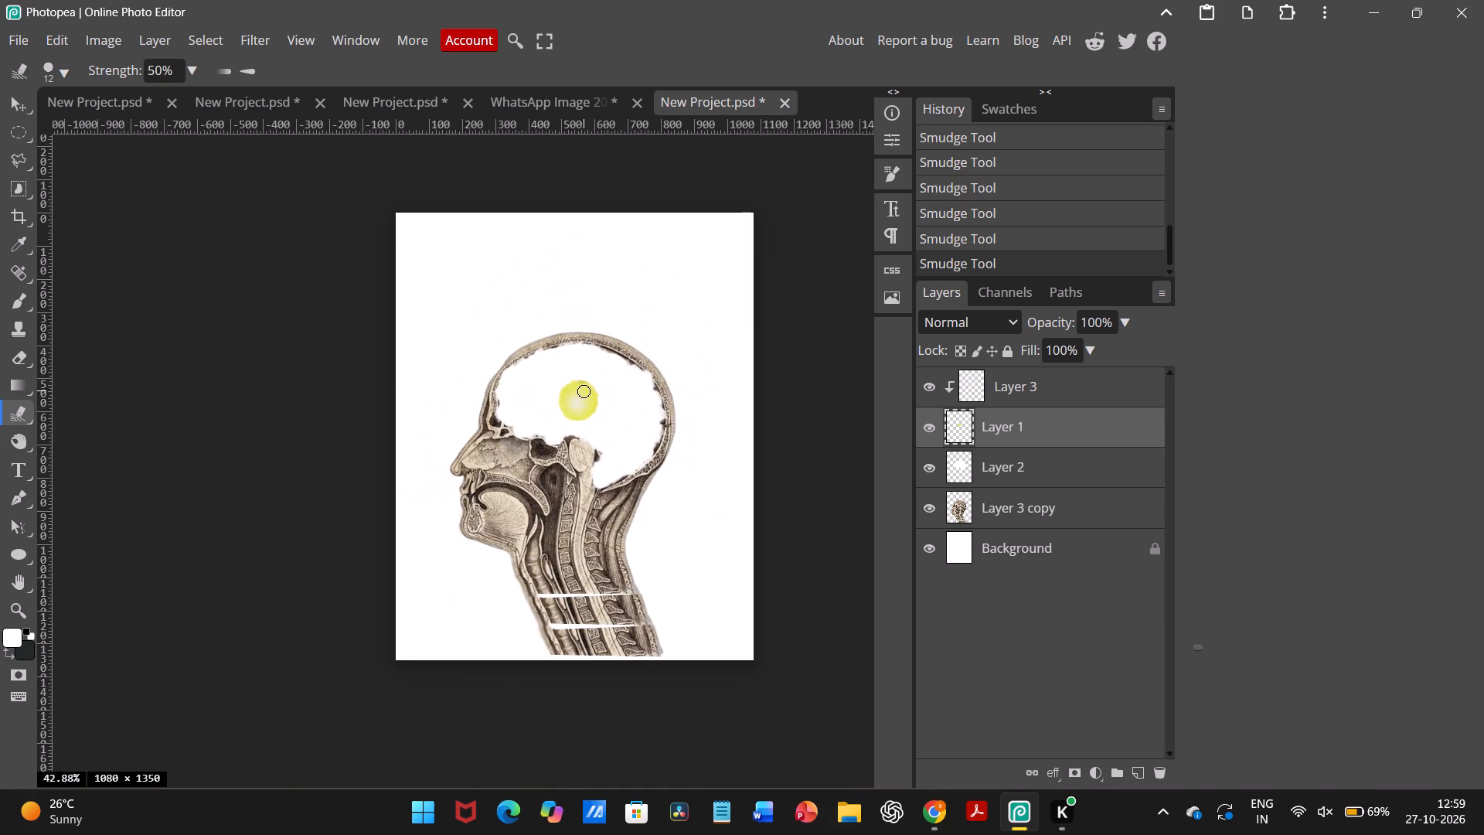
Erase the white paint on Layer 2 along the back edge of the brainstem with the 76 px textured eraser.
scroll(622, 448, "right", 1)
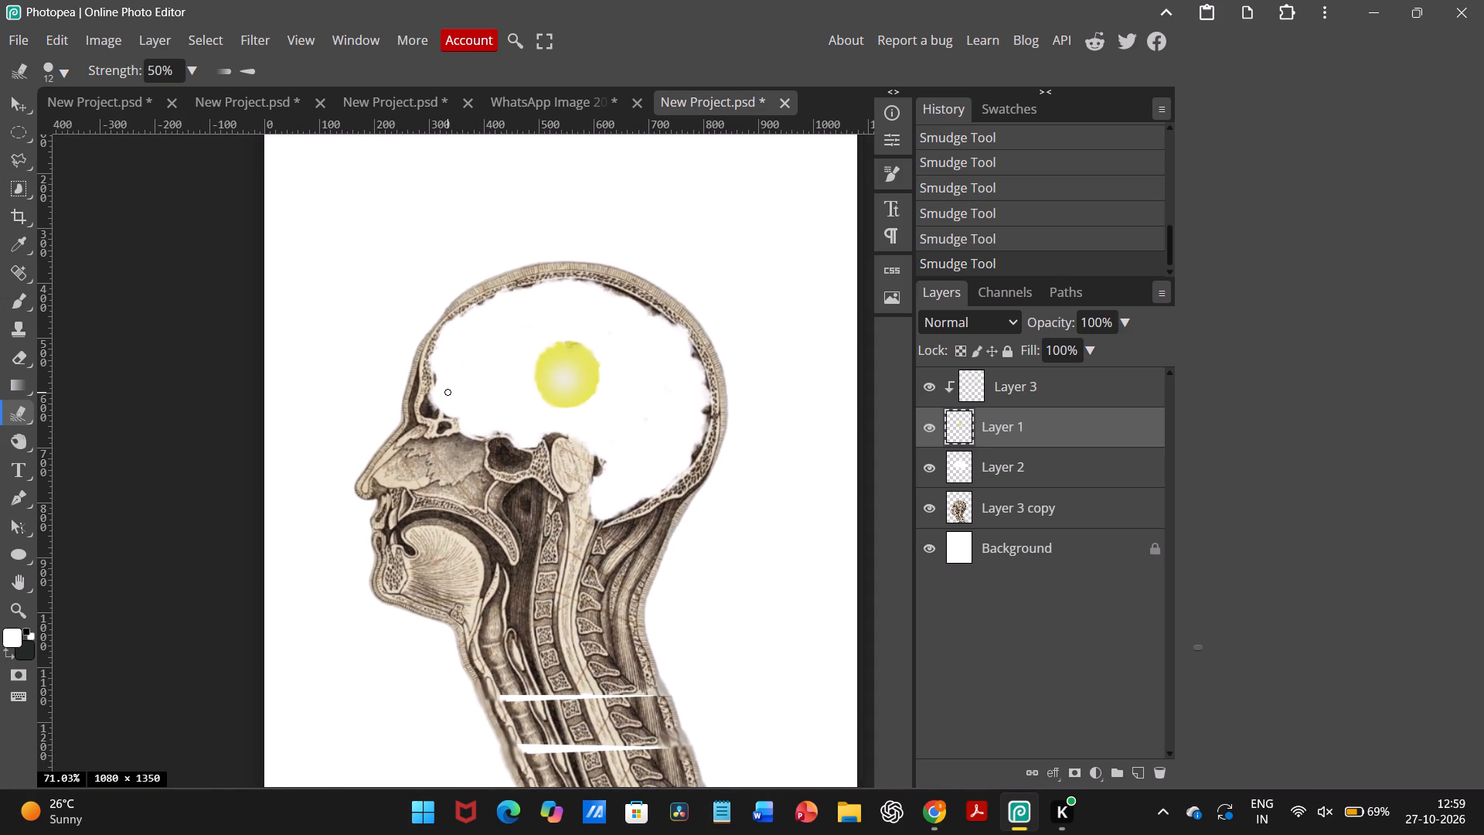
scroll(602, 516, "left", 1)
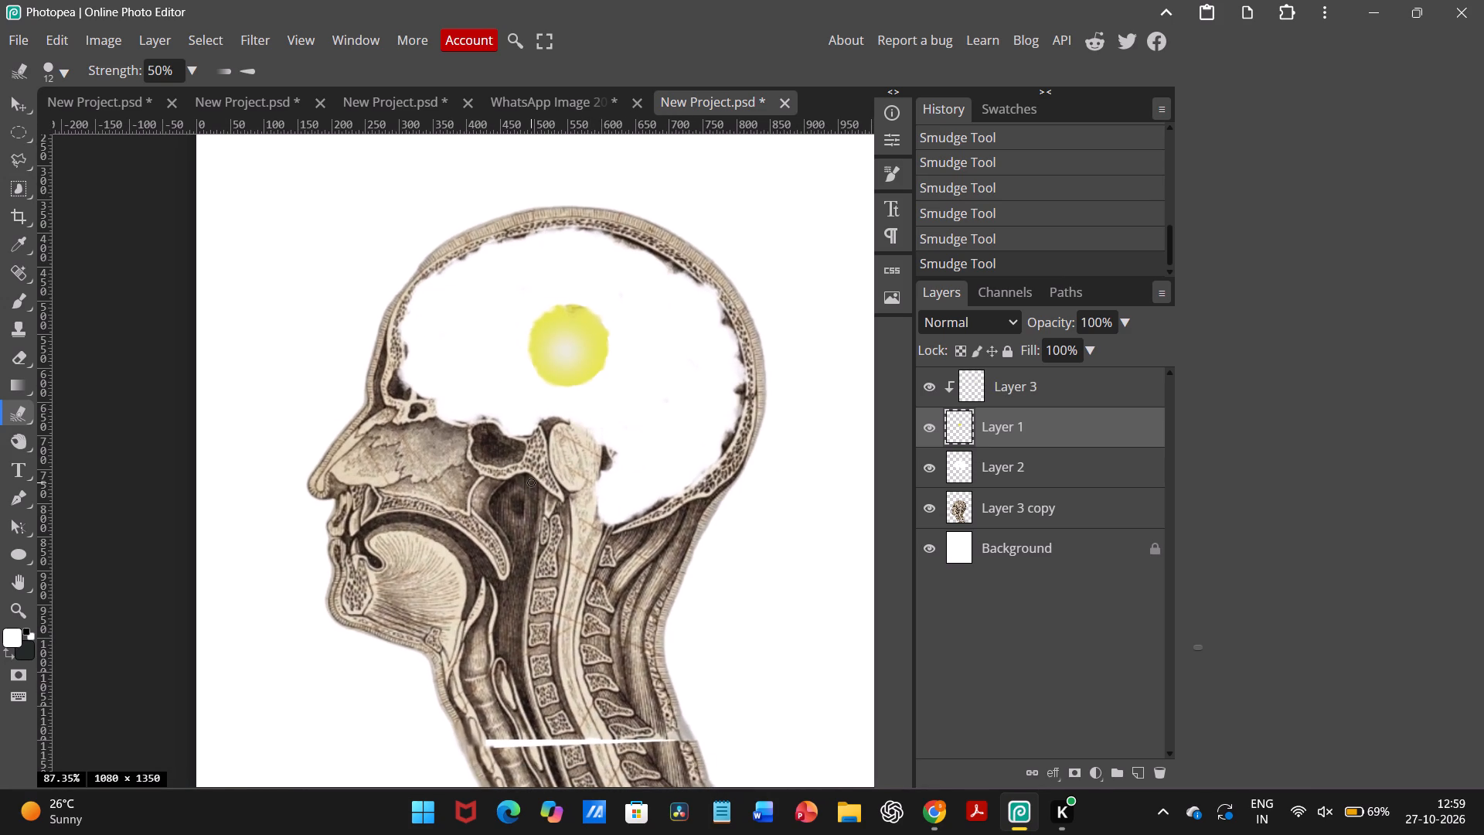
left_click(12, 363)
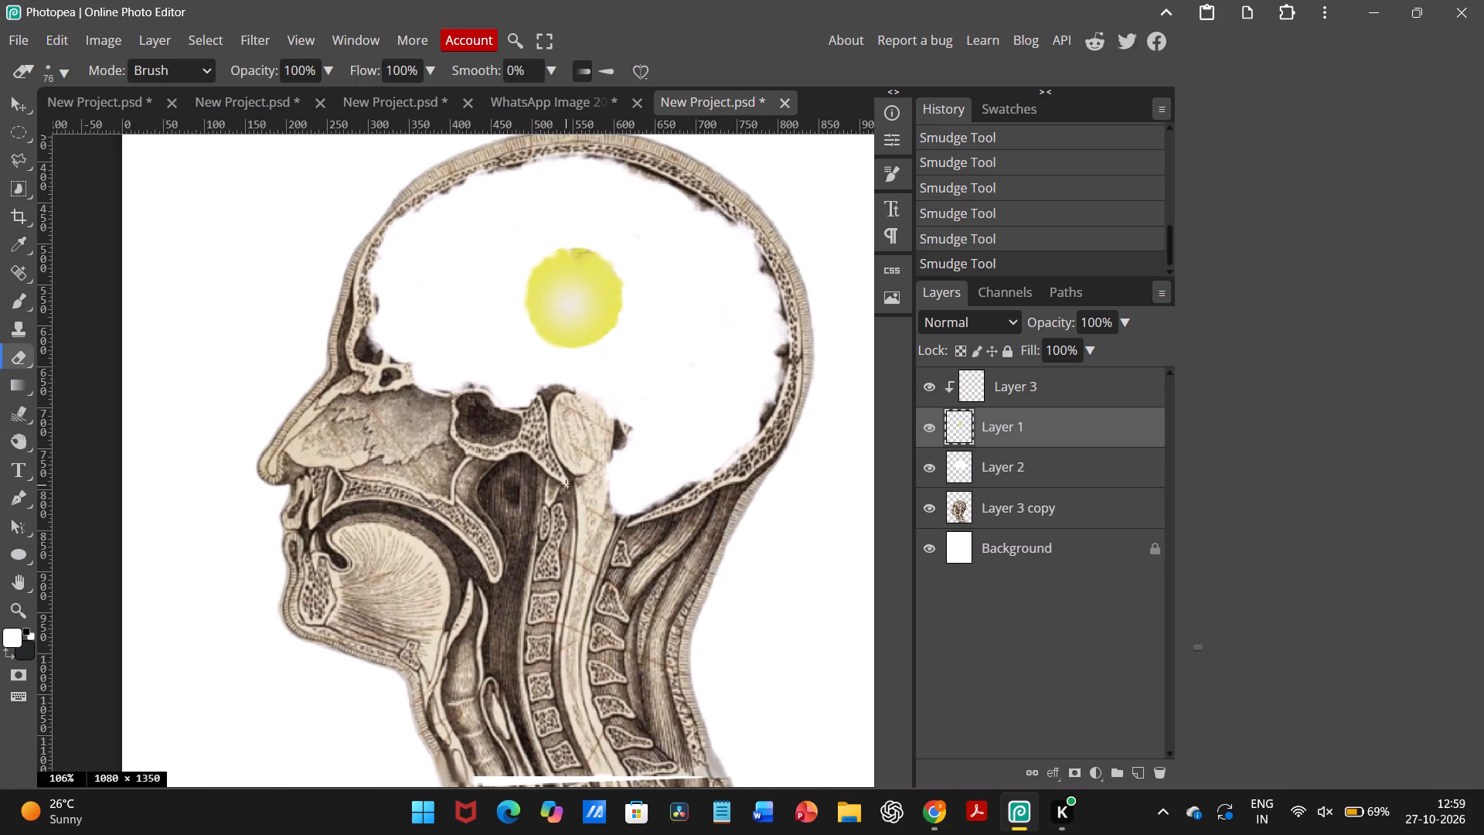
left_click_drag(601, 466, 601, 472)
left_click_drag(601, 472, 609, 472)
left_click(1026, 467)
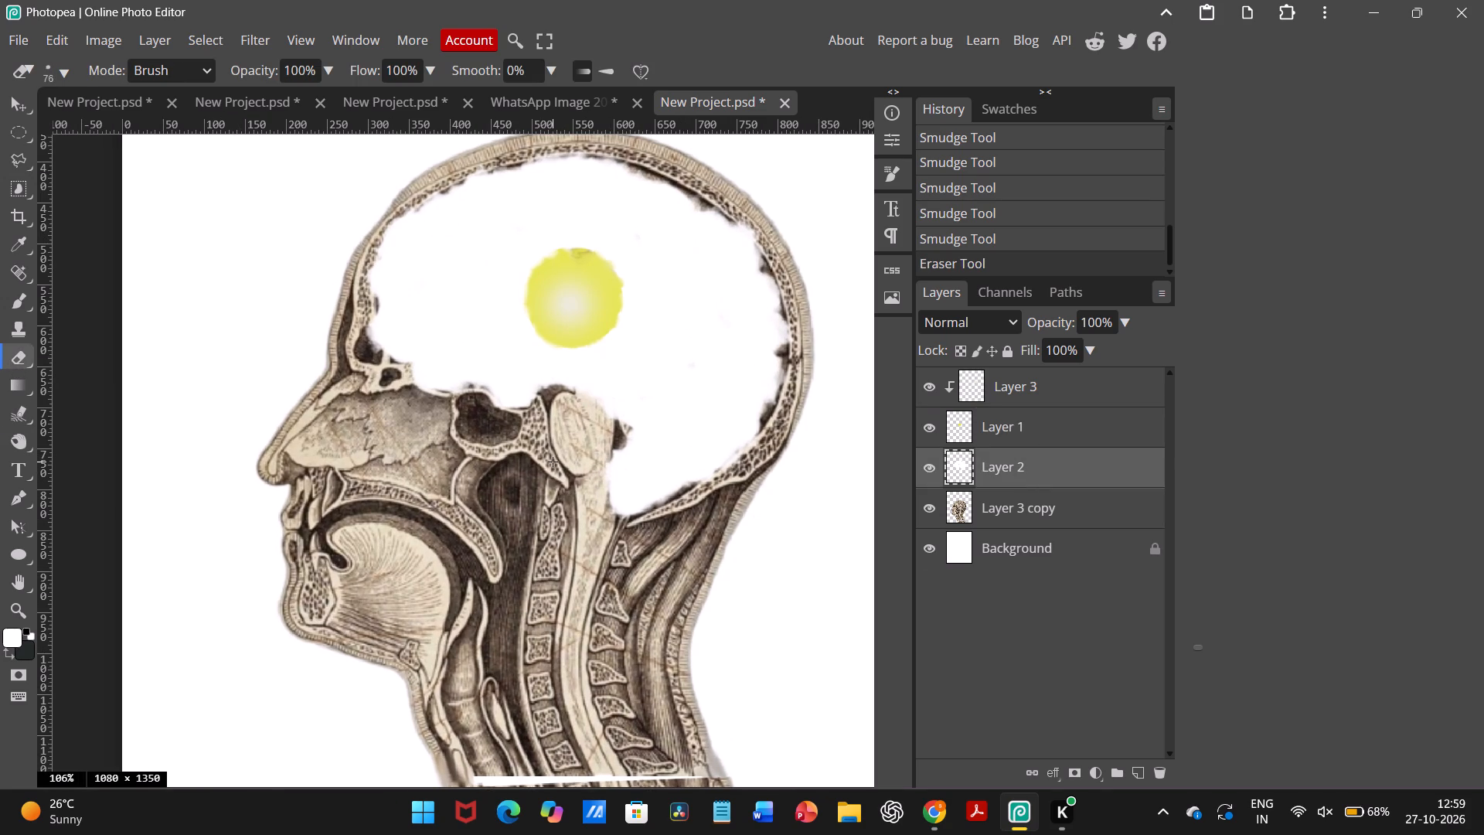
left_click_drag(615, 444, 601, 487)
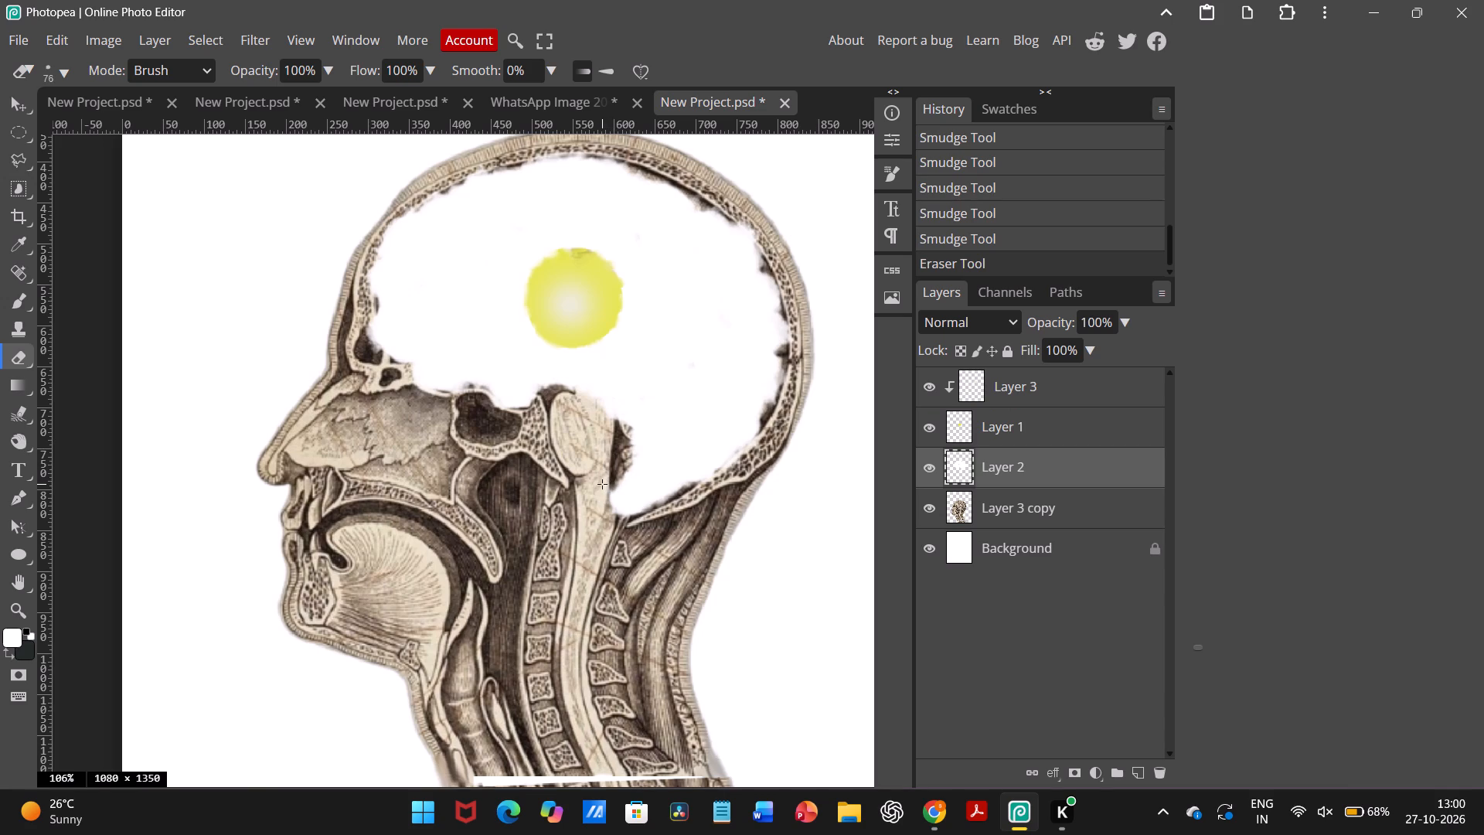
left_click_drag(601, 487, 627, 523)
Paint white on Layer 2 with the 76 px brush over the dark patches at the cavity's lower forehead corner and behind the brainstem.
left_click(15, 303)
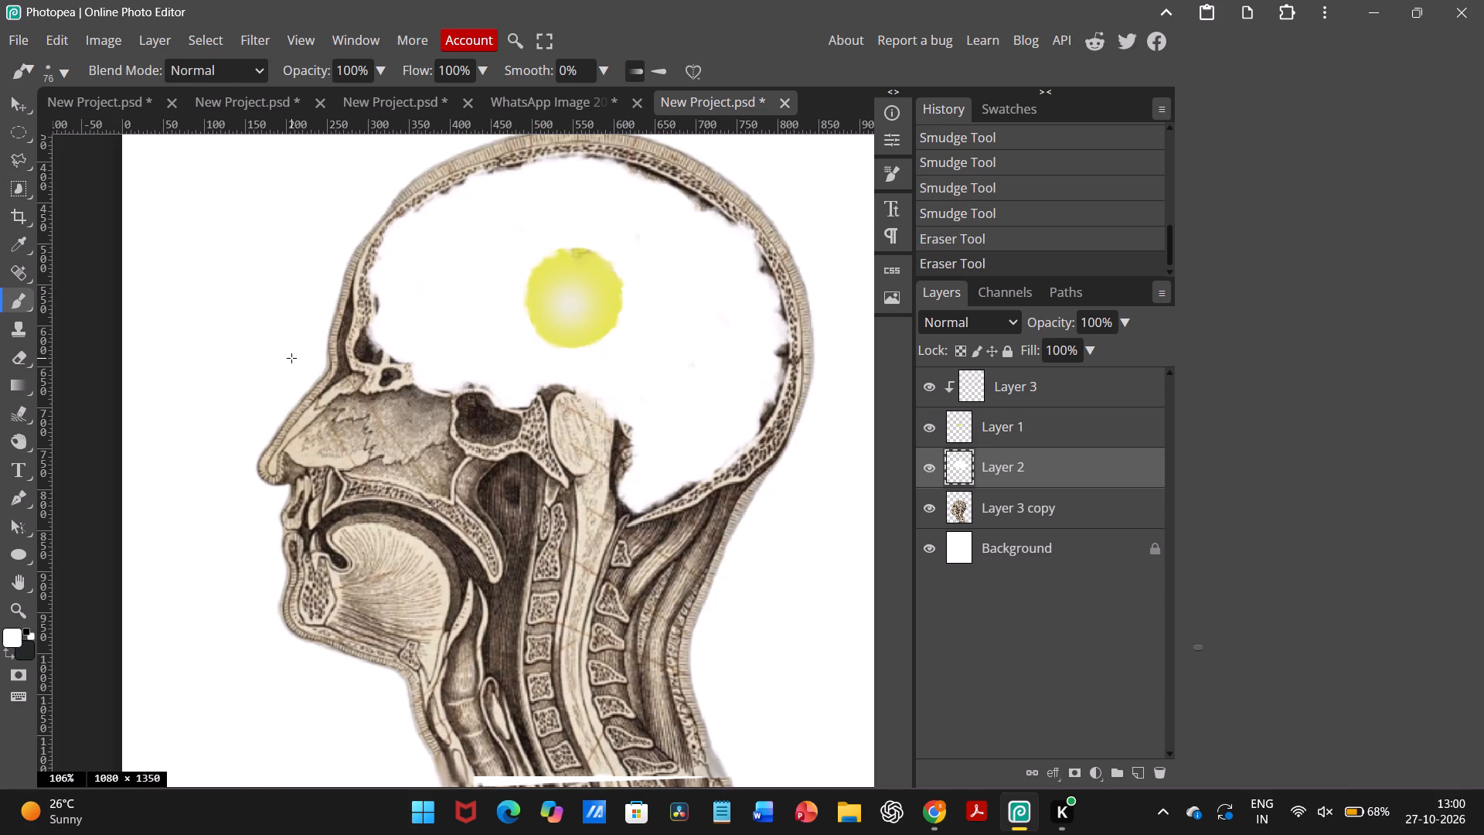
left_click_drag(379, 341, 372, 353)
left_click(398, 360)
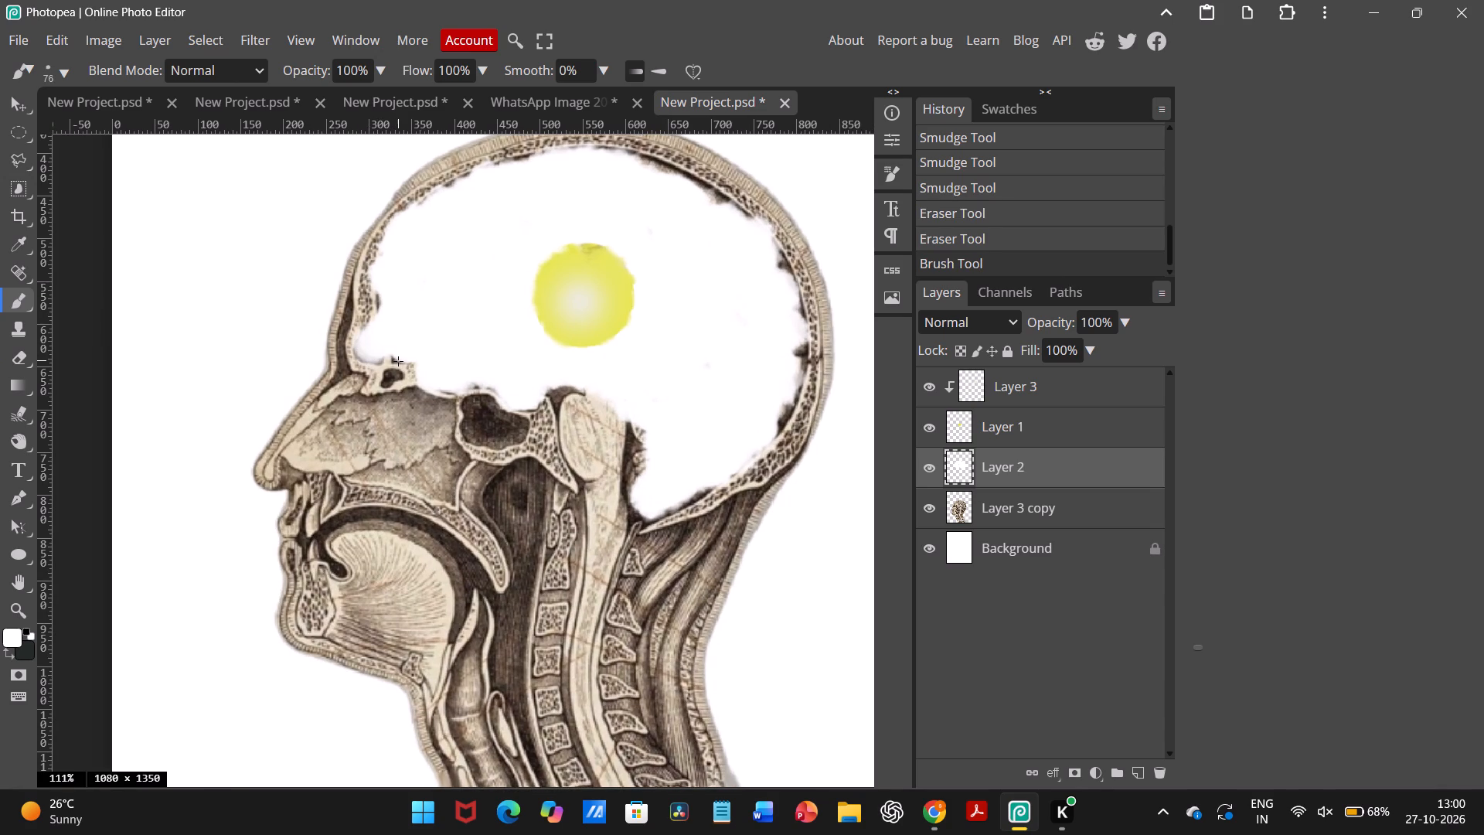
left_click(398, 360)
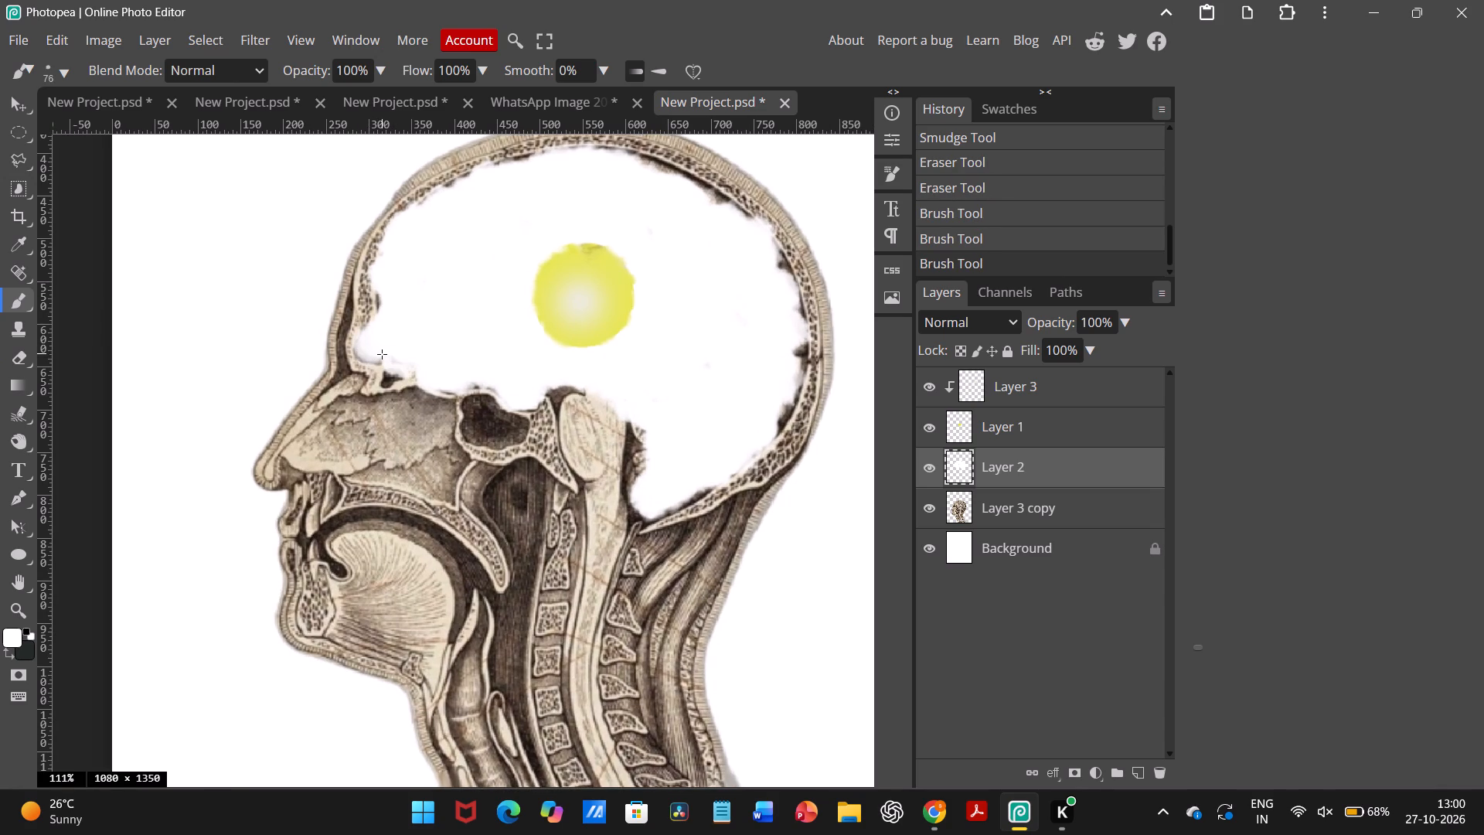
left_click(372, 353)
left_click(378, 304)
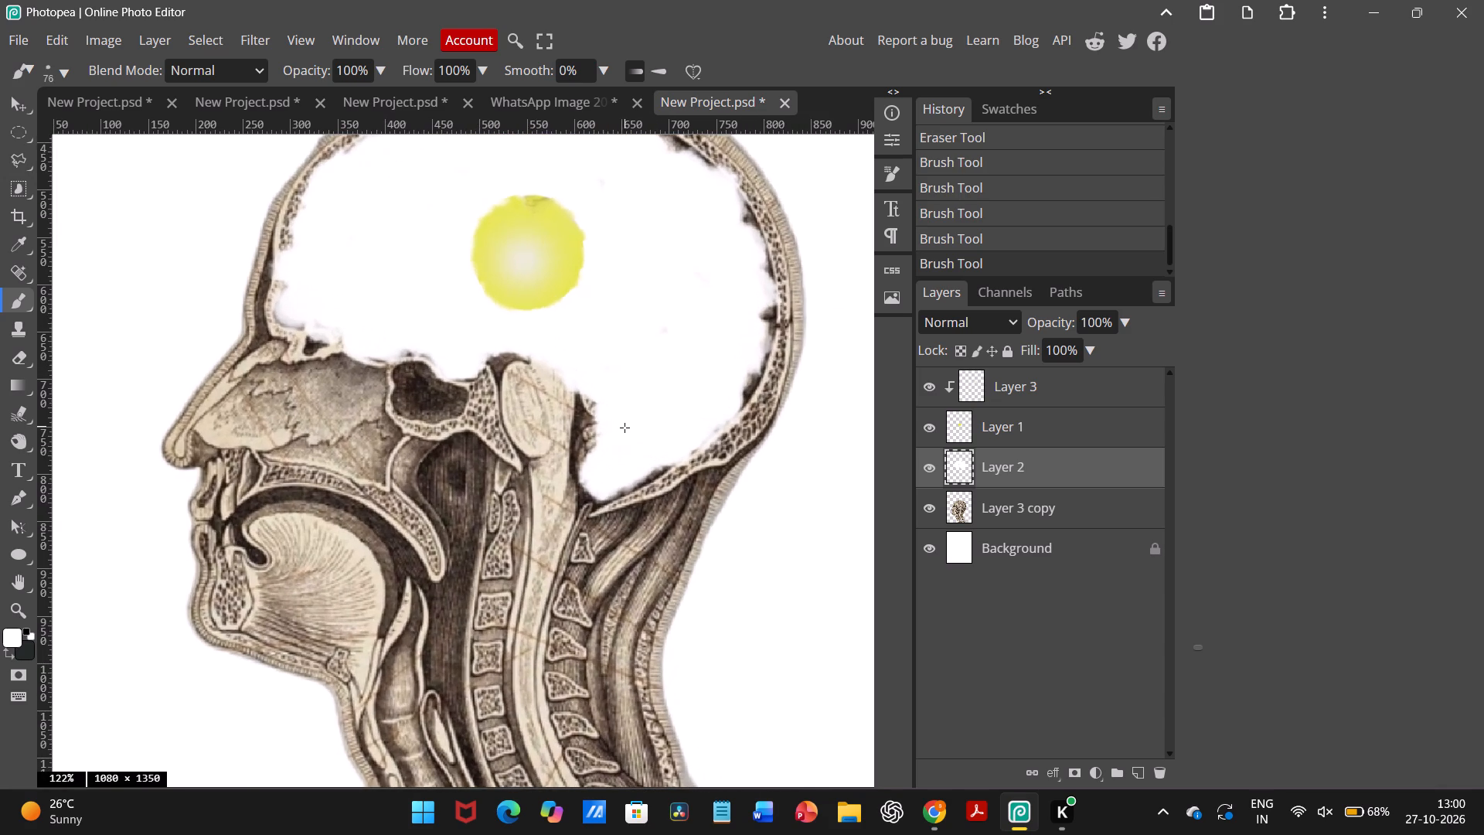
left_click(596, 398)
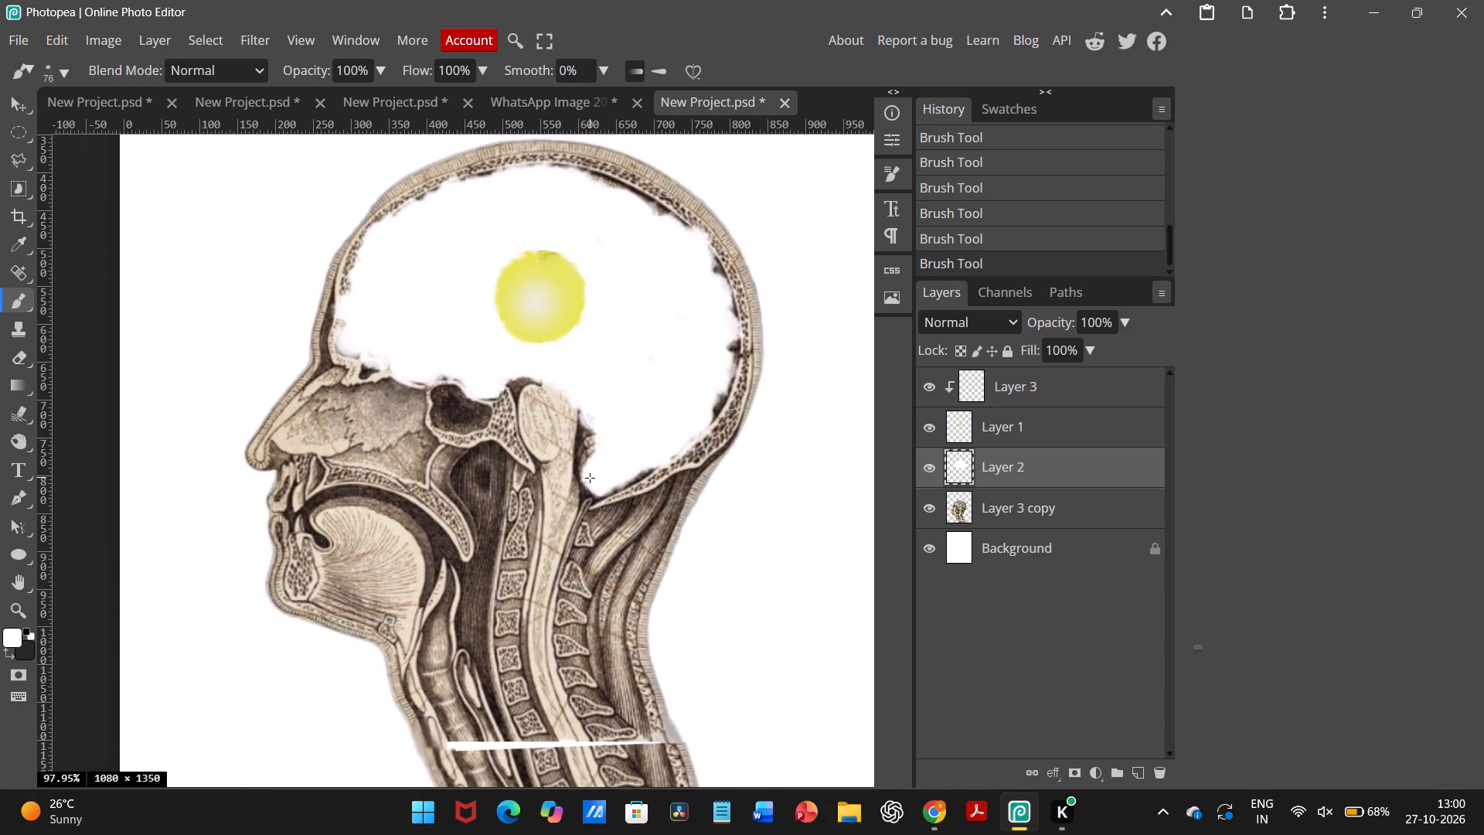
scroll(648, 326, "up", 1)
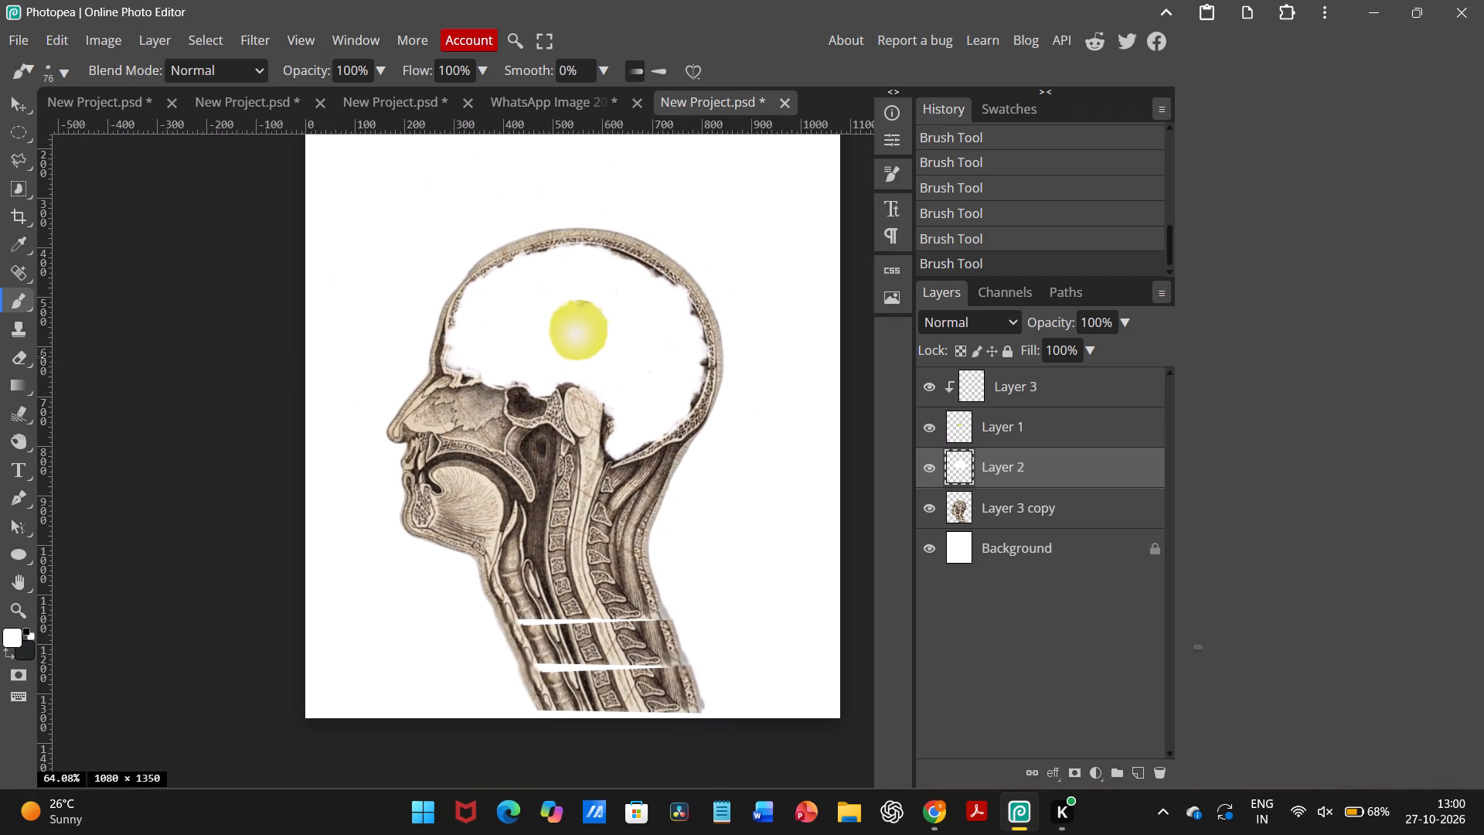
Erase Layer 2's white paint behind the lower brainstem and along the upper skull bone with the 76 px eraser.
left_click(20, 357)
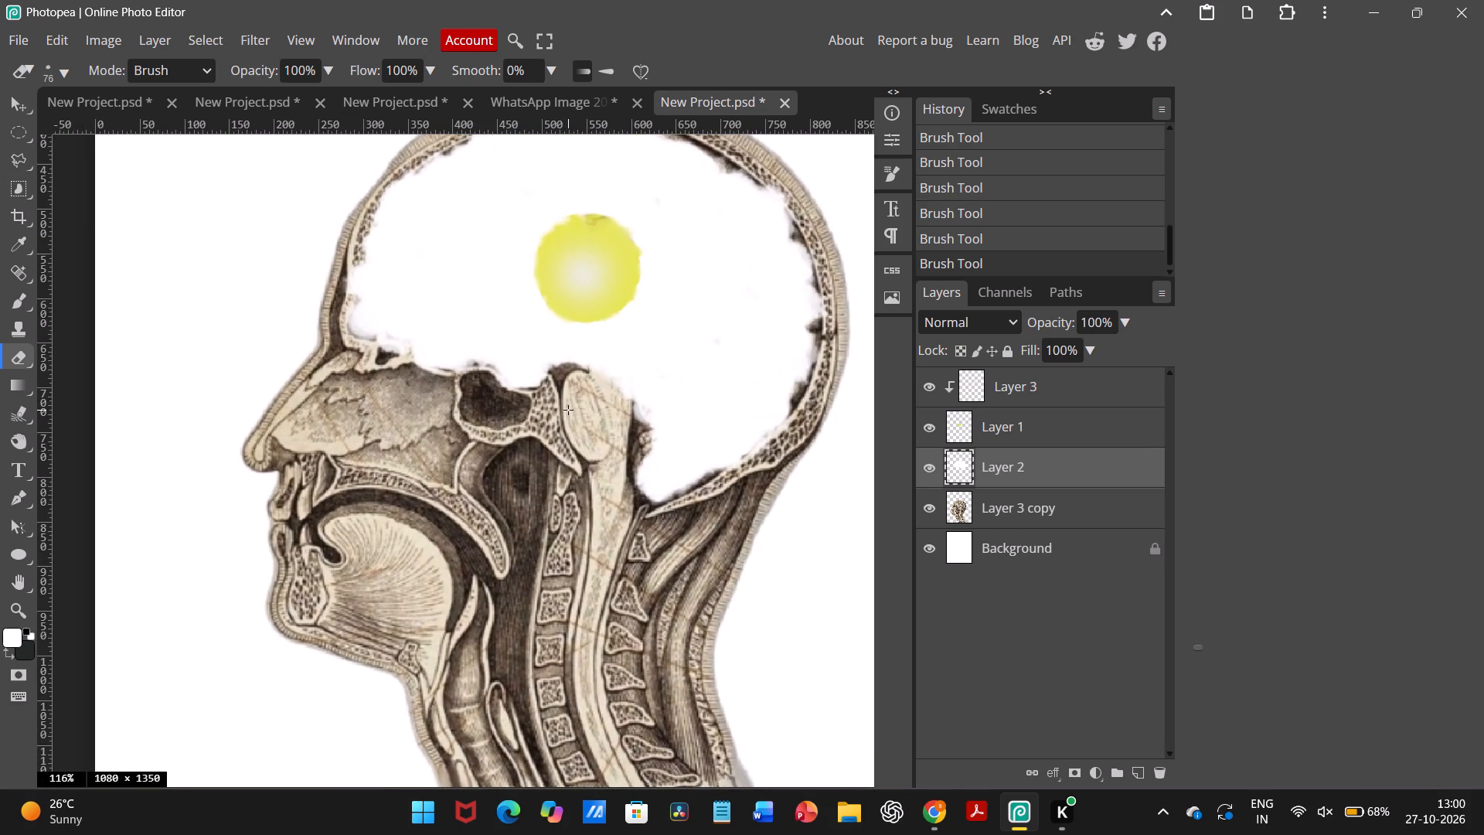
left_click_drag(625, 454, 628, 476)
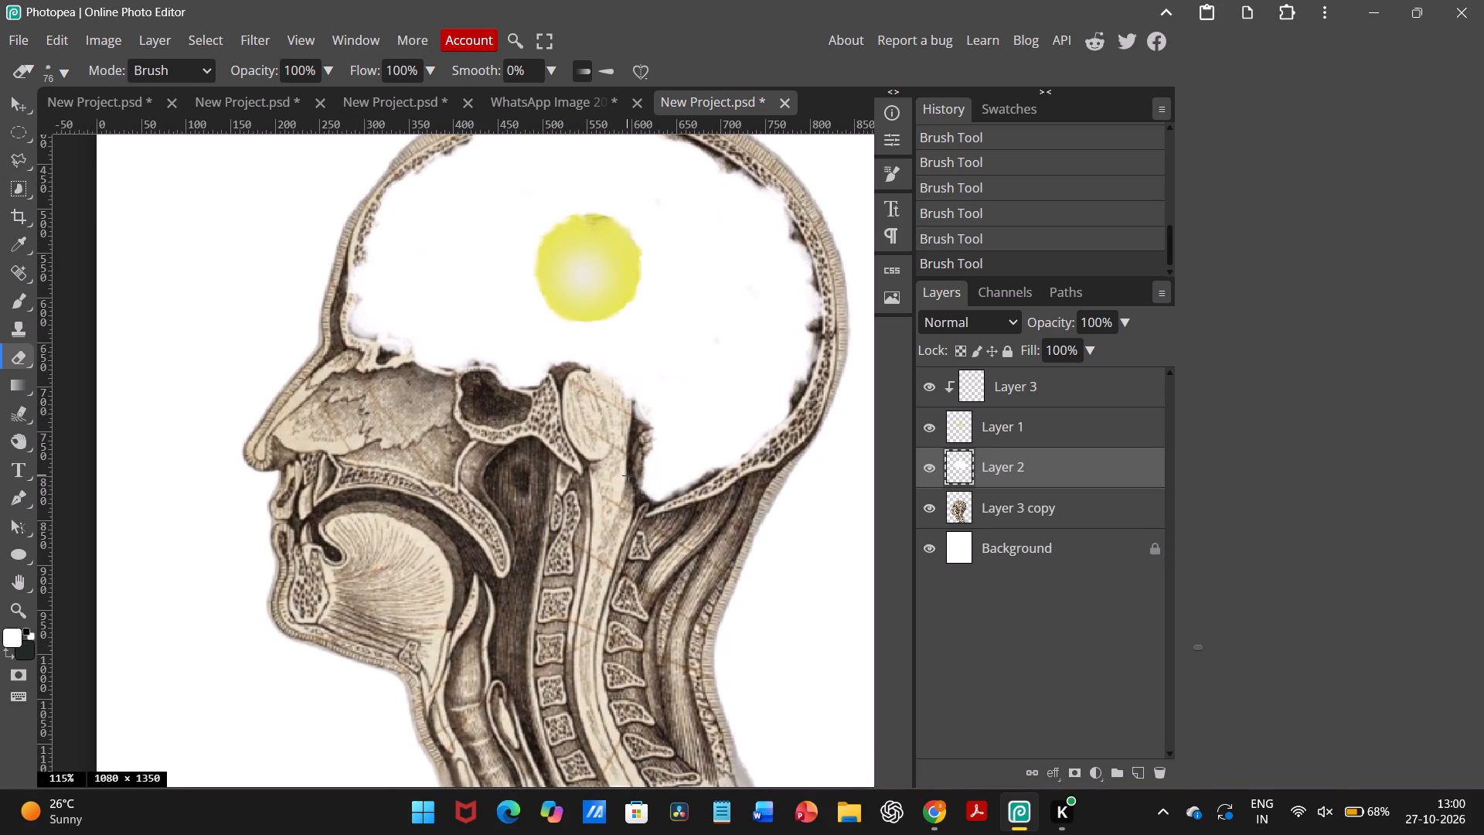
left_click_drag(628, 476, 635, 500)
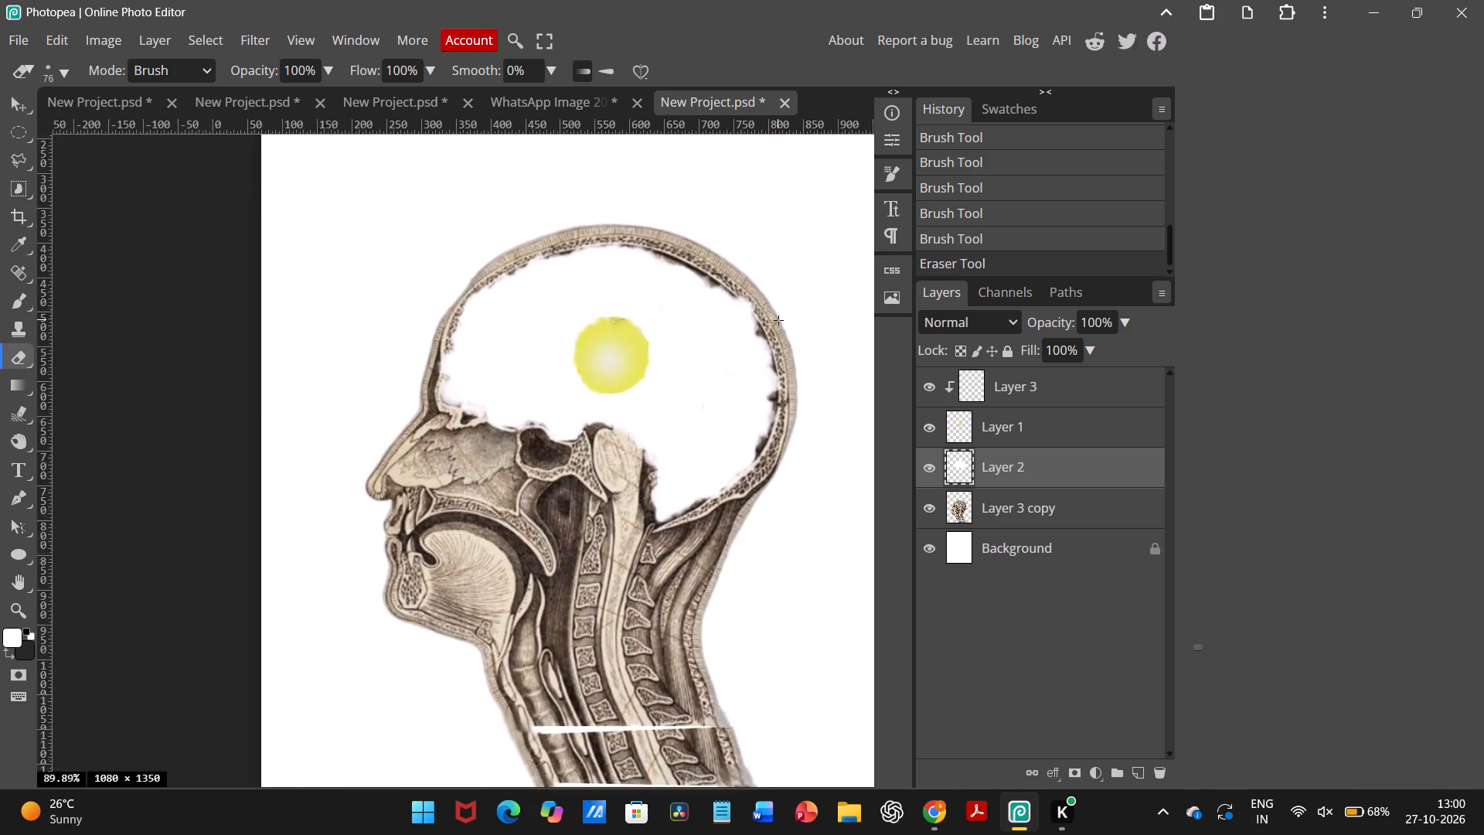
left_click_drag(754, 292, 745, 286)
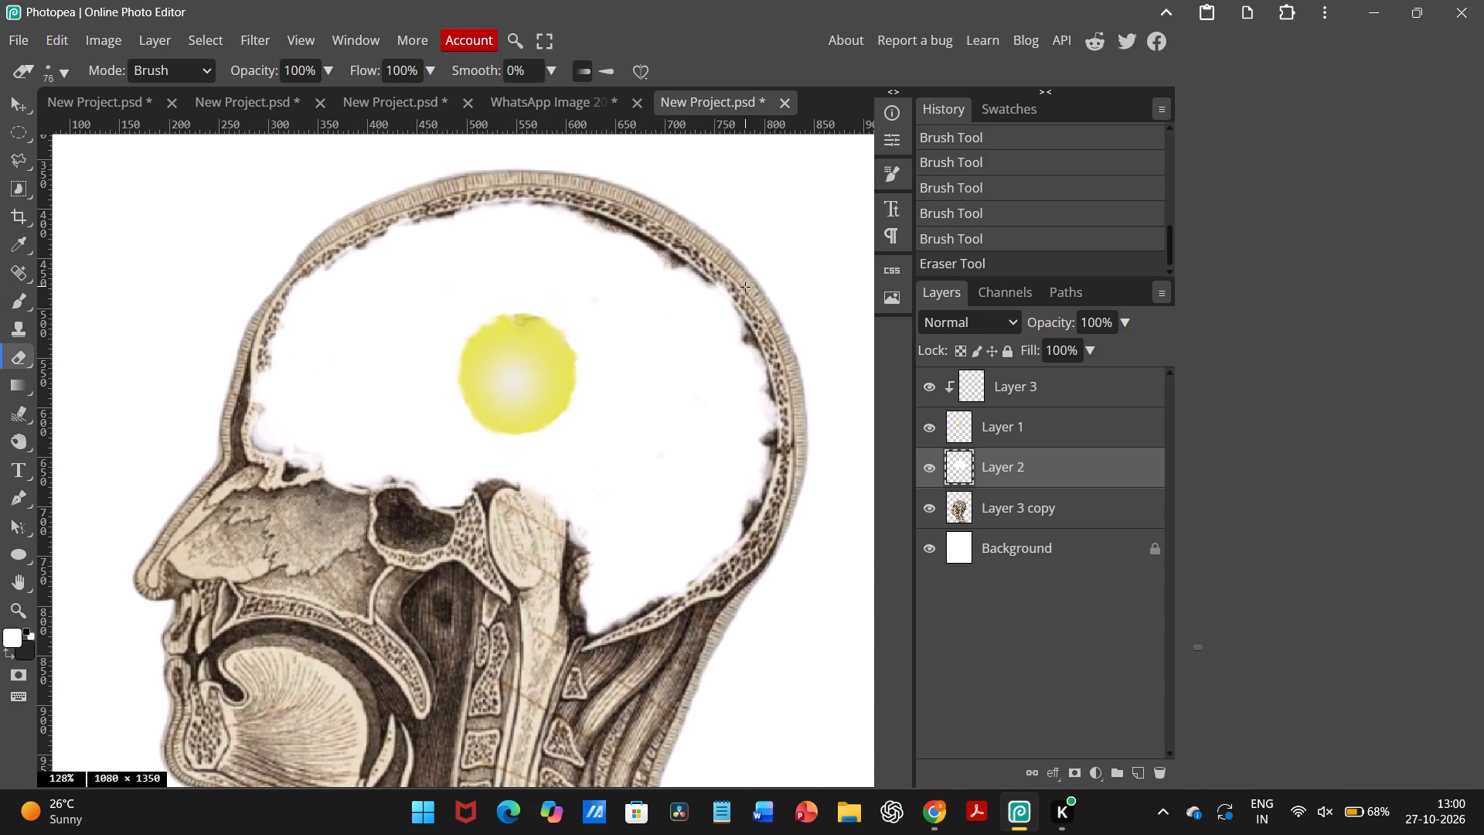
left_click_drag(745, 286, 733, 278)
left_click(727, 274)
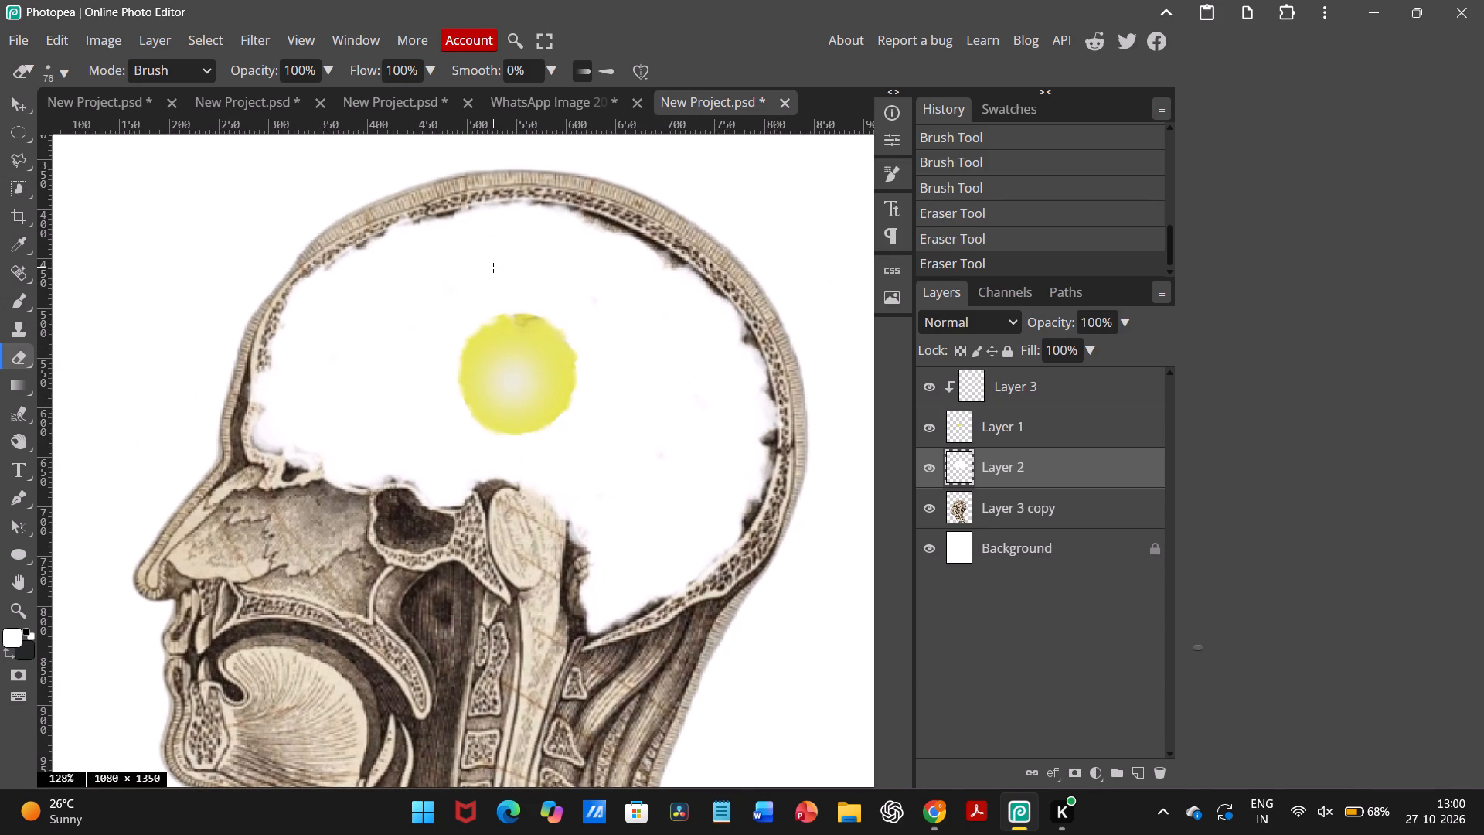
left_click_drag(373, 218, 388, 213)
left_click_drag(388, 213, 388, 211)
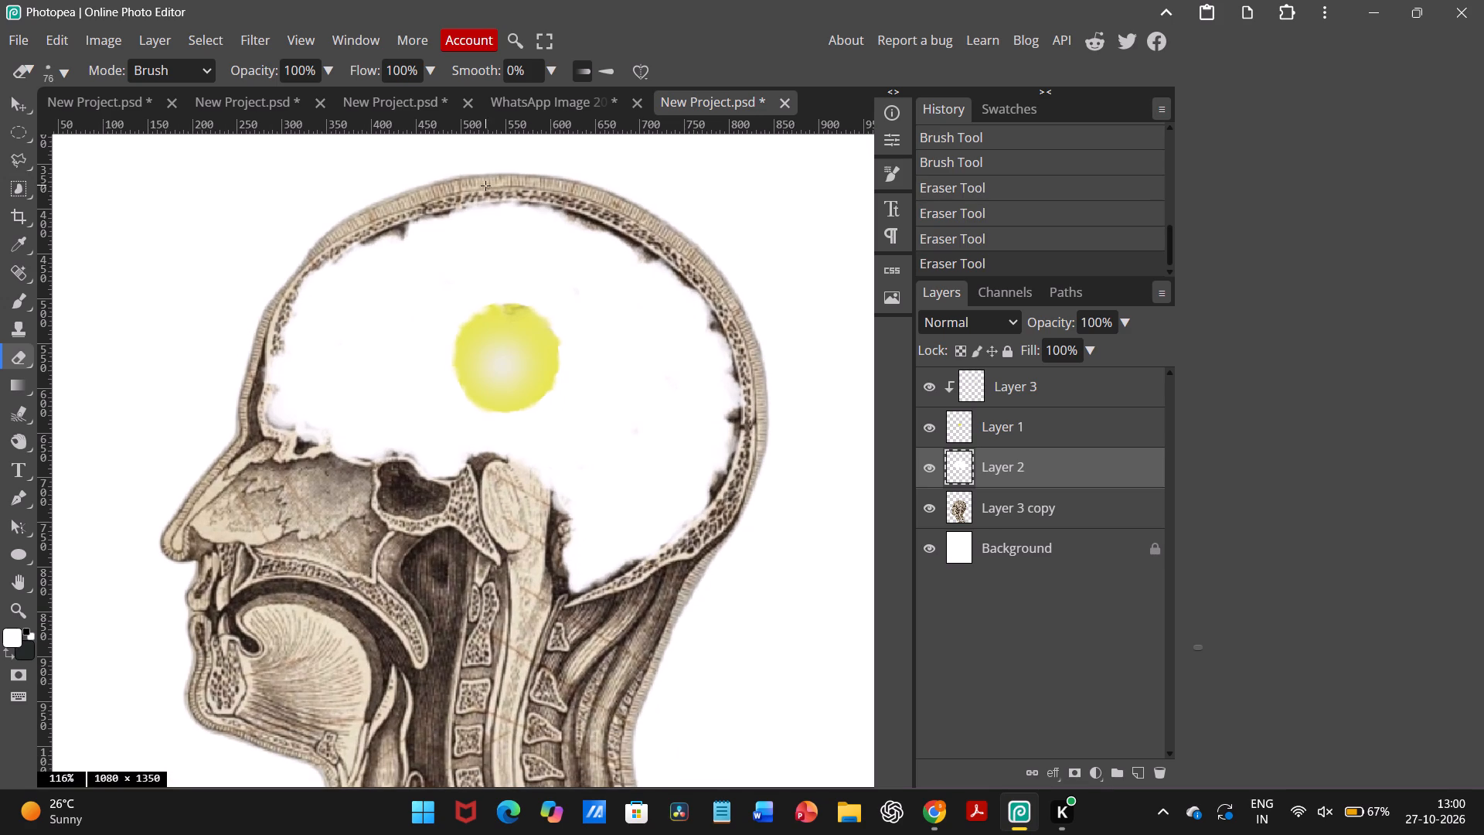
left_click_drag(488, 186, 454, 185)
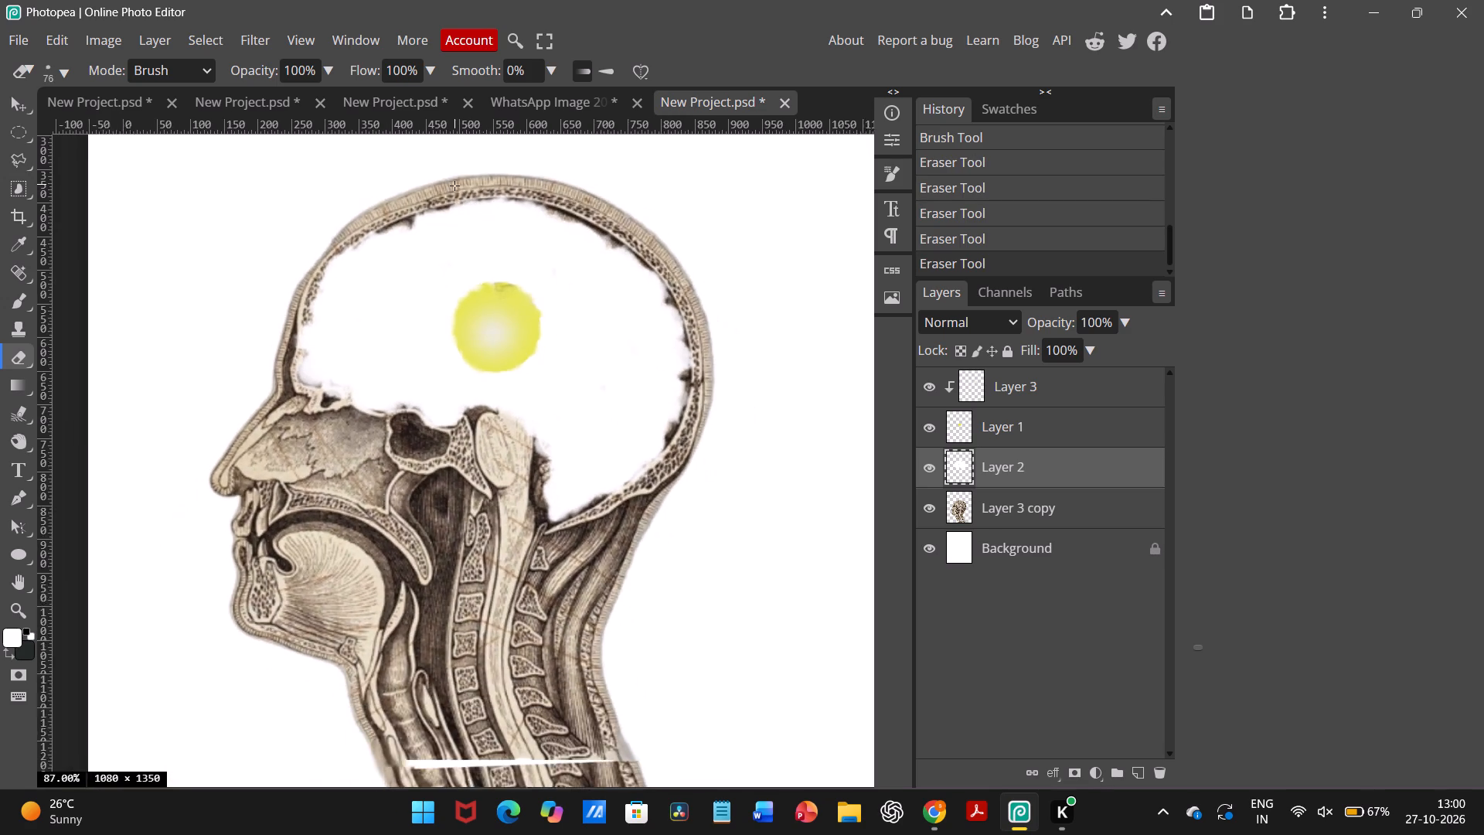
Open the layer style blending options for Layer 2.
scroll(509, 221, "up", 1)
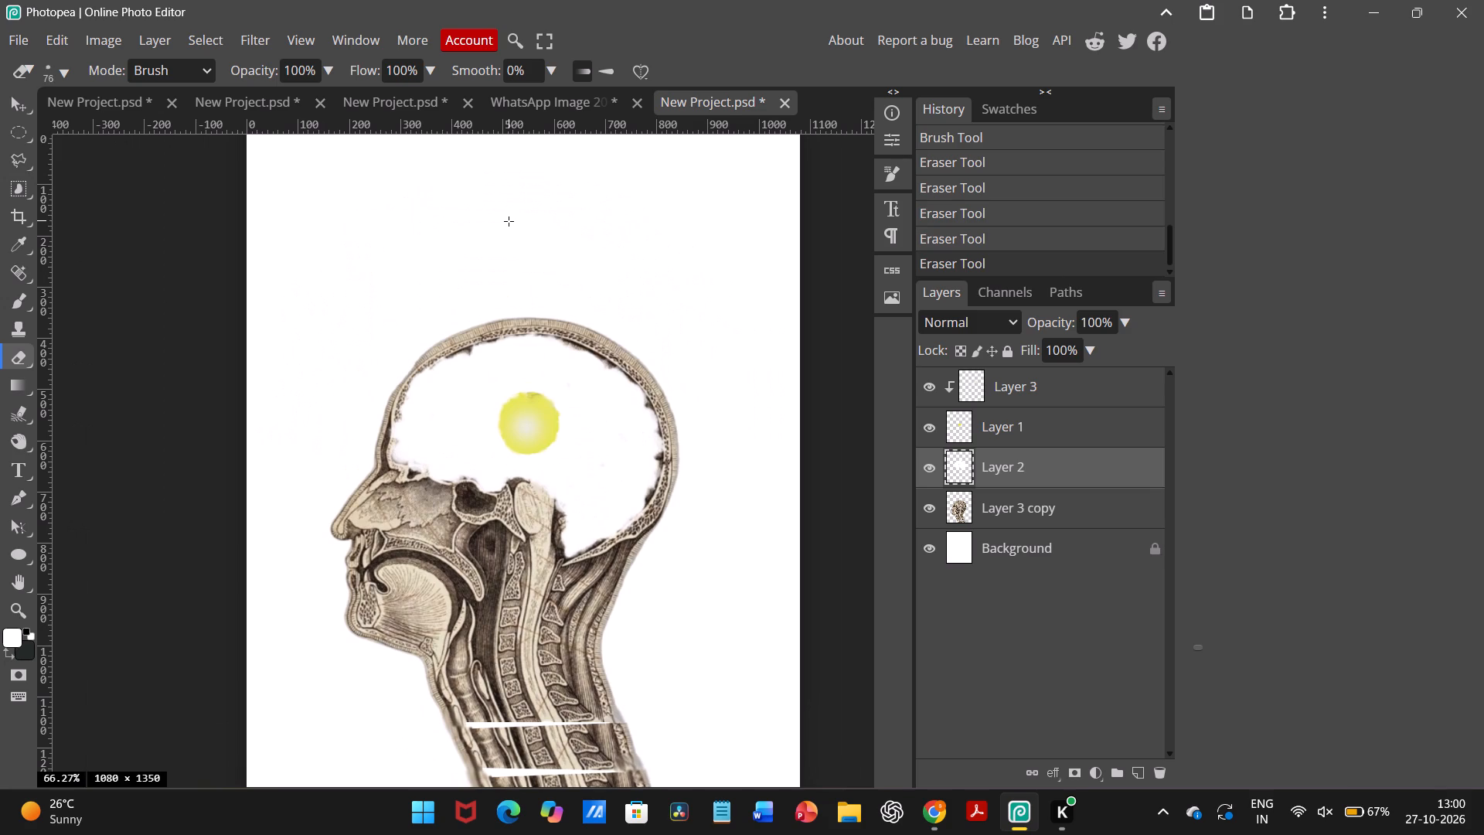
scroll(506, 324, "up", 1)
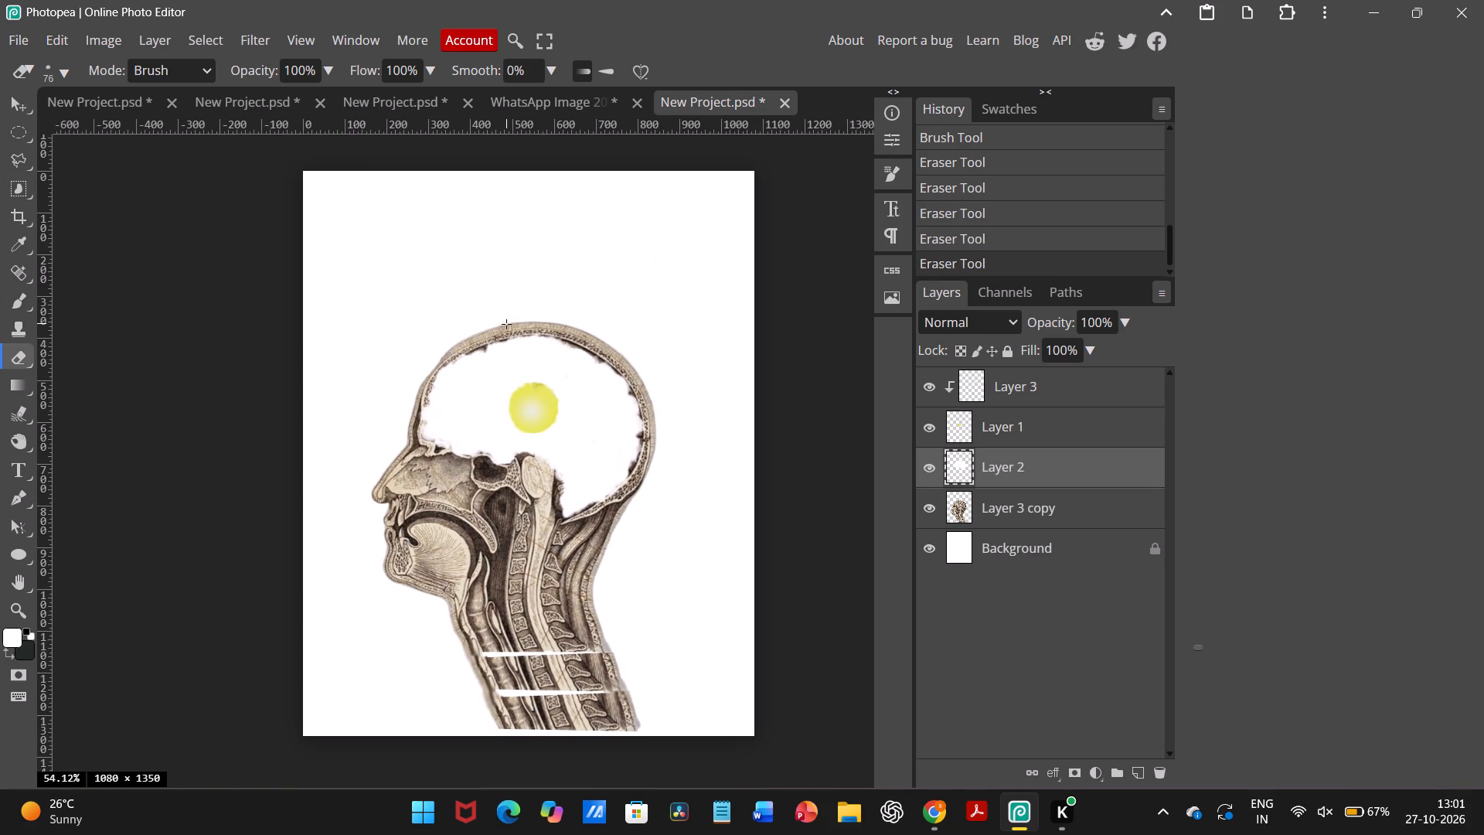
scroll(514, 404, "down", 1)
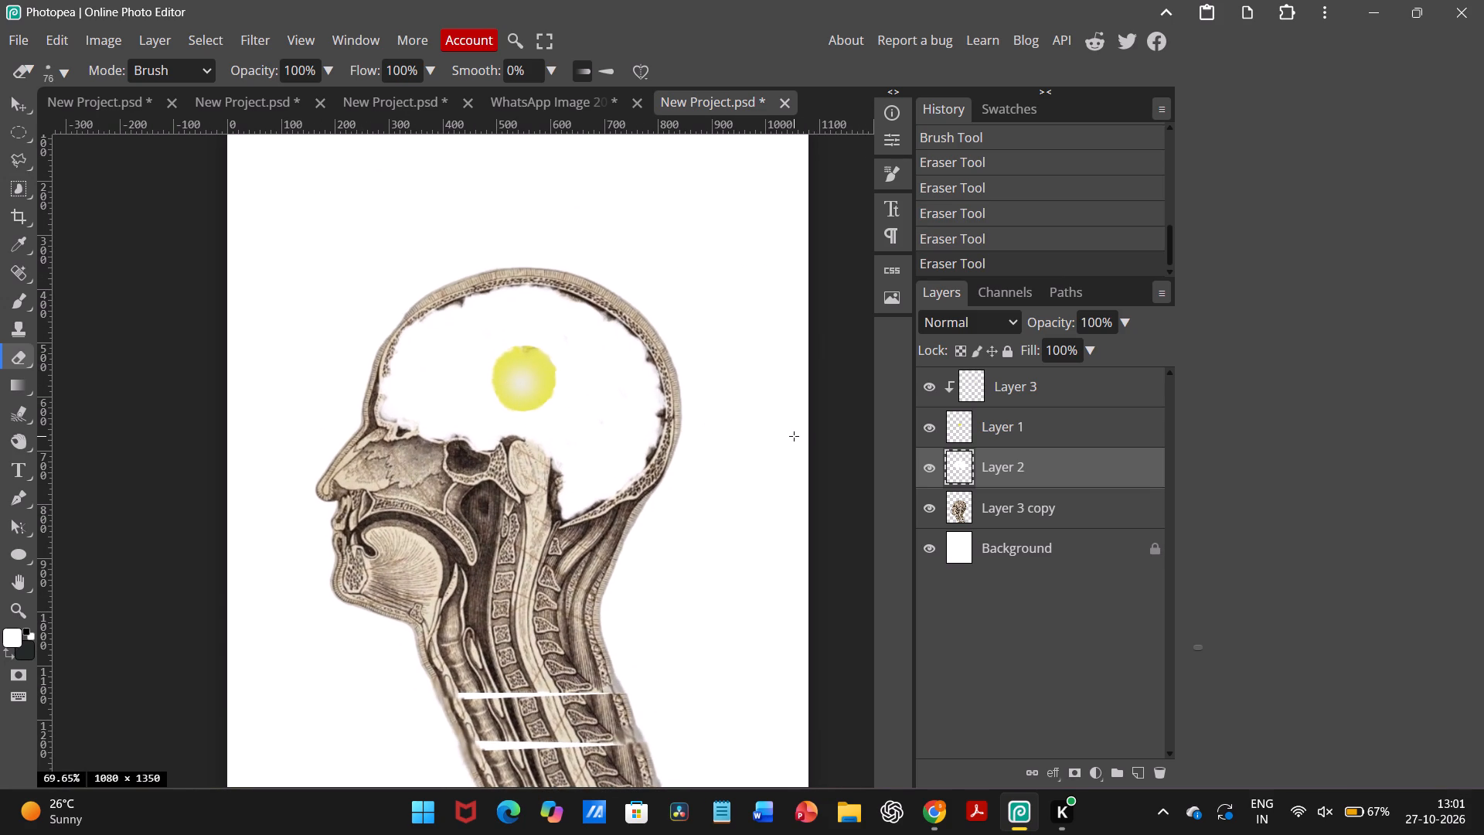
left_click(992, 462)
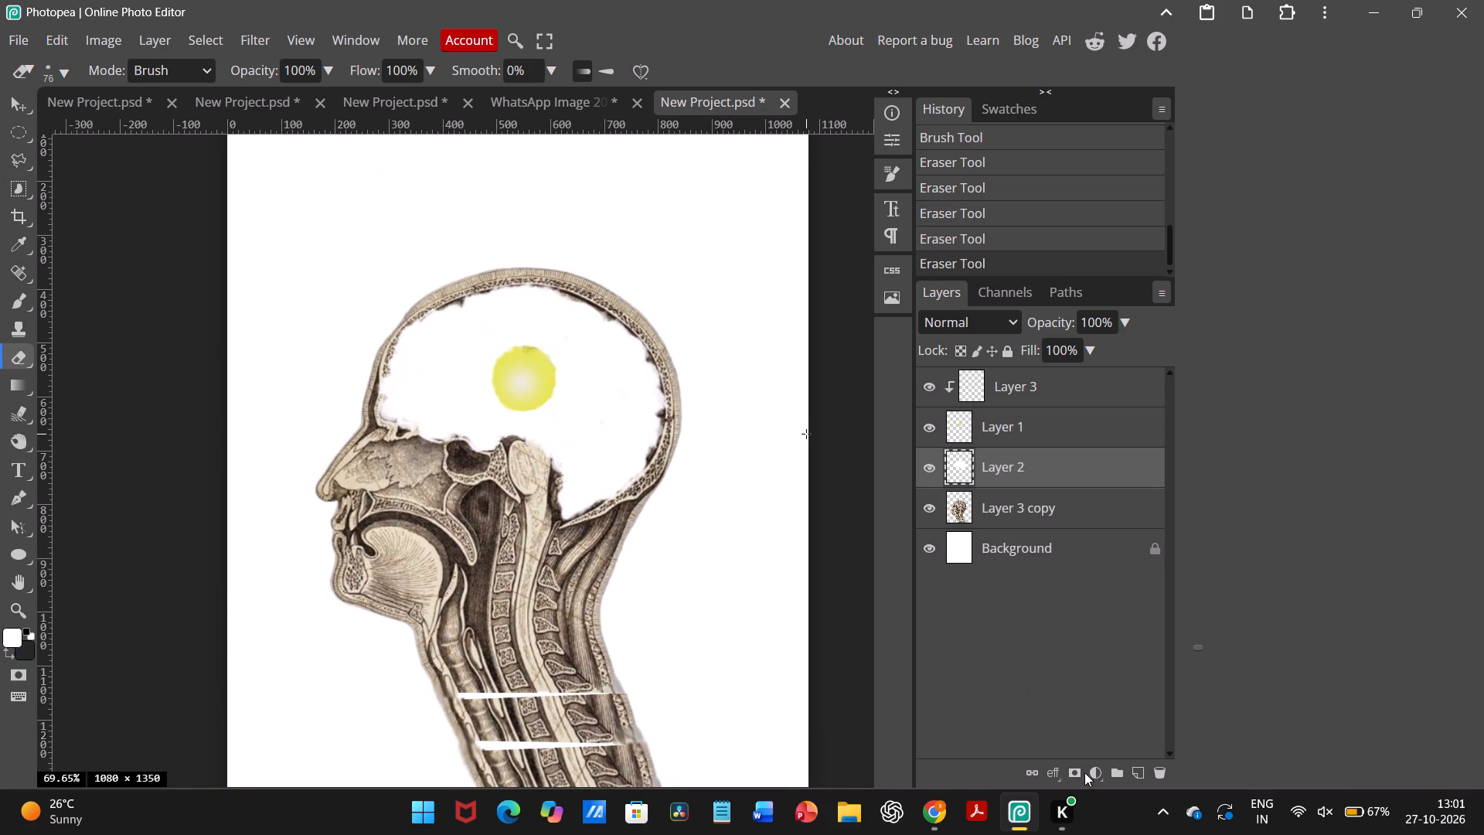
left_click(1091, 774)
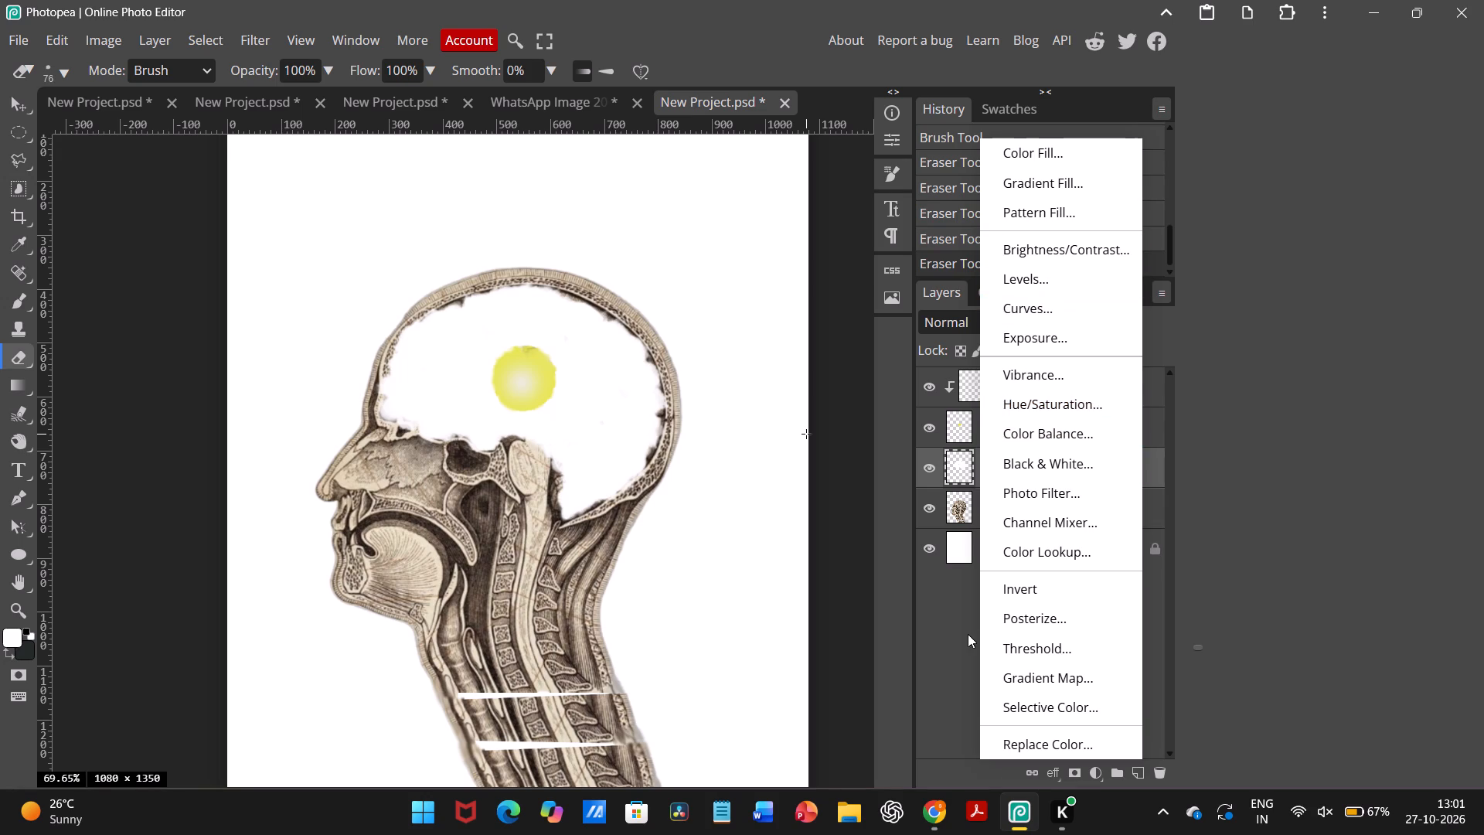
left_click(945, 714)
left_click(1047, 773)
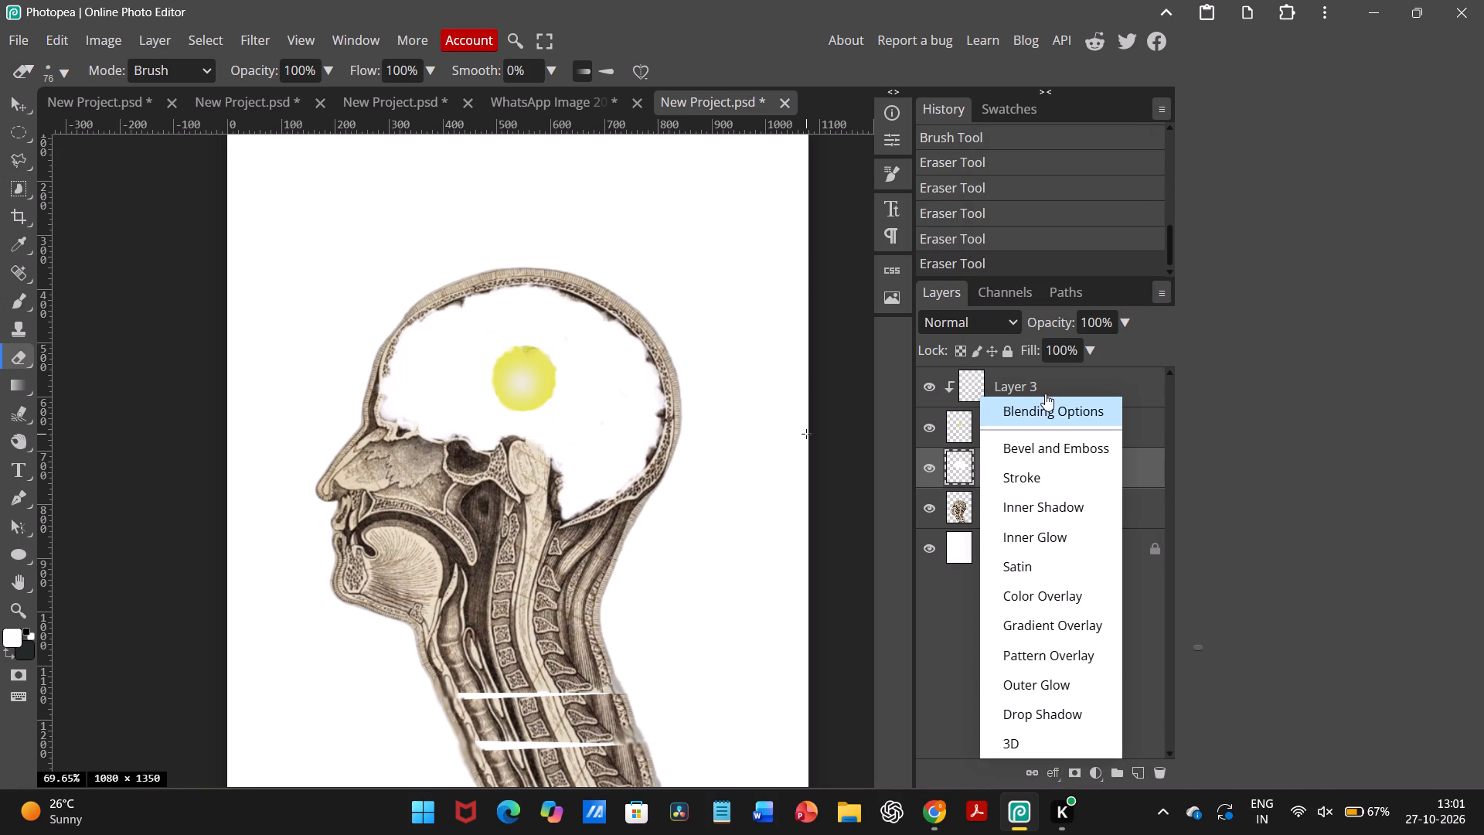
left_click(1041, 407)
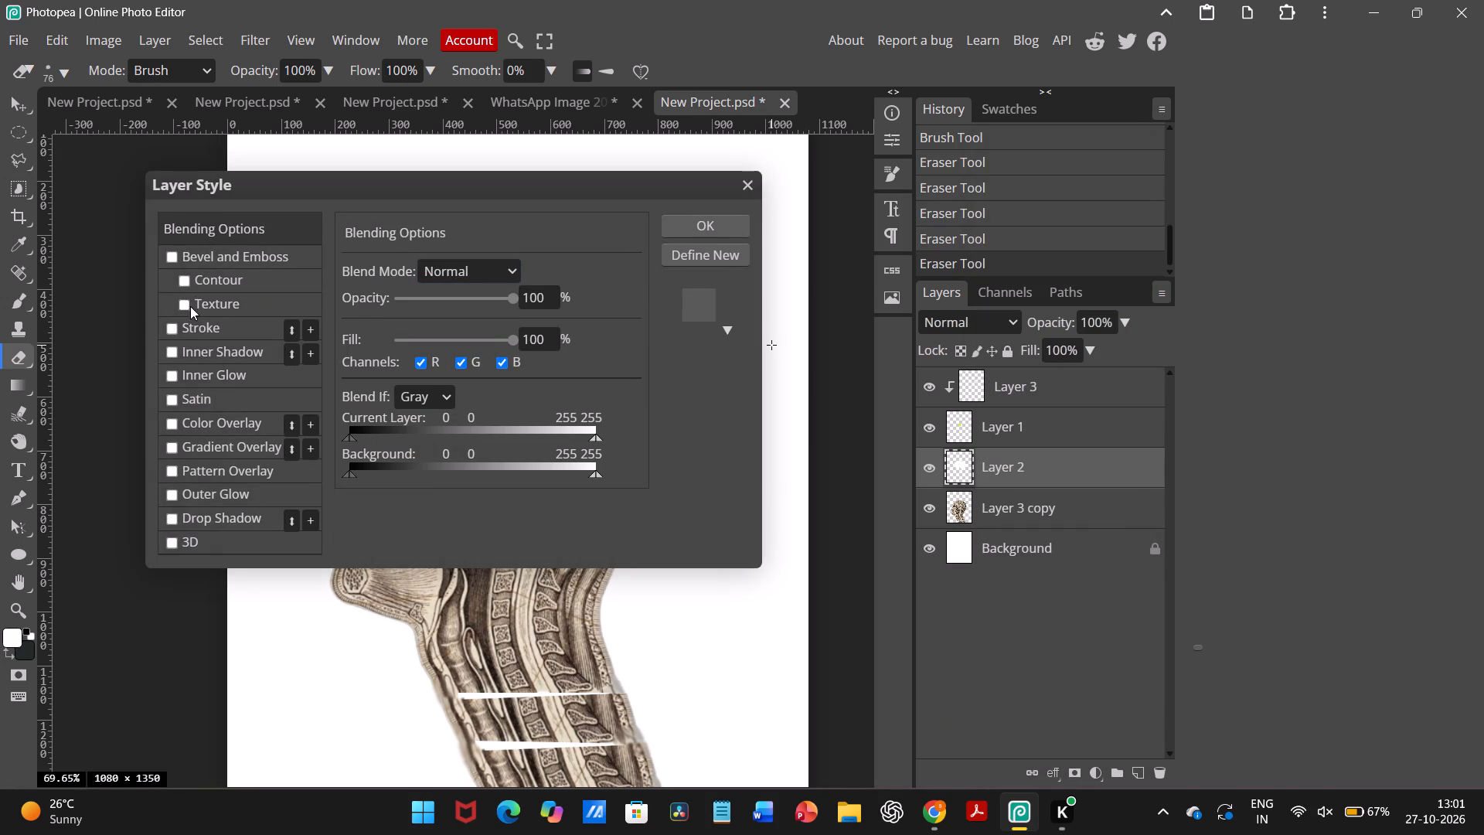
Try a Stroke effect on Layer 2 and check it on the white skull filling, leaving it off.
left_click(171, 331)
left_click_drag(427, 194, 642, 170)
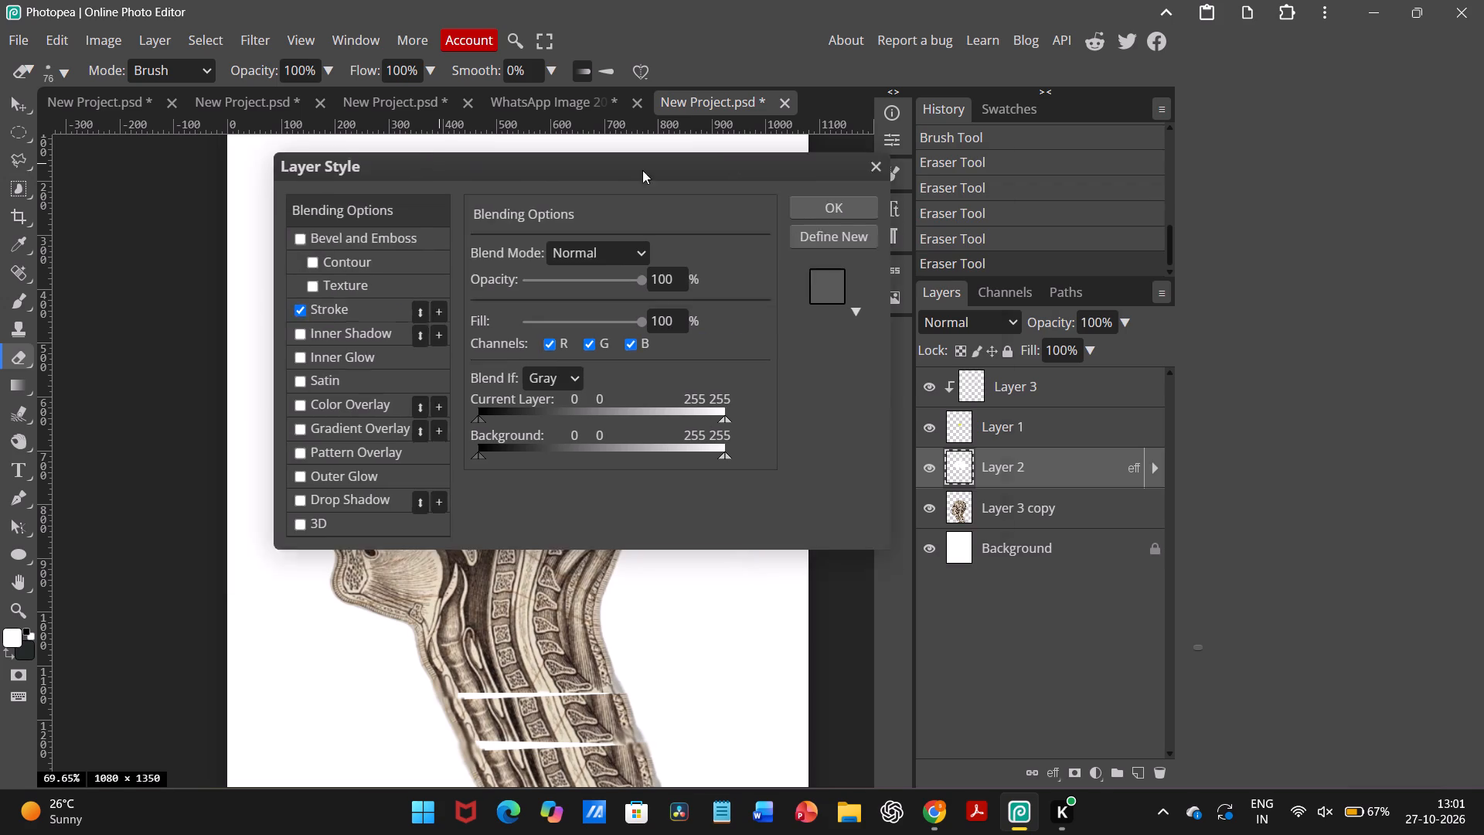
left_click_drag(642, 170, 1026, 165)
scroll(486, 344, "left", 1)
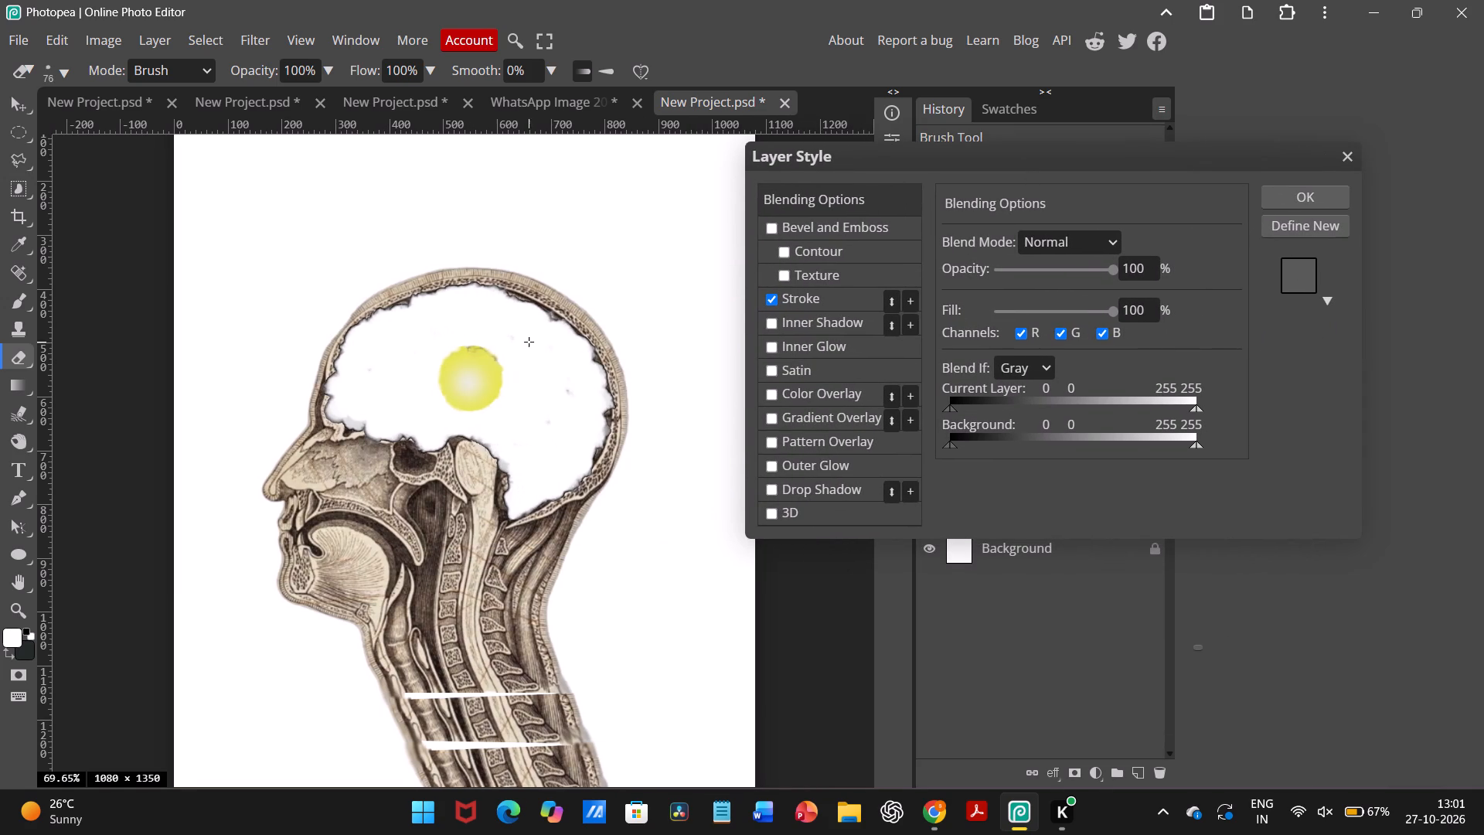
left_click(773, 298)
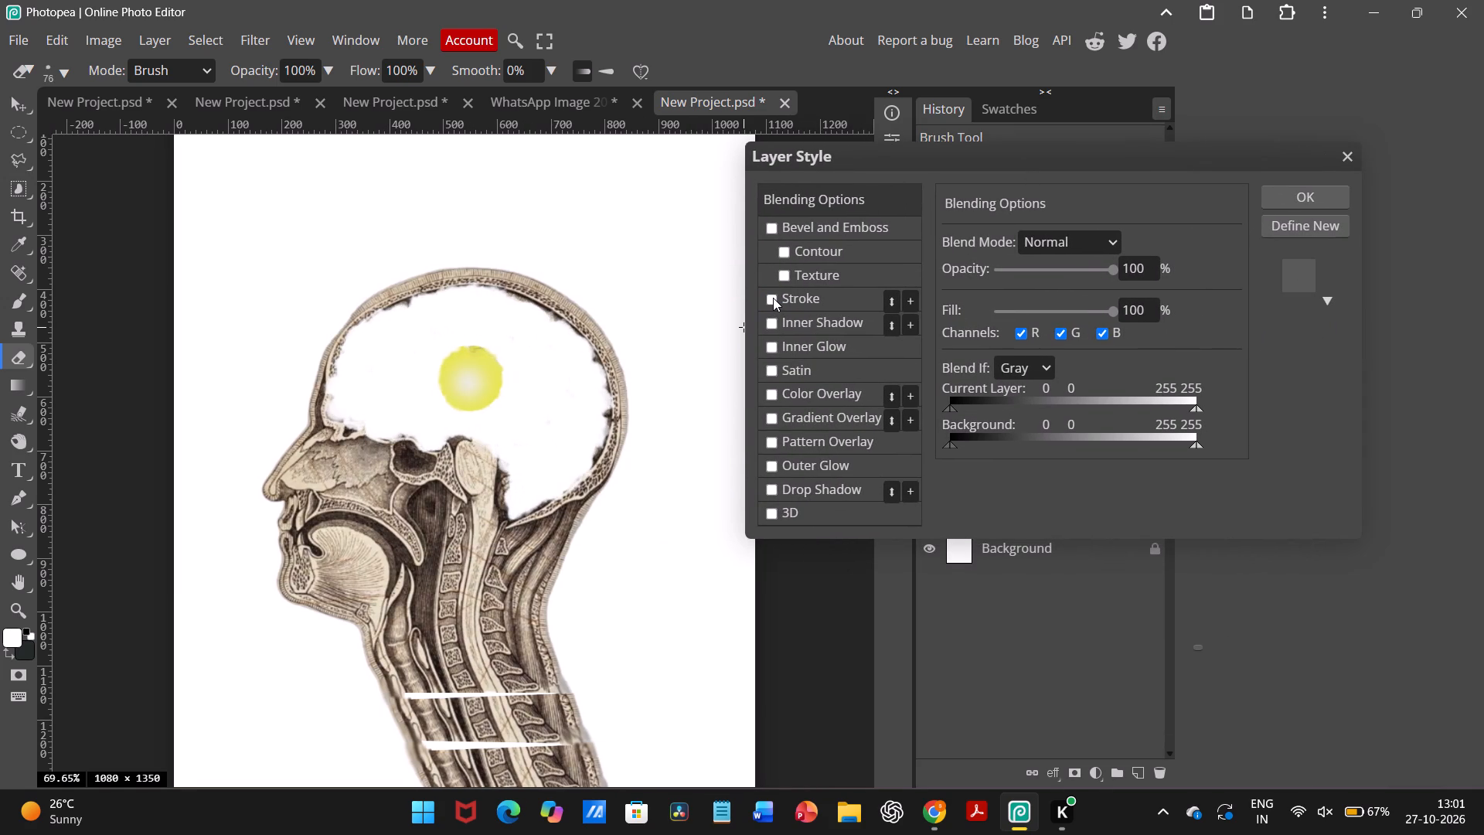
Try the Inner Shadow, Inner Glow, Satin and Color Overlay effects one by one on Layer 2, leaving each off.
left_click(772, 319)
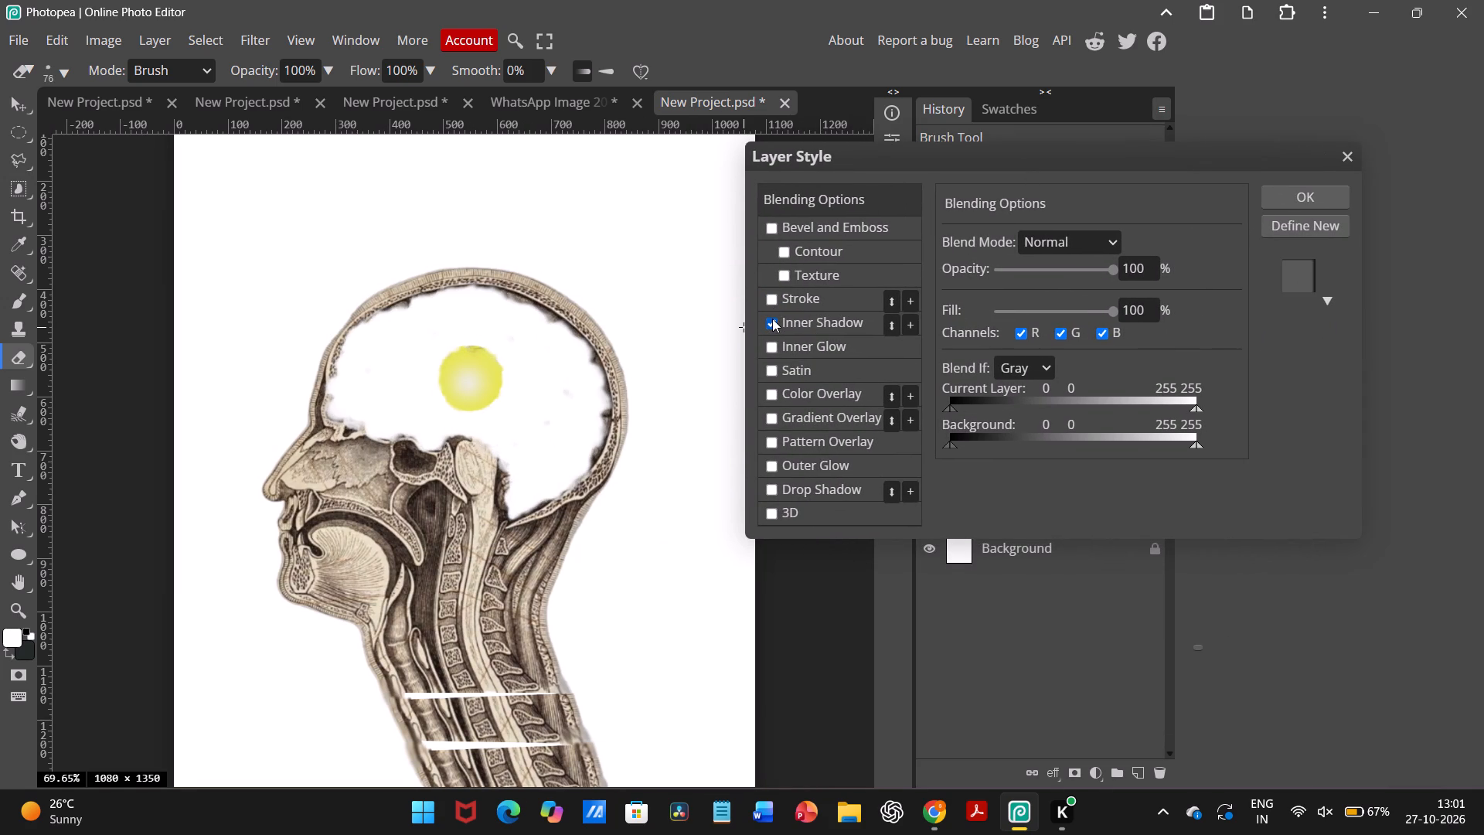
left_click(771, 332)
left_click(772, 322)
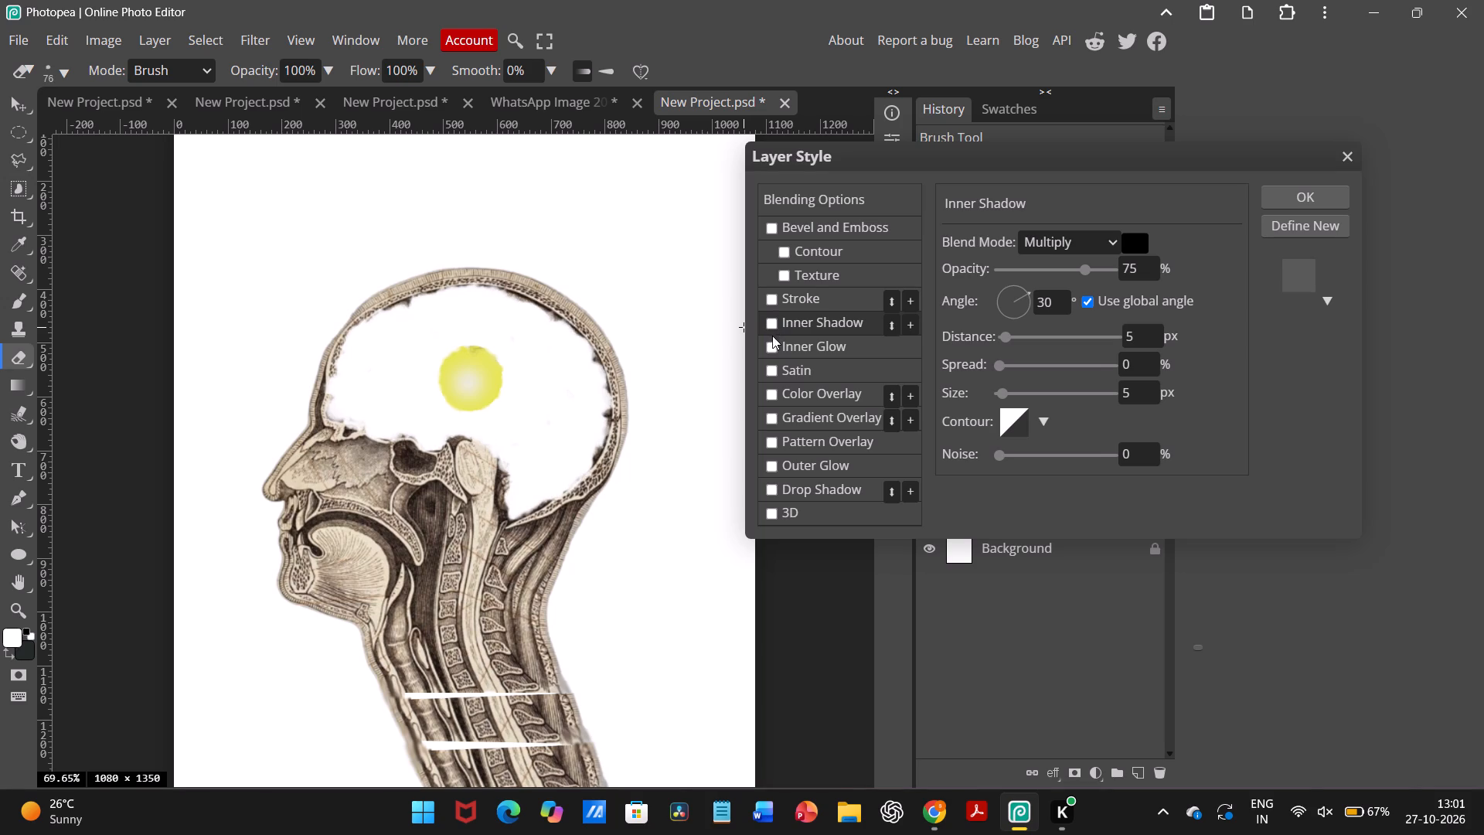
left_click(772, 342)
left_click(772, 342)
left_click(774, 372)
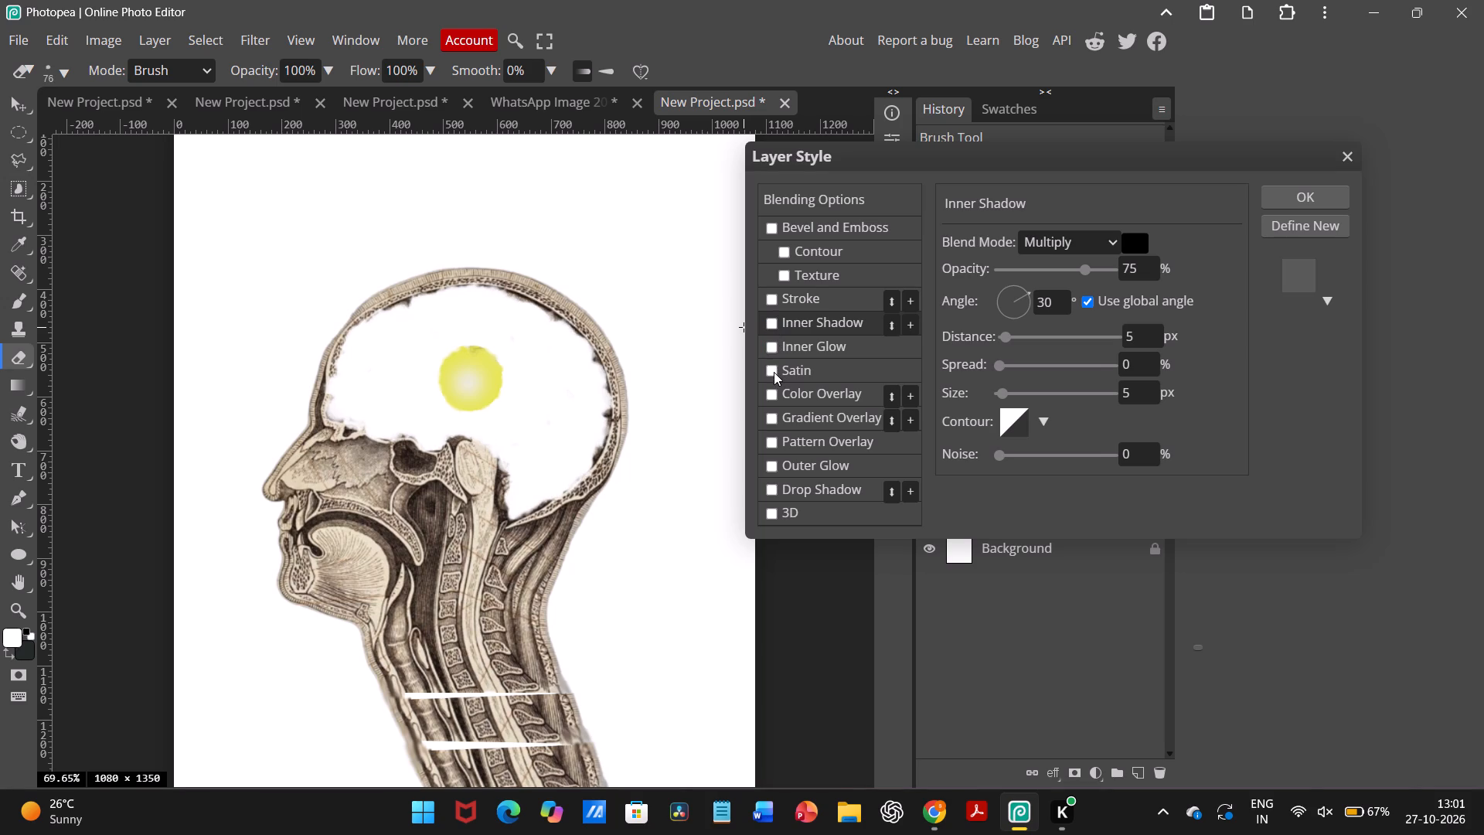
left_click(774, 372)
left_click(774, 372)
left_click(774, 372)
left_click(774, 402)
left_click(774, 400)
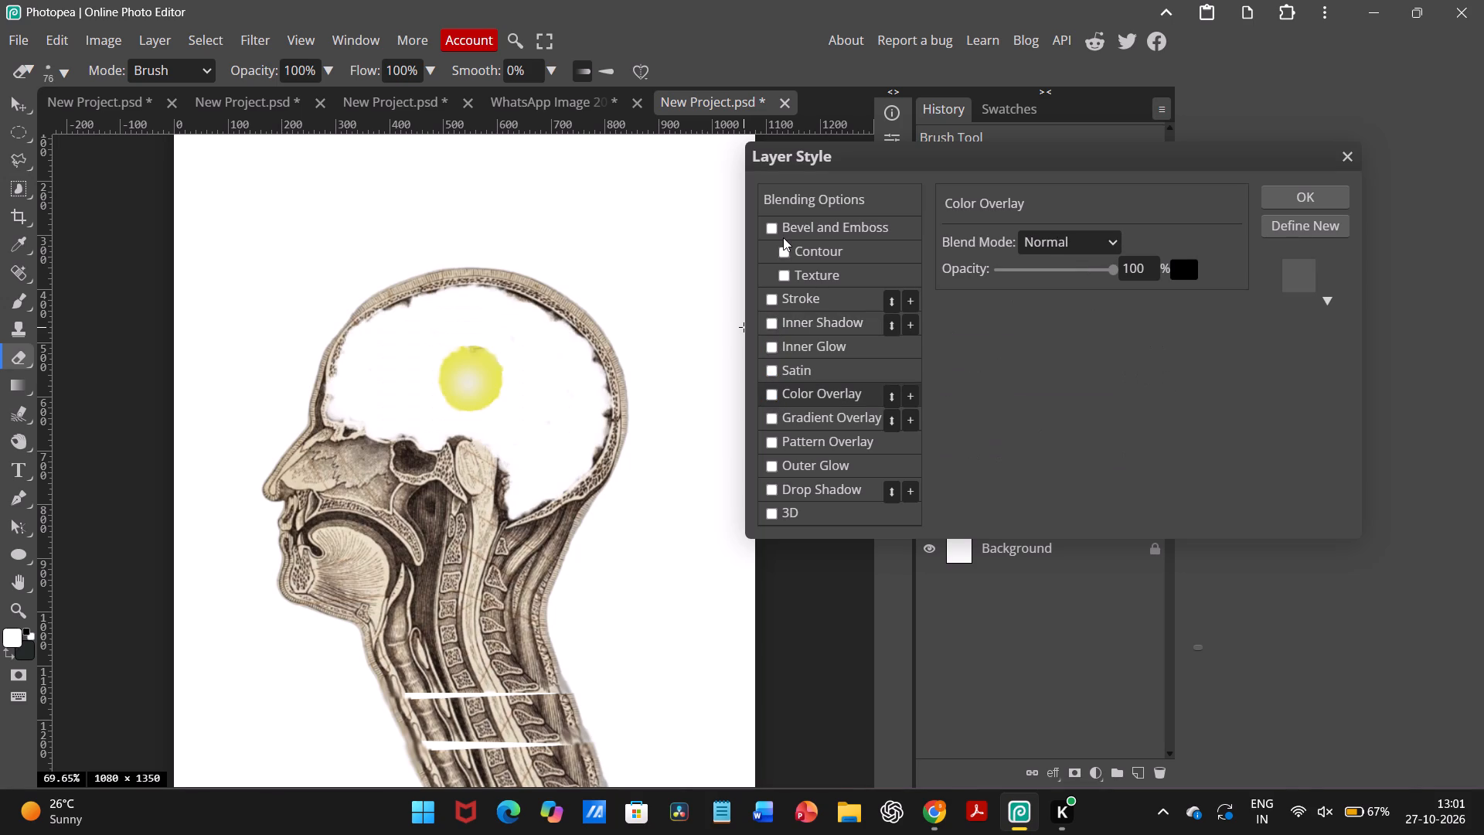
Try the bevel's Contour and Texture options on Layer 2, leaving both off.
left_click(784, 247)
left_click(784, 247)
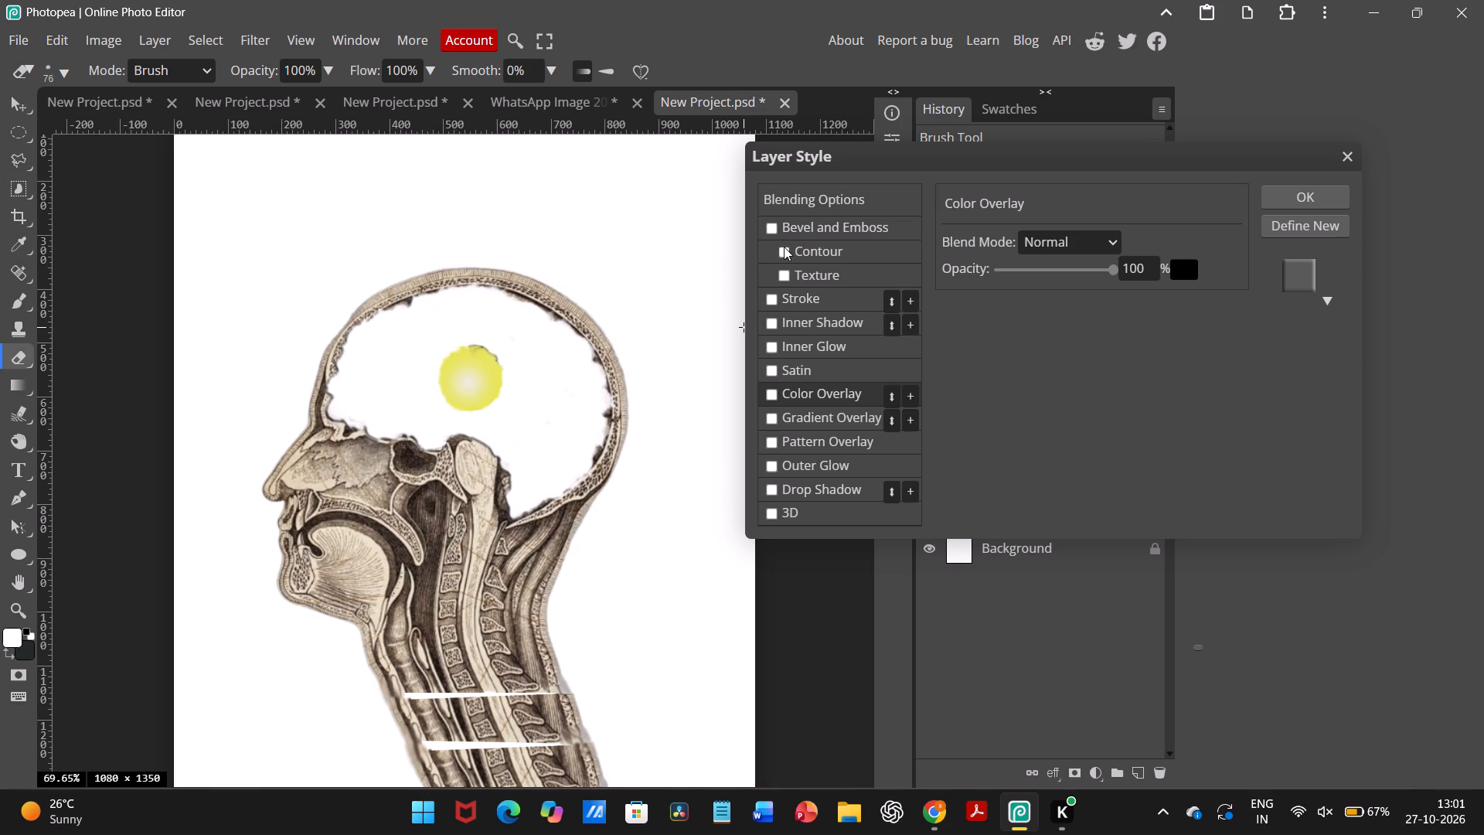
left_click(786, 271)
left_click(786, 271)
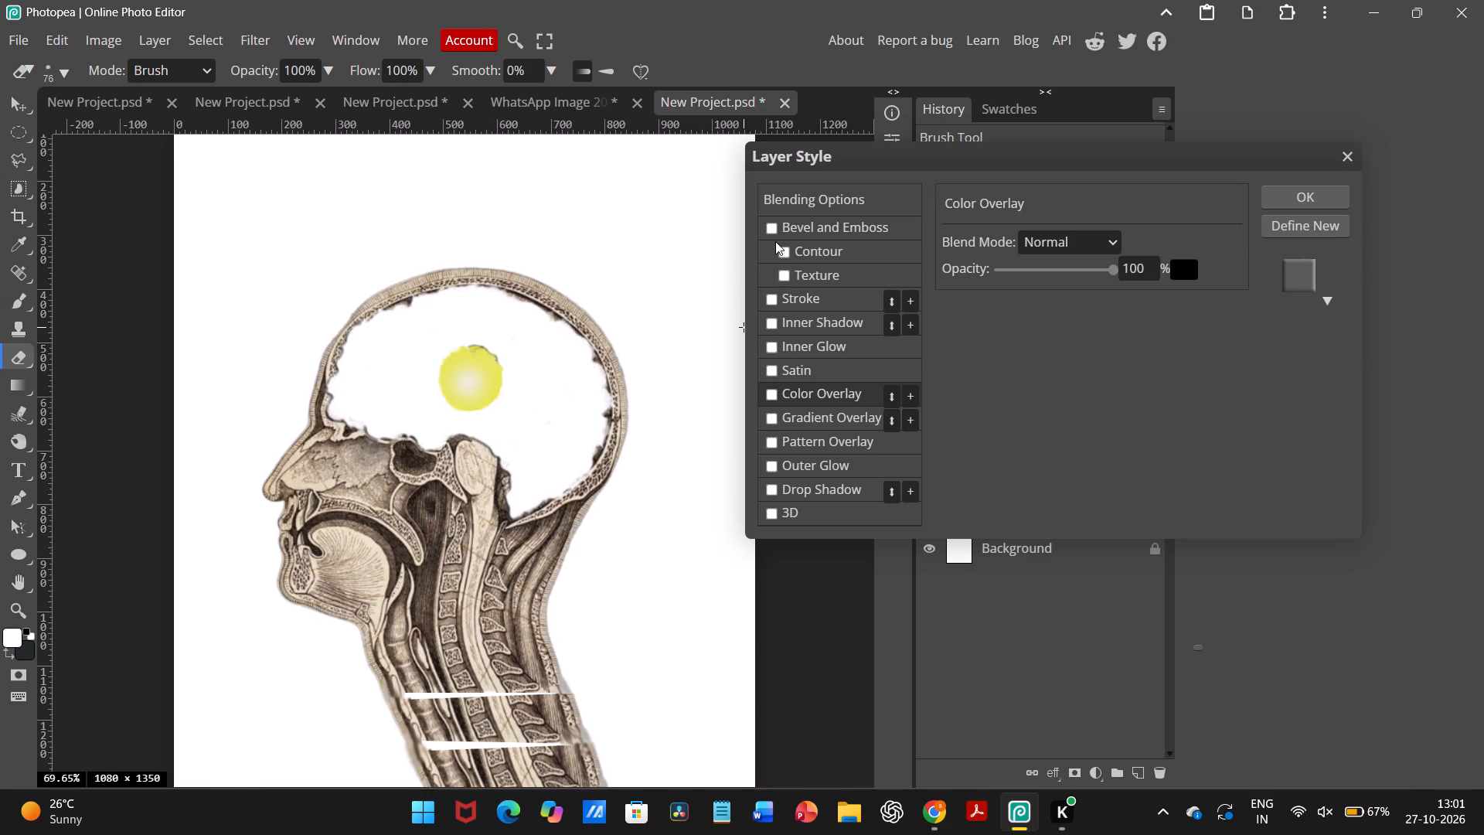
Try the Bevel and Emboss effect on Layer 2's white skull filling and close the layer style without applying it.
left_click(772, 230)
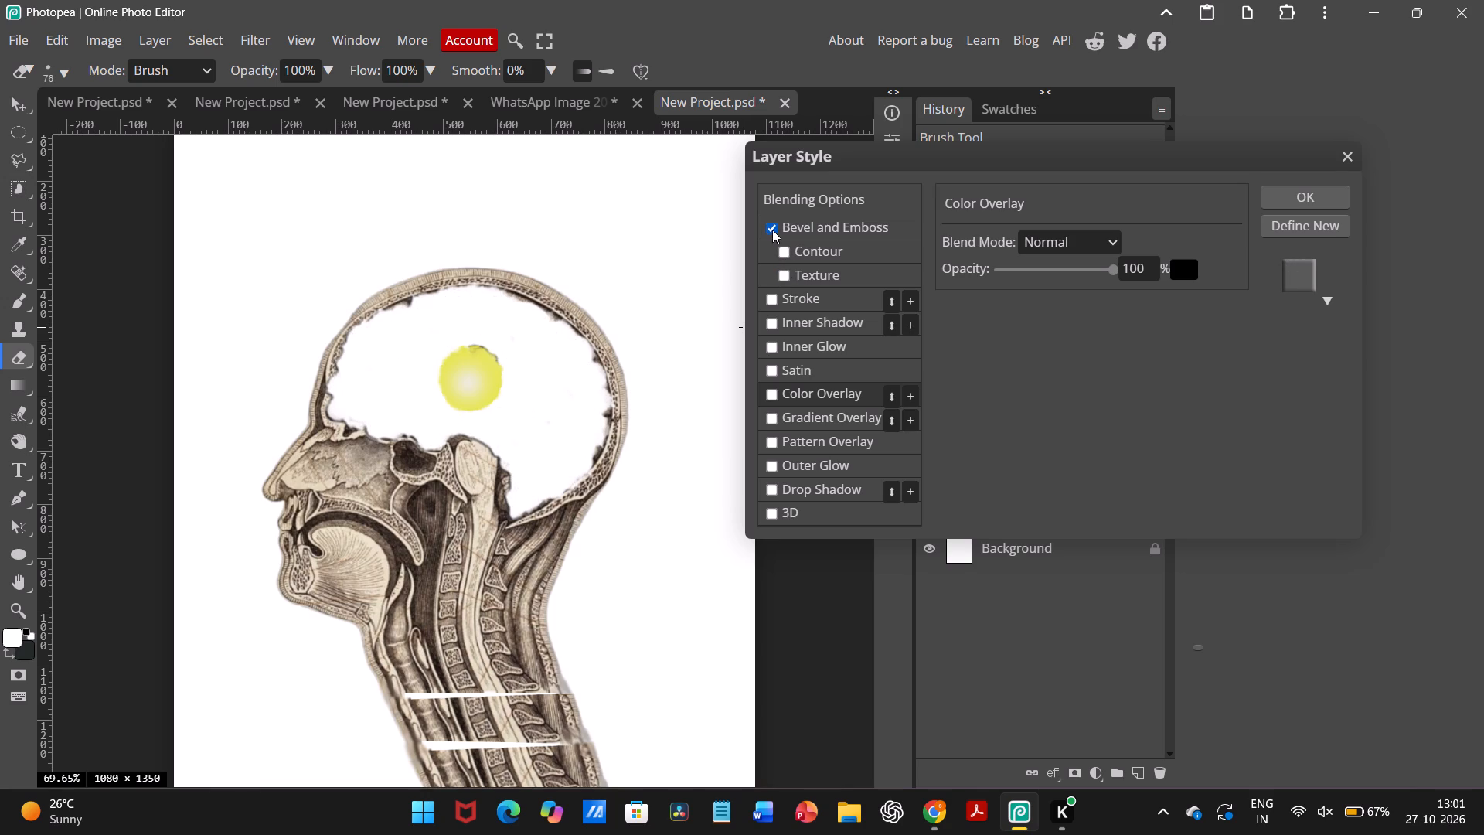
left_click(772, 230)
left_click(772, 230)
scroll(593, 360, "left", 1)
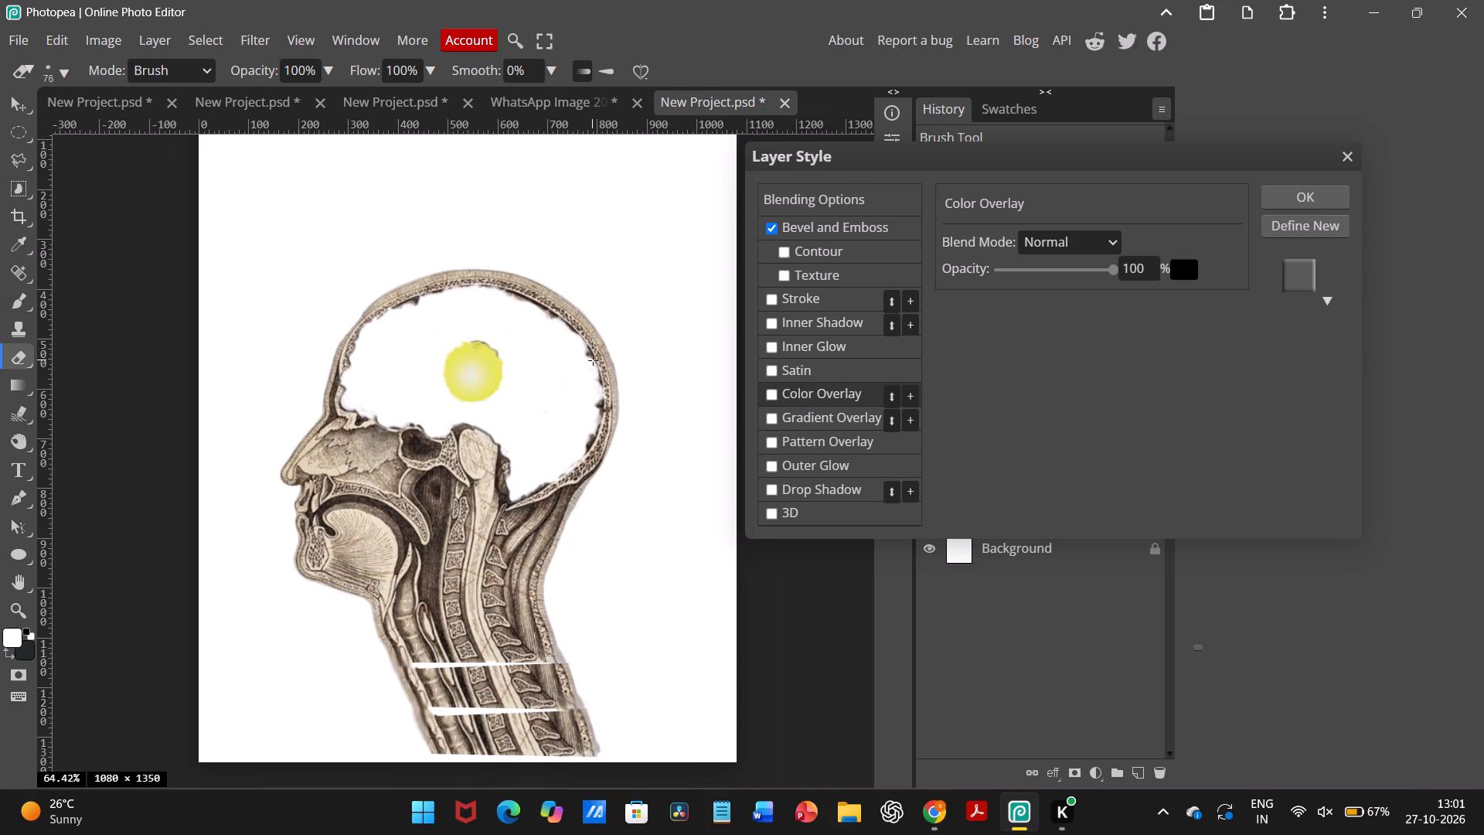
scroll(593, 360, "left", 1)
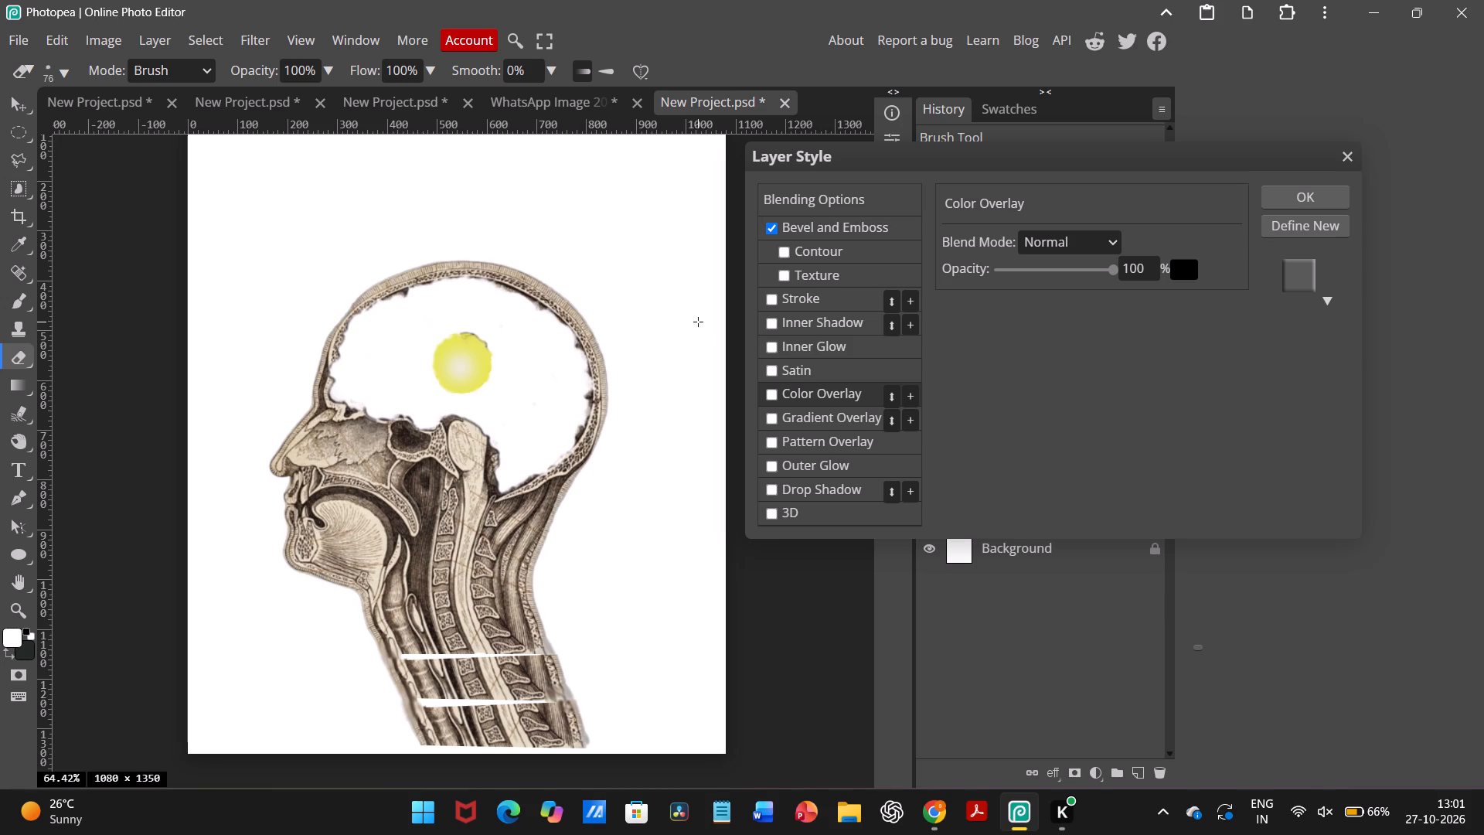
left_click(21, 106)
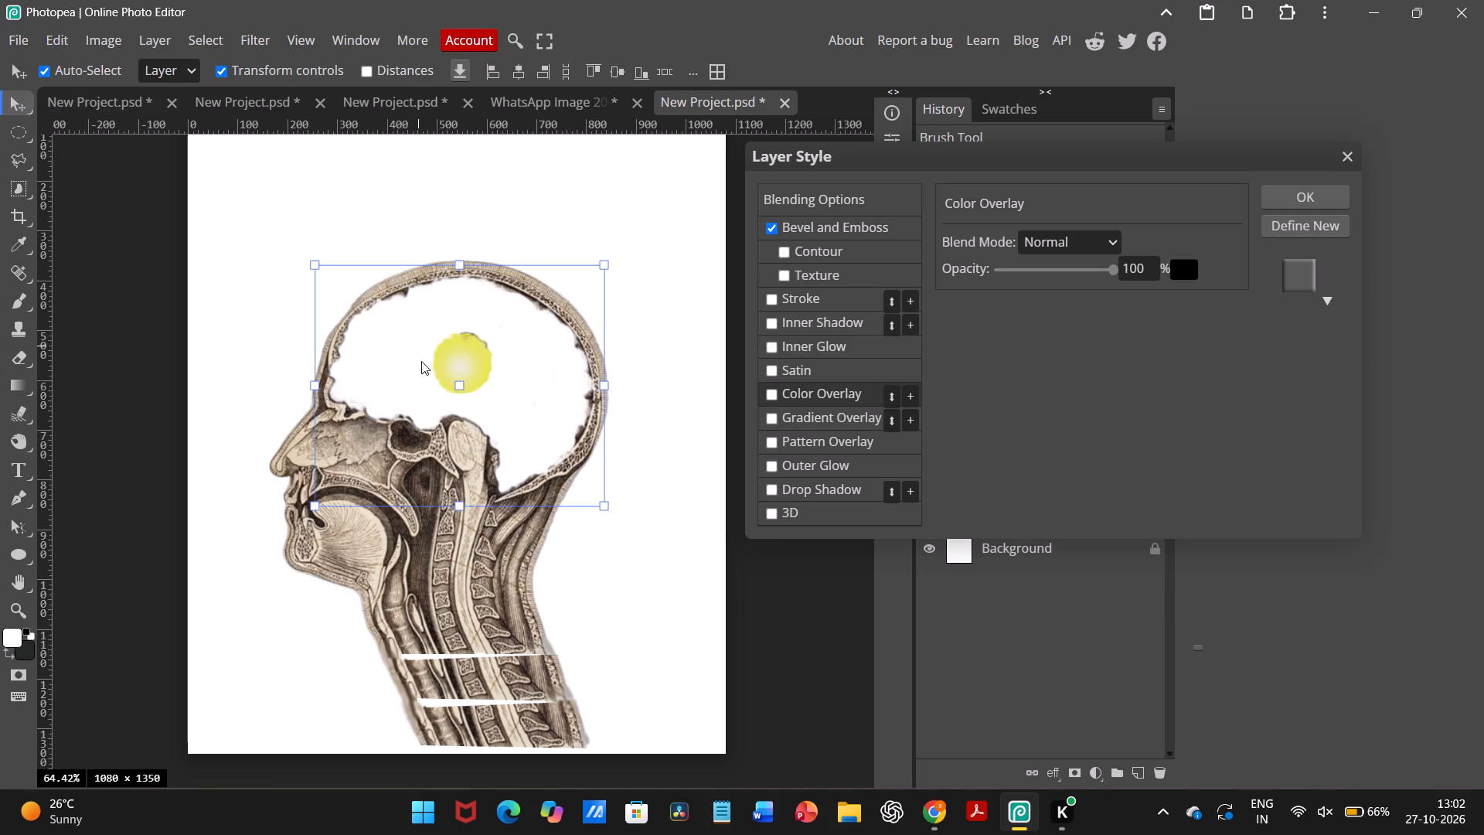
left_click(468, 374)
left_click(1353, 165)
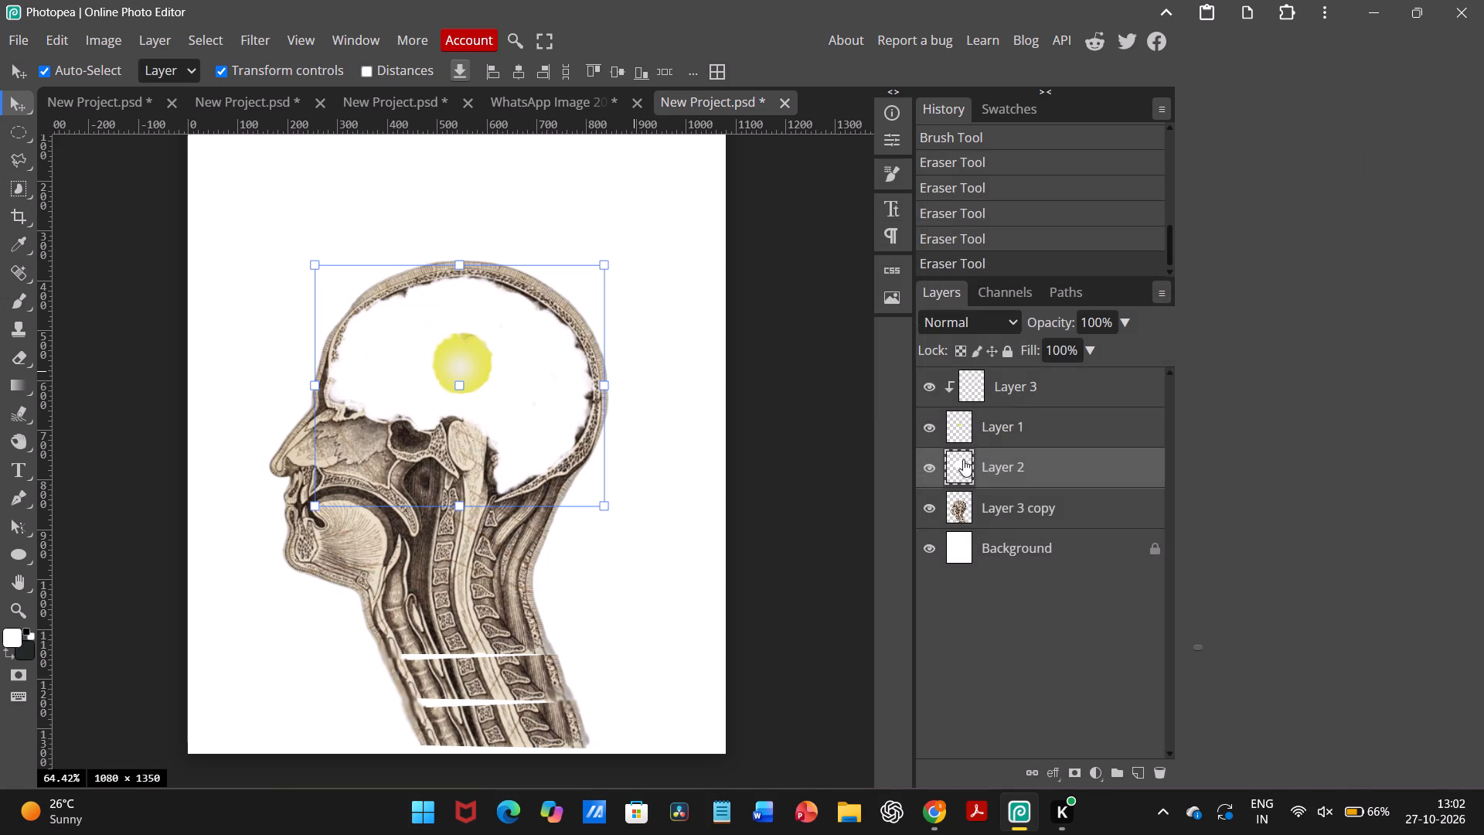
Turn on Bevel and Emboss with the Inner Bevel style for the yellow yolk on Layer 1, leaving Contour and Texture off.
left_click(973, 425)
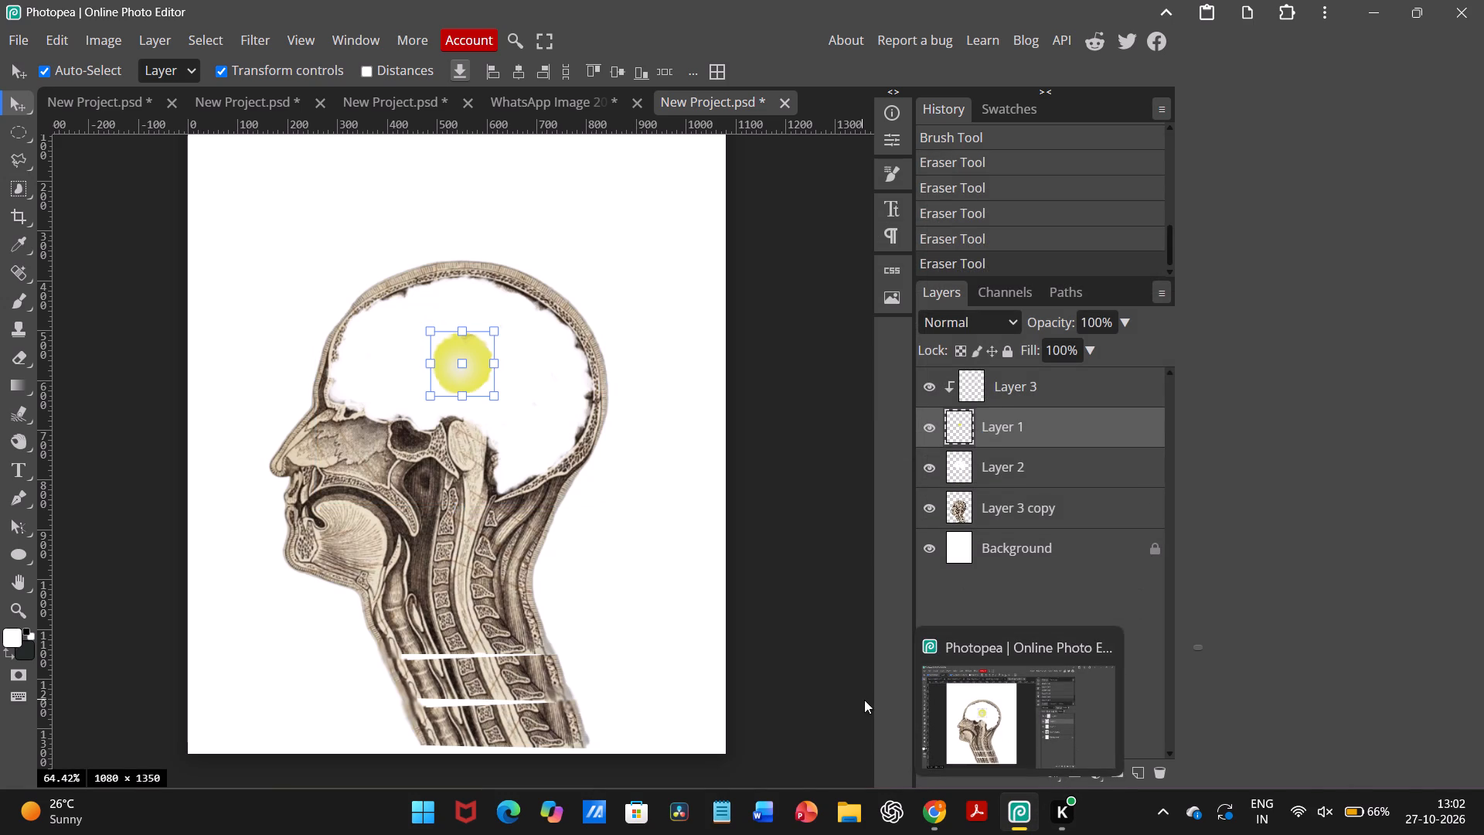
left_click(1050, 773)
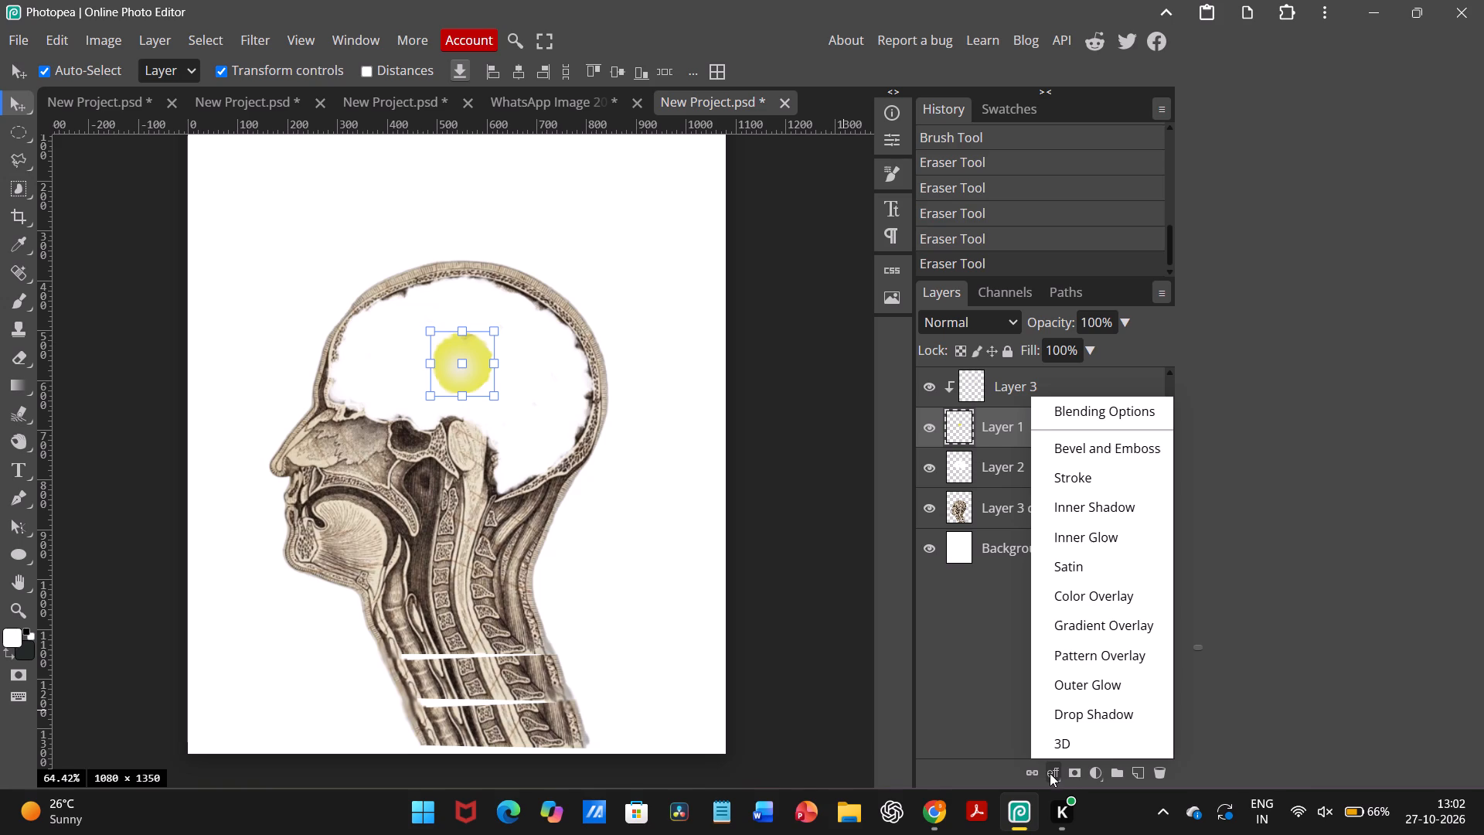
left_click(1067, 420)
left_click(787, 248)
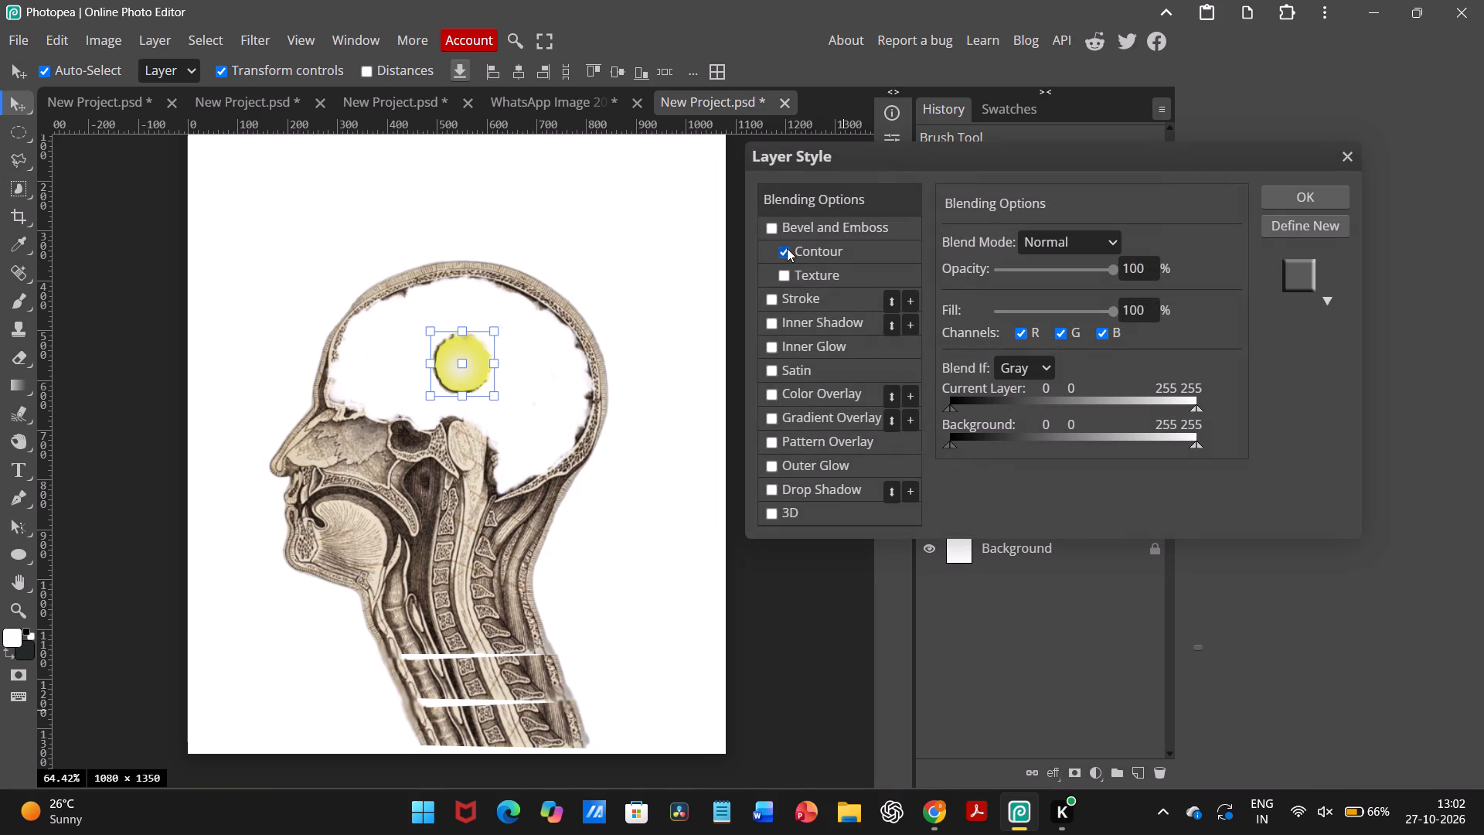
left_click(786, 252)
left_click(786, 277)
left_click(786, 277)
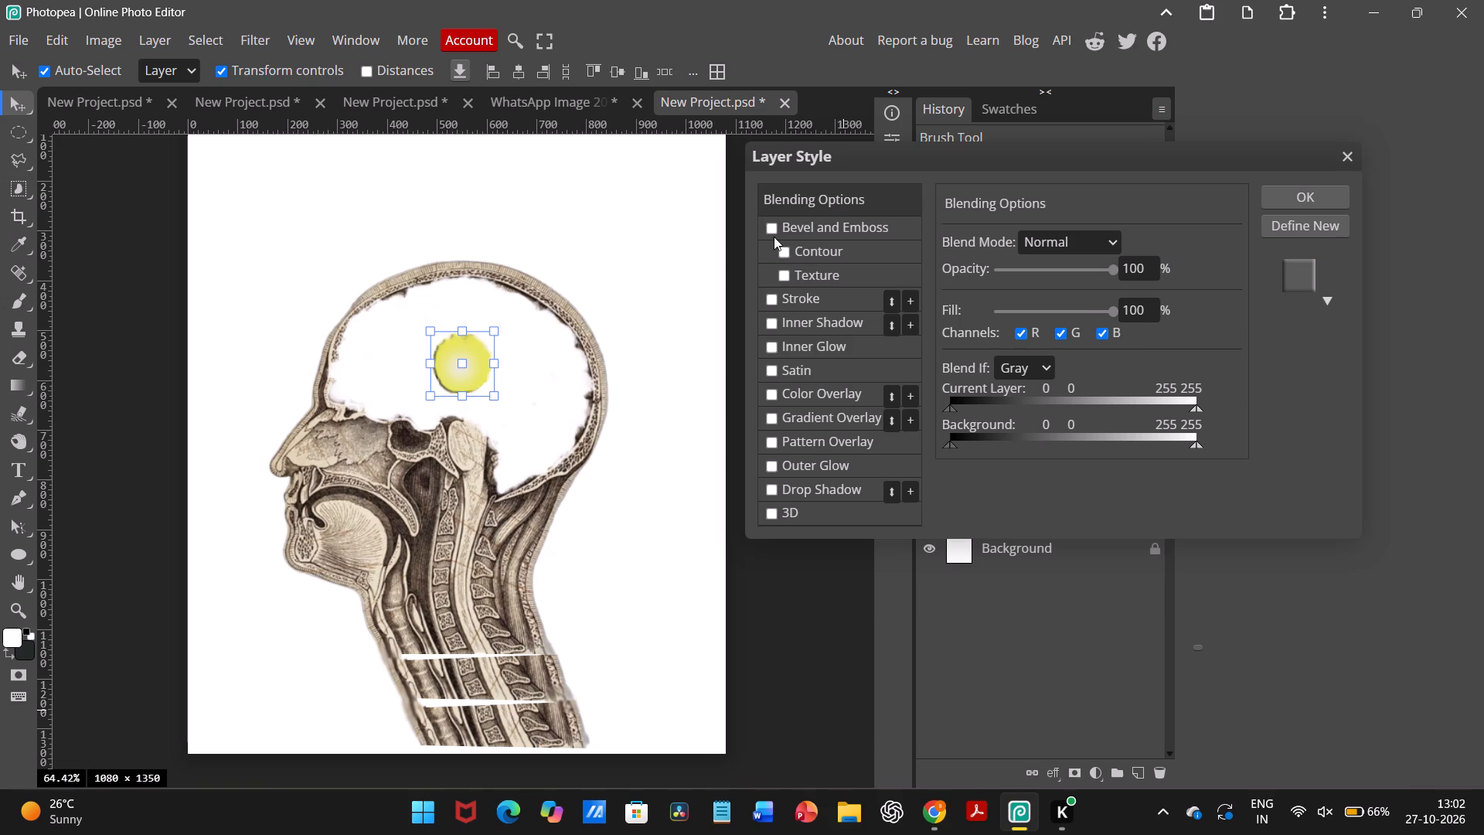
left_click(768, 222)
left_click(772, 235)
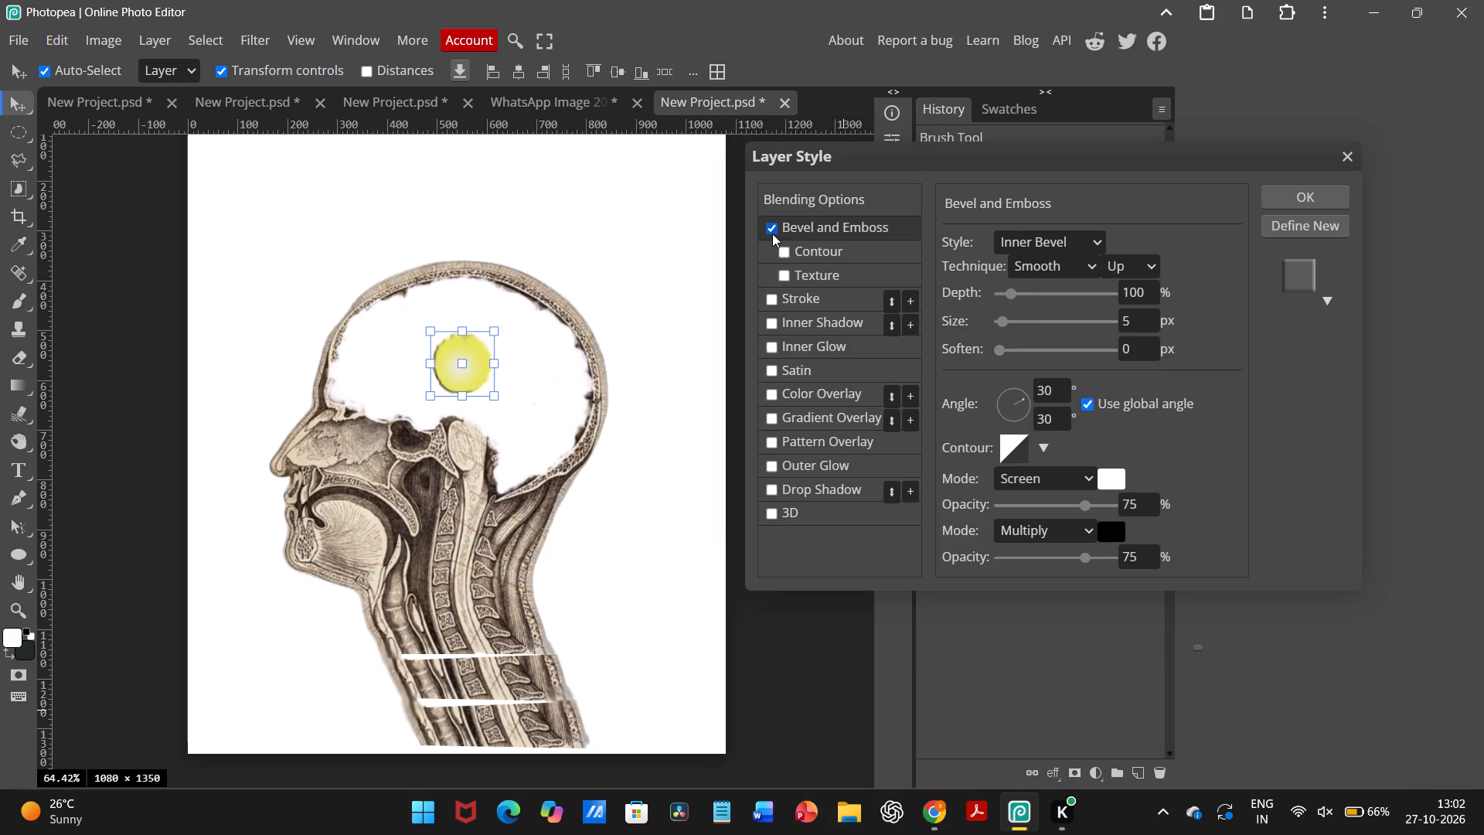
left_click(772, 233)
left_click(772, 233)
Add an Inner Shadow to the yolk on Layer 1, leaving Stroke off, and apply the layer style.
left_click(768, 295)
left_click(768, 294)
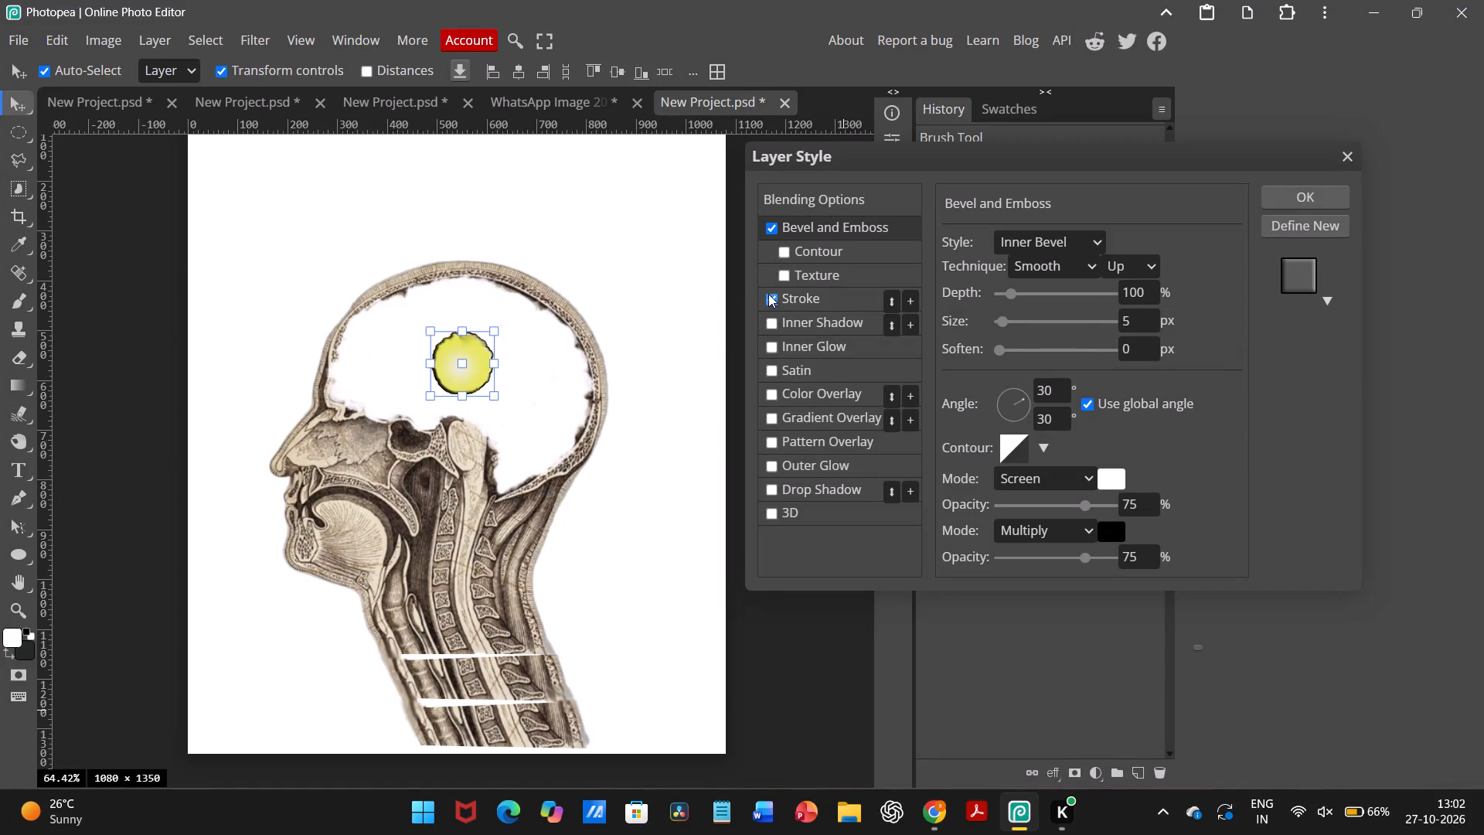
left_click(768, 294)
left_click(768, 294)
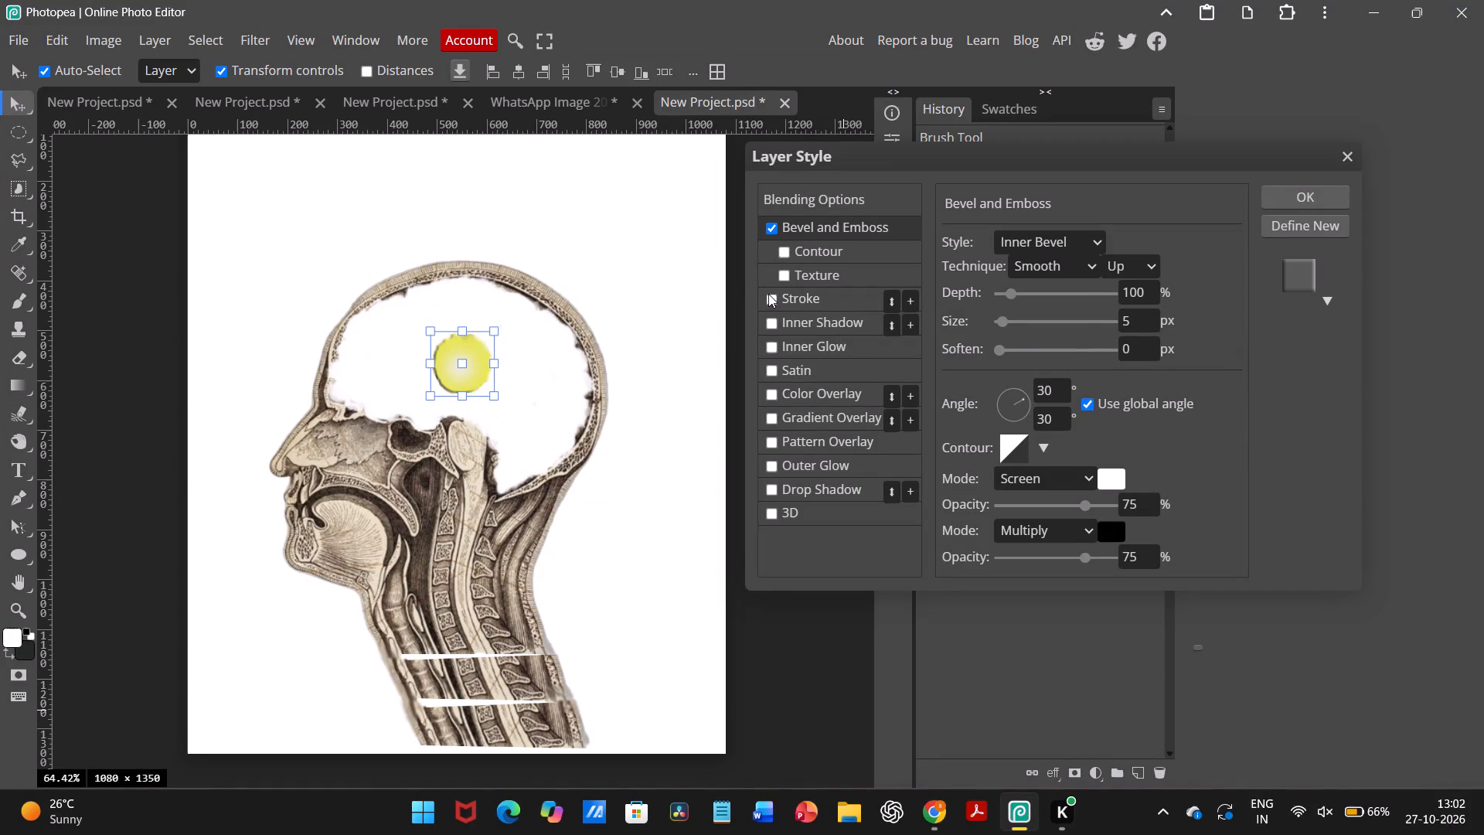
left_click(771, 322)
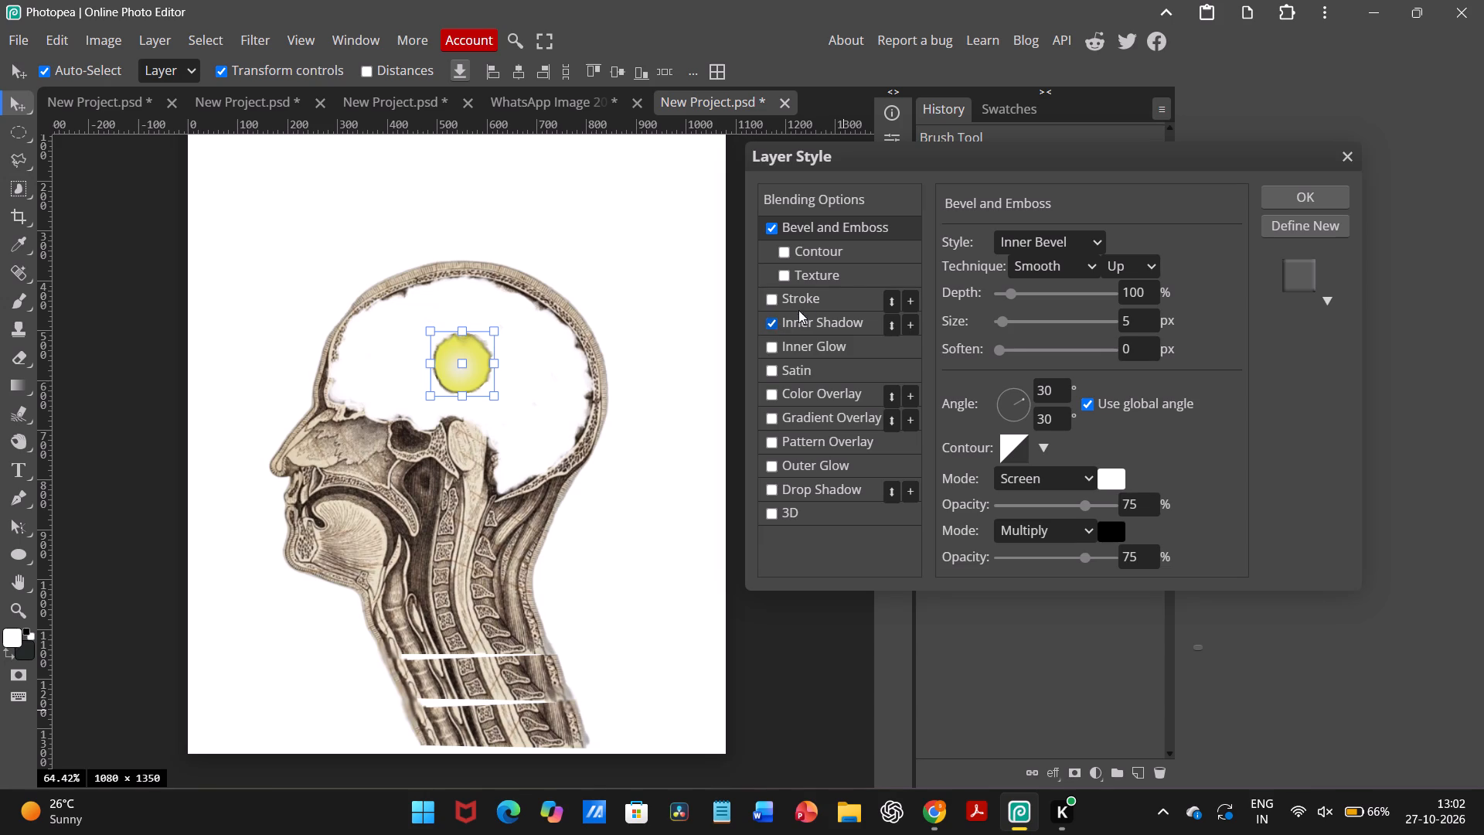
left_click(1266, 193)
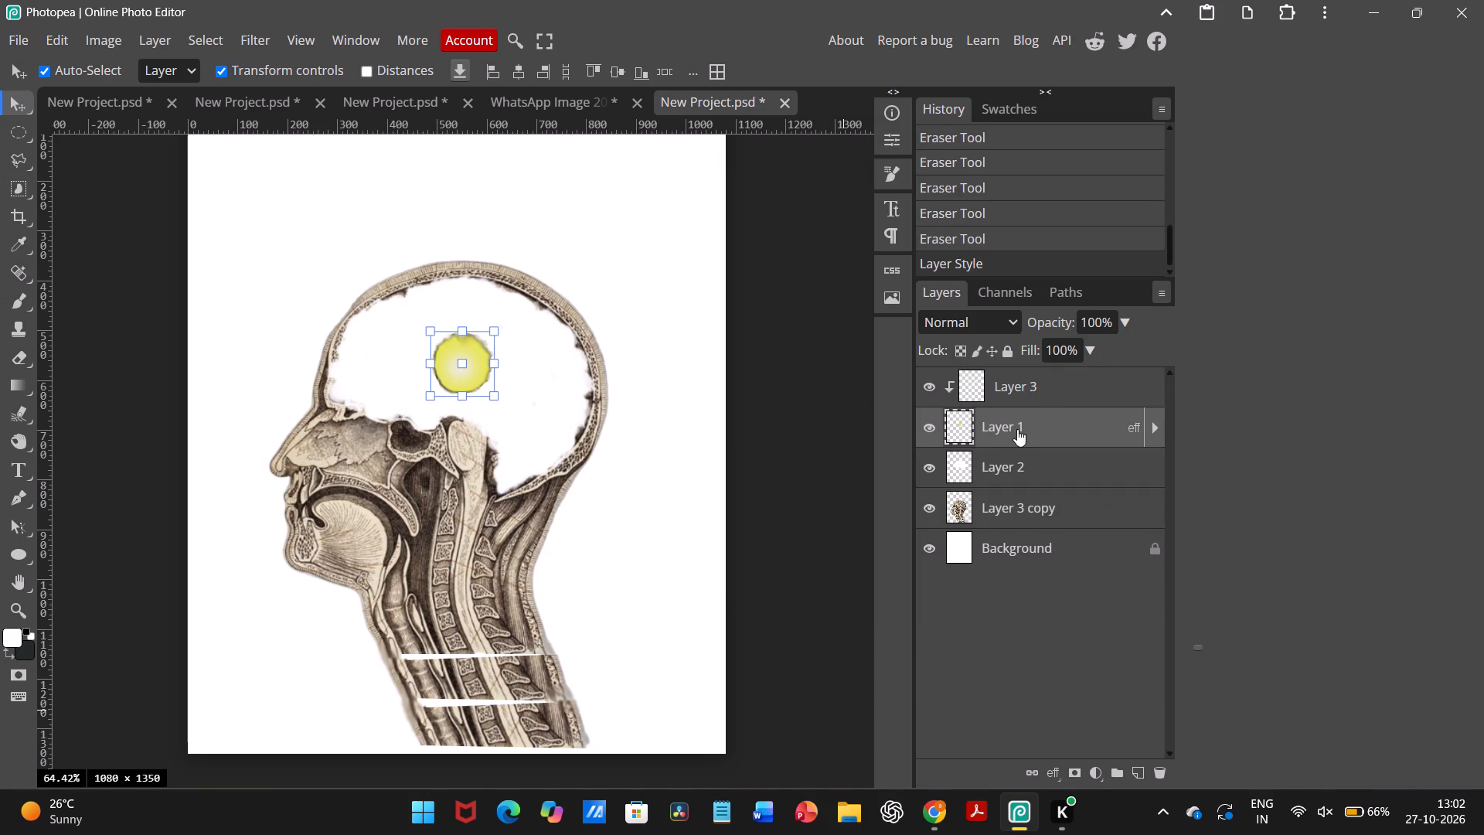
Apply an Inner Shadow effect to the white skull filling on Layer 2 and deselect the layer.
left_click(1003, 466)
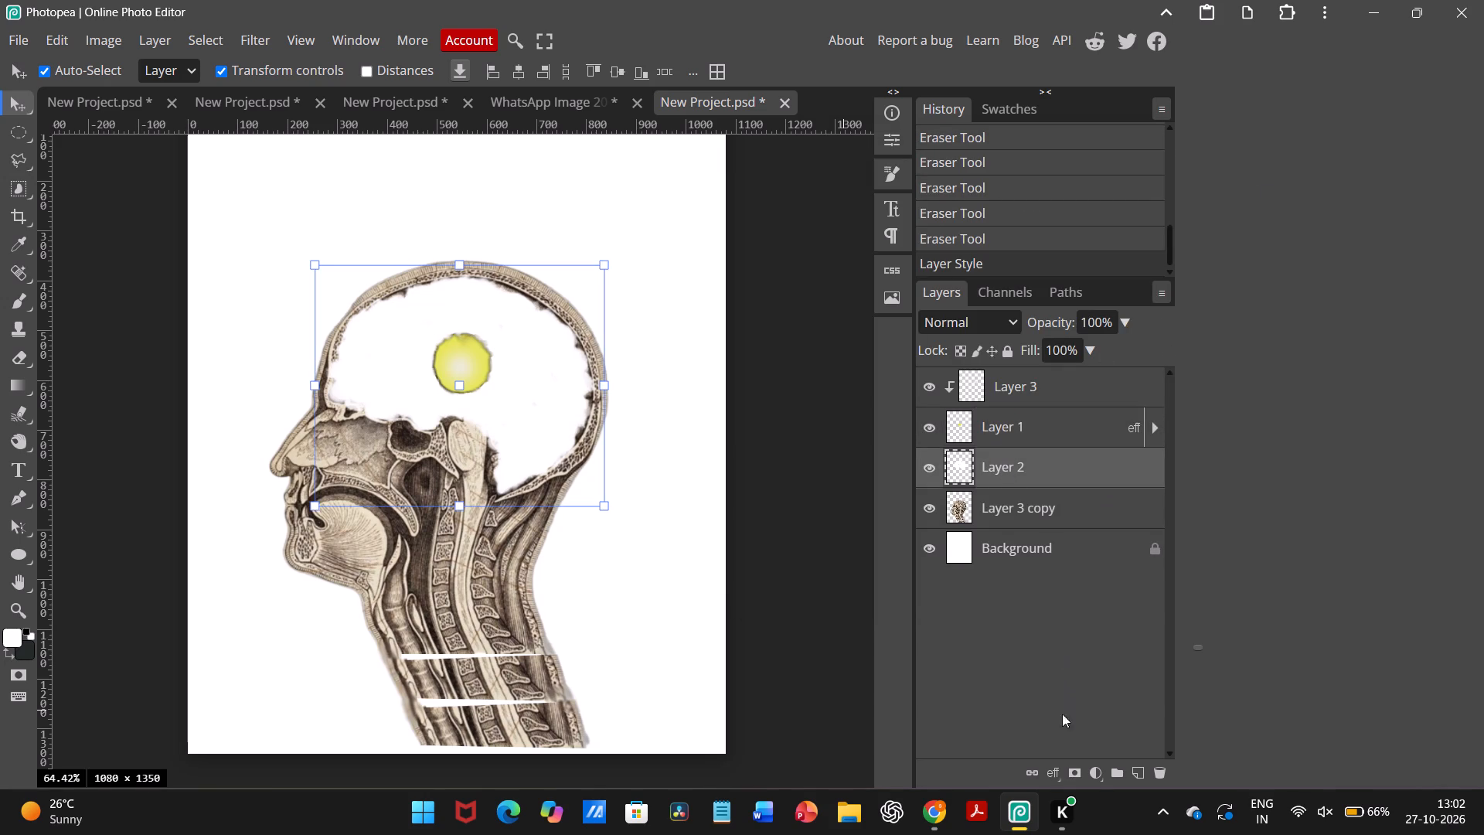
left_click(1044, 769)
left_click(1044, 769)
left_click(1051, 772)
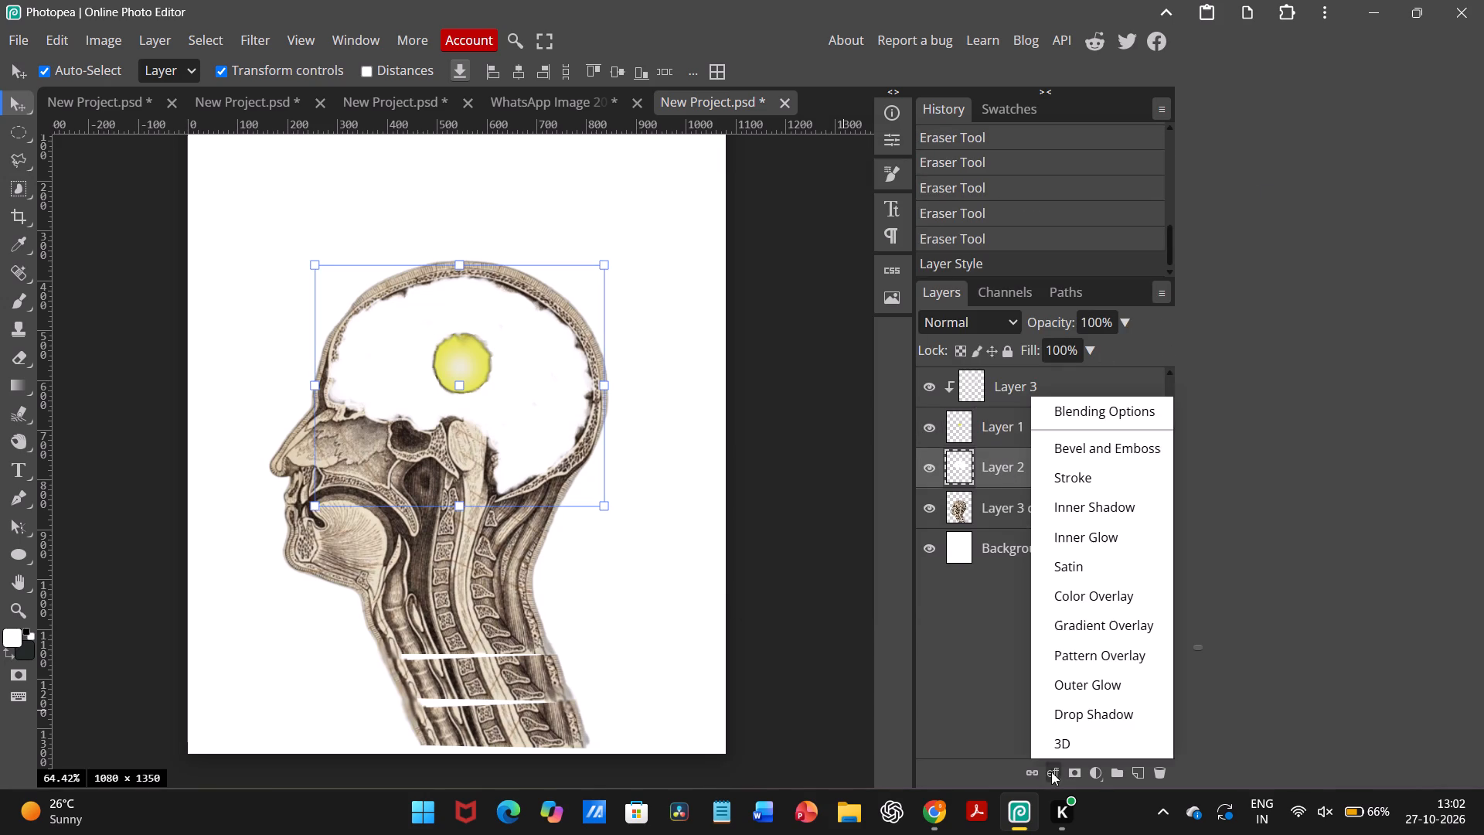
left_click(1067, 417)
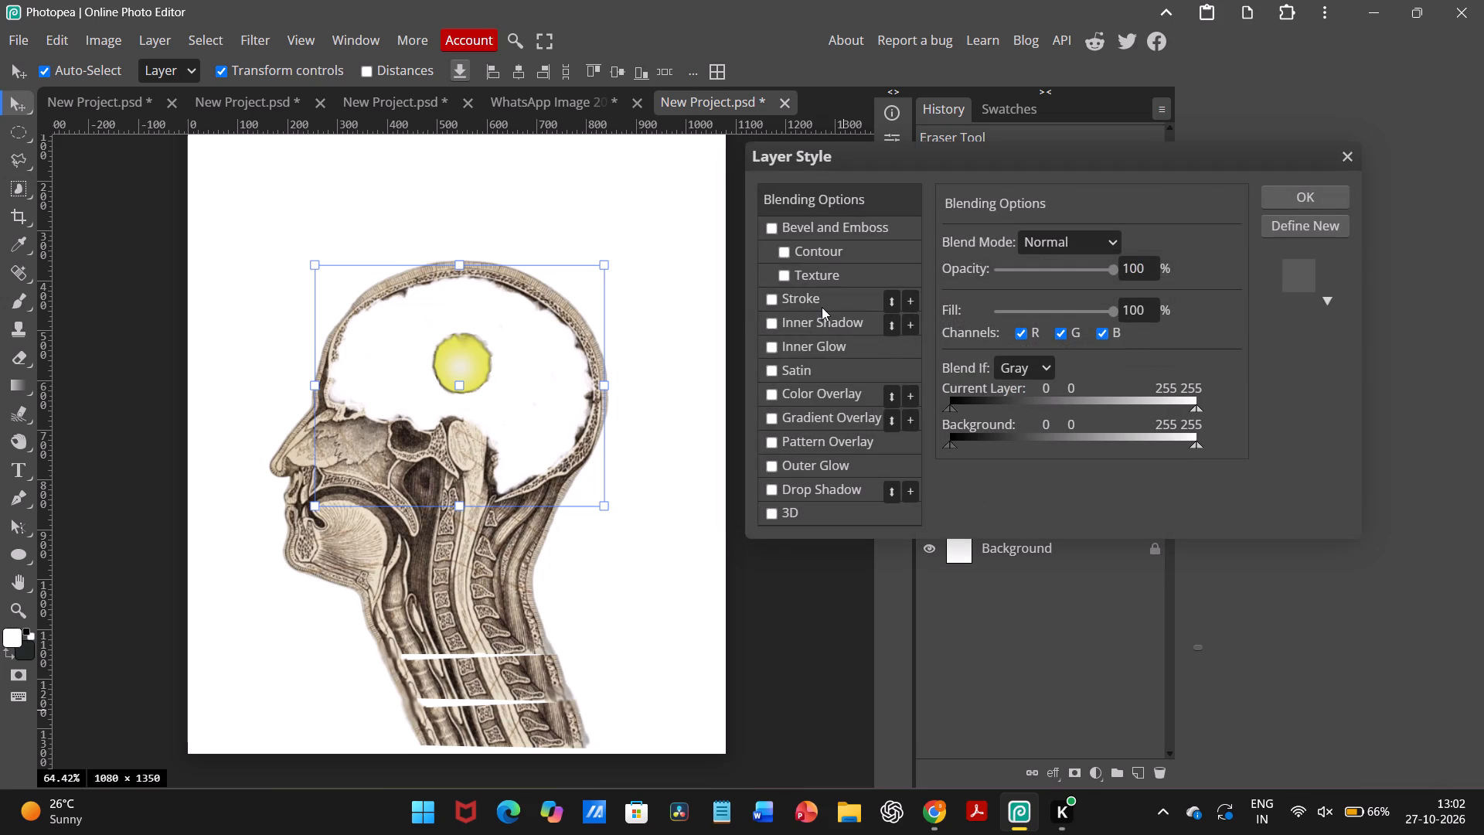
left_click(770, 323)
left_click(770, 323)
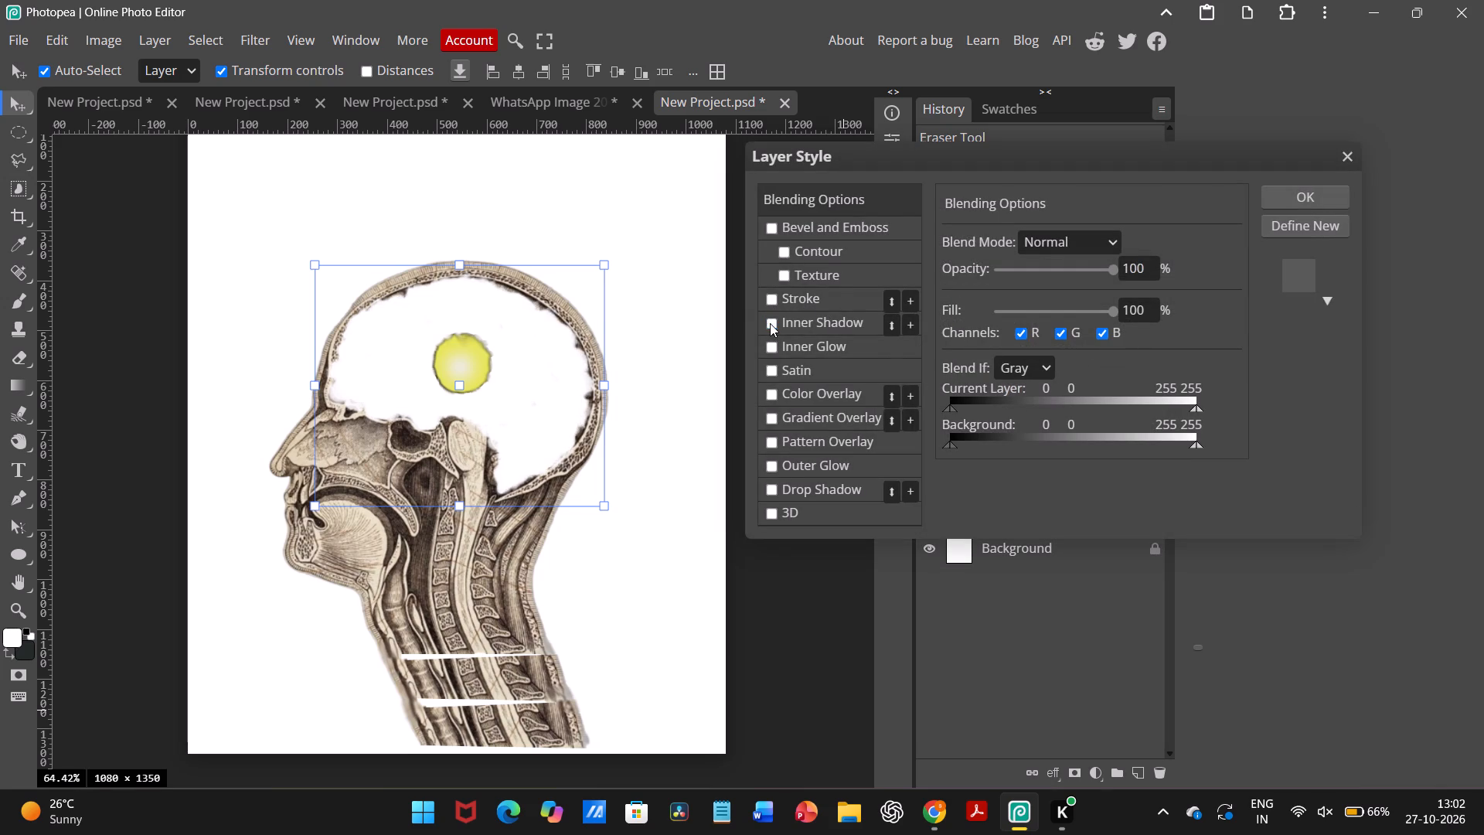
left_click(769, 322)
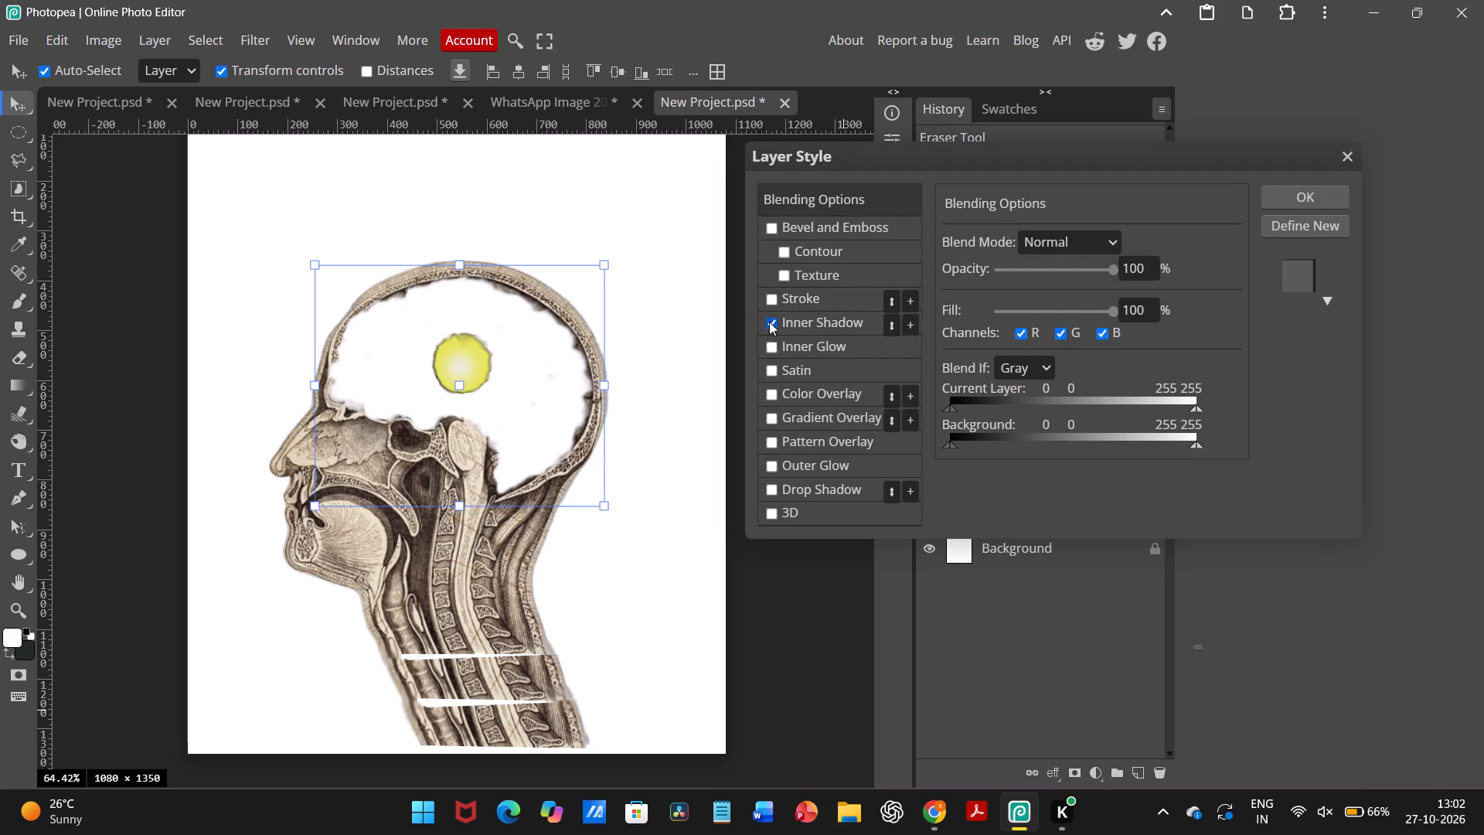
left_click(769, 322)
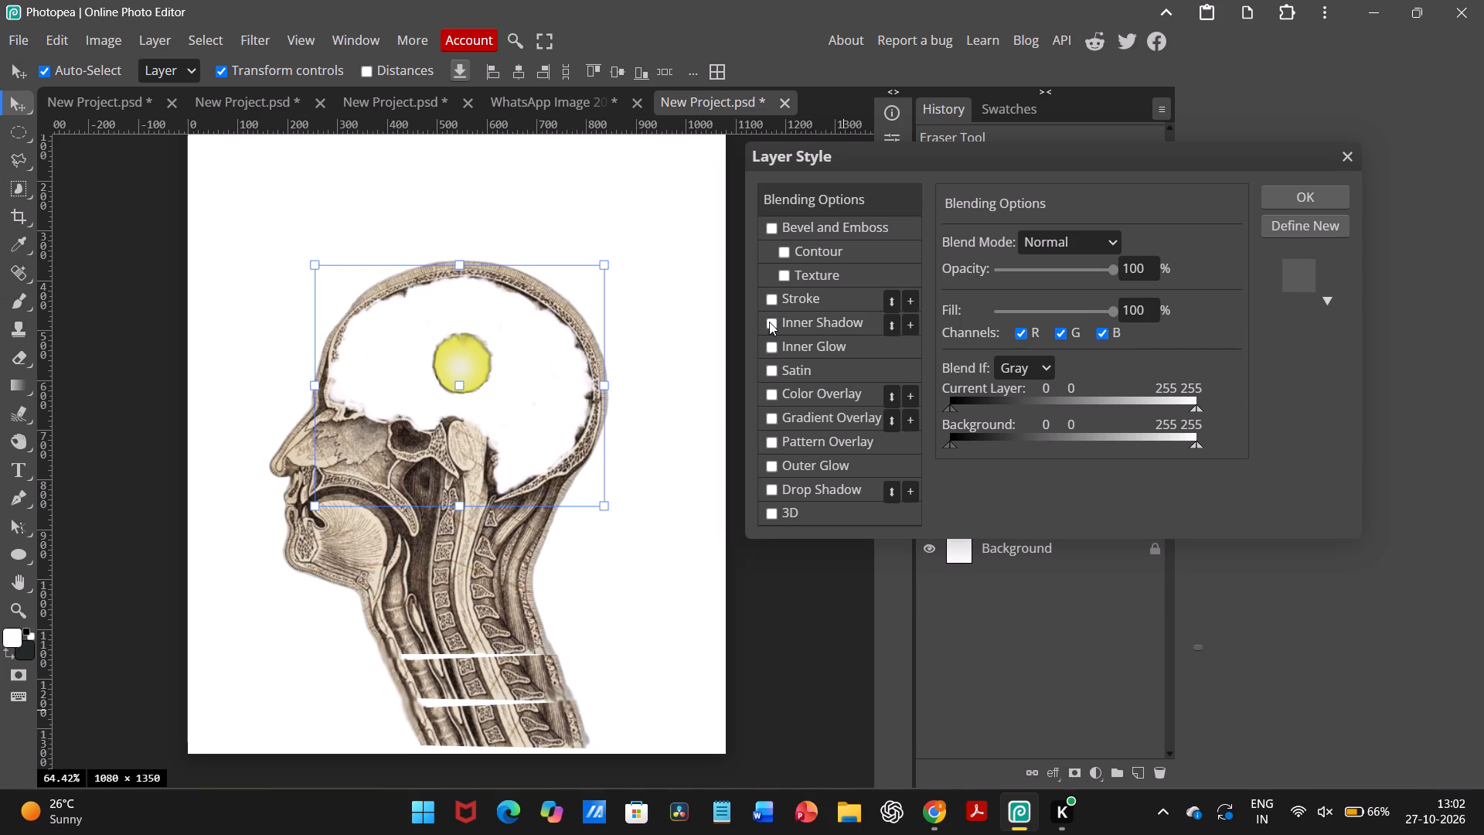
left_click(769, 322)
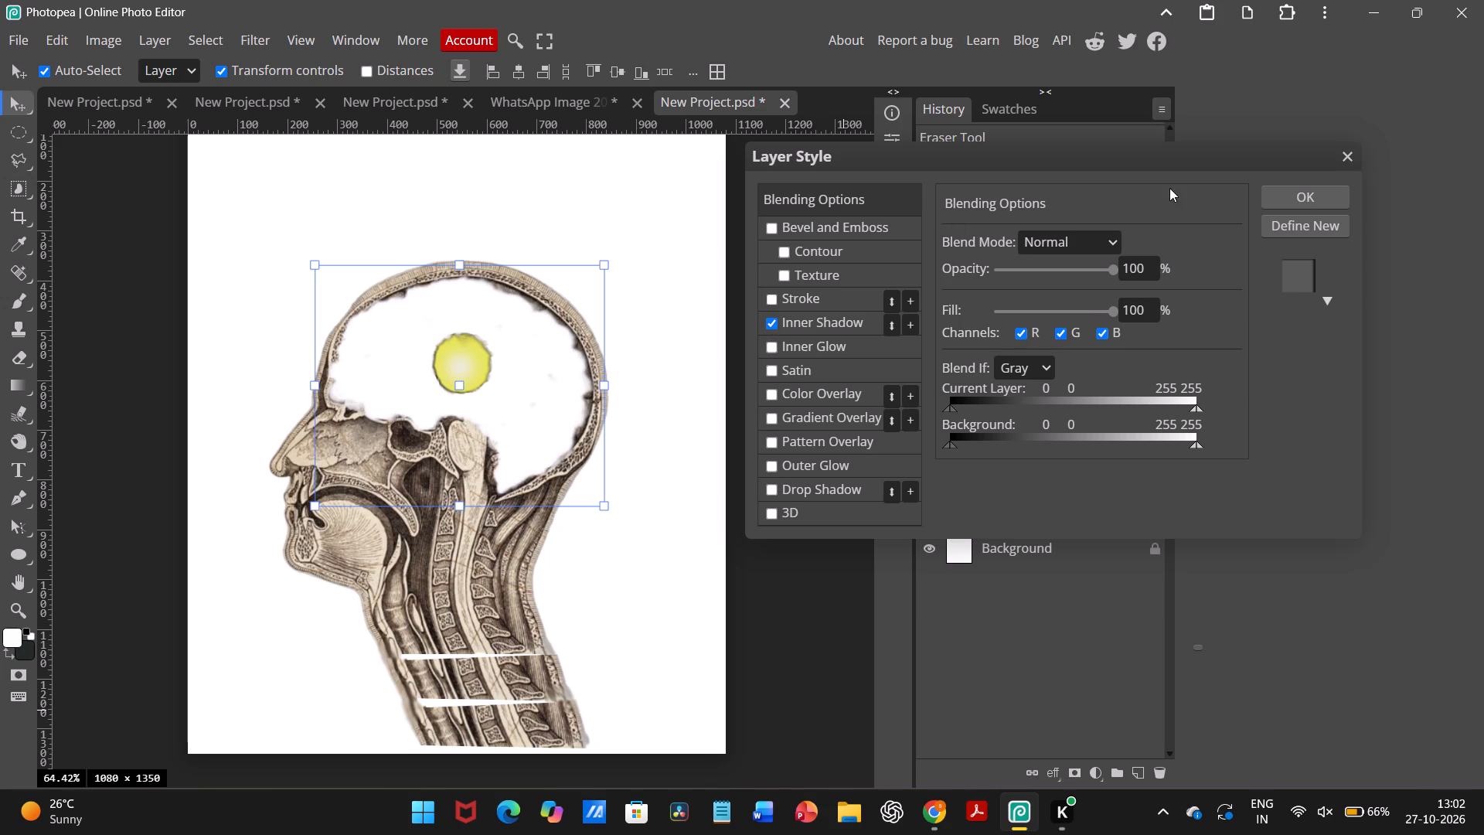
left_click(1269, 192)
left_click(840, 343)
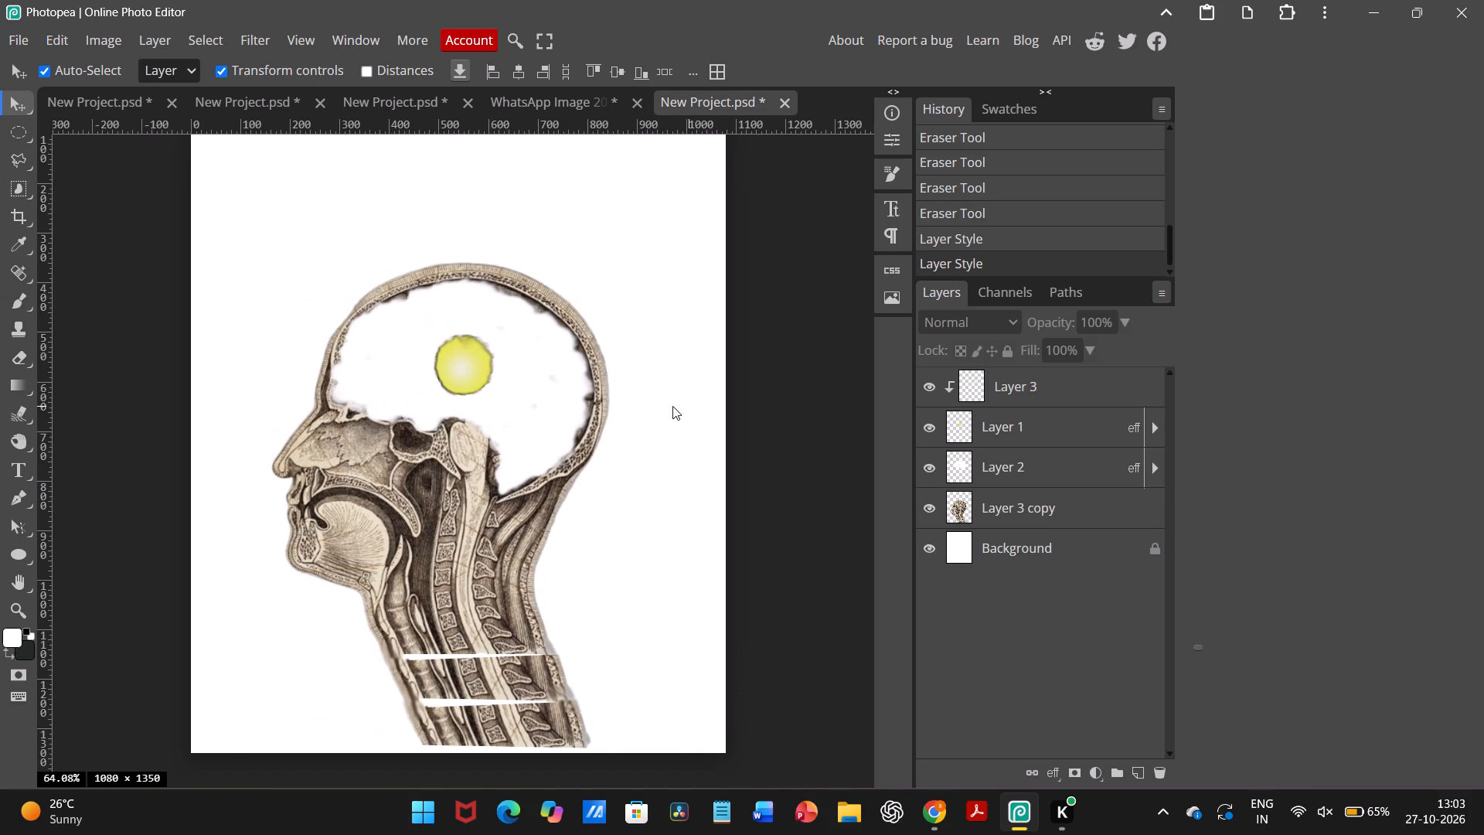
Start a new text layer in the blank area above the head, with the font size set to 242 px.
scroll(672, 404, "right", 1)
scroll(578, 392, "up", 1)
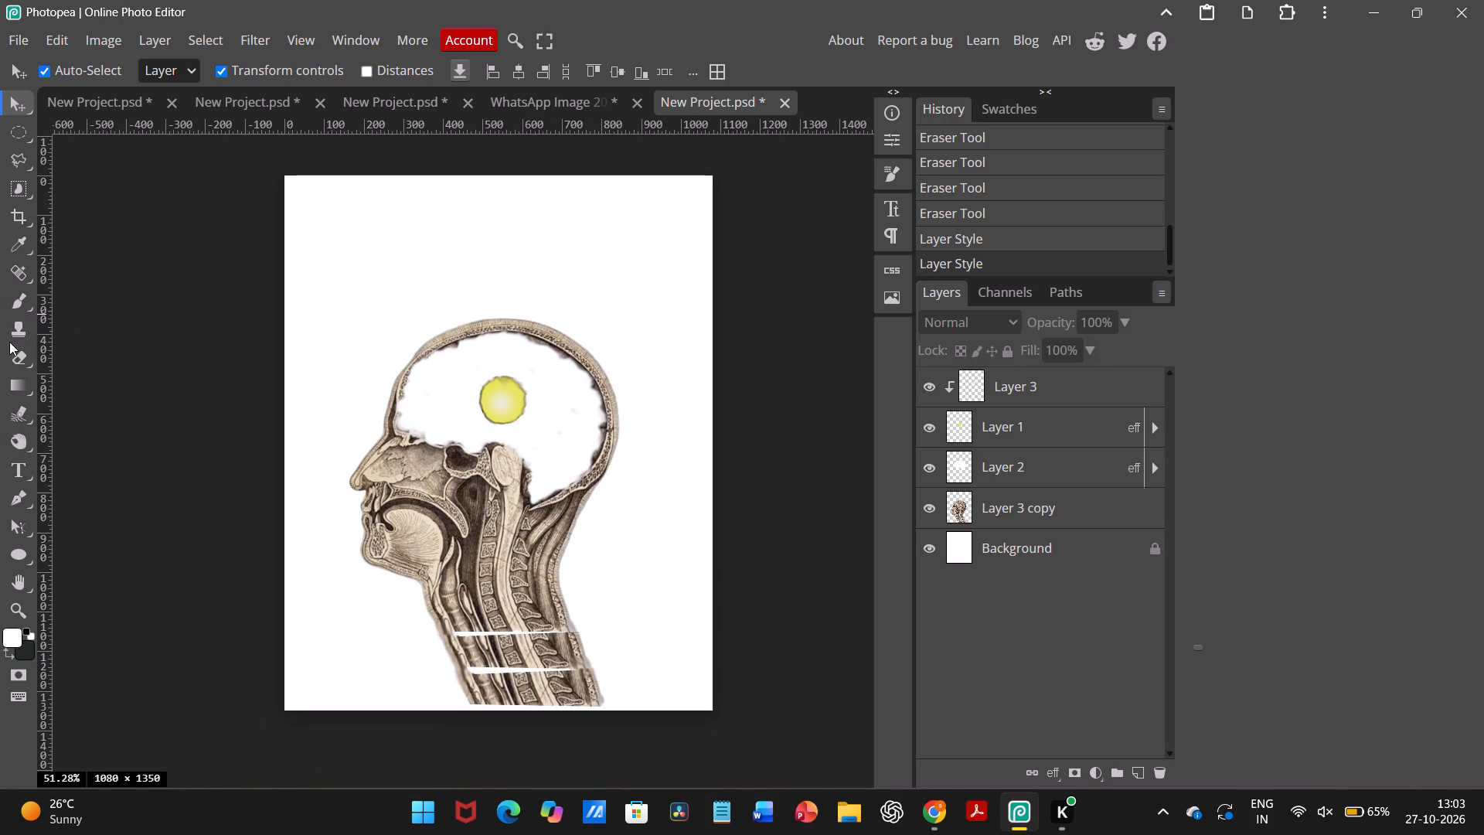
left_click(26, 470)
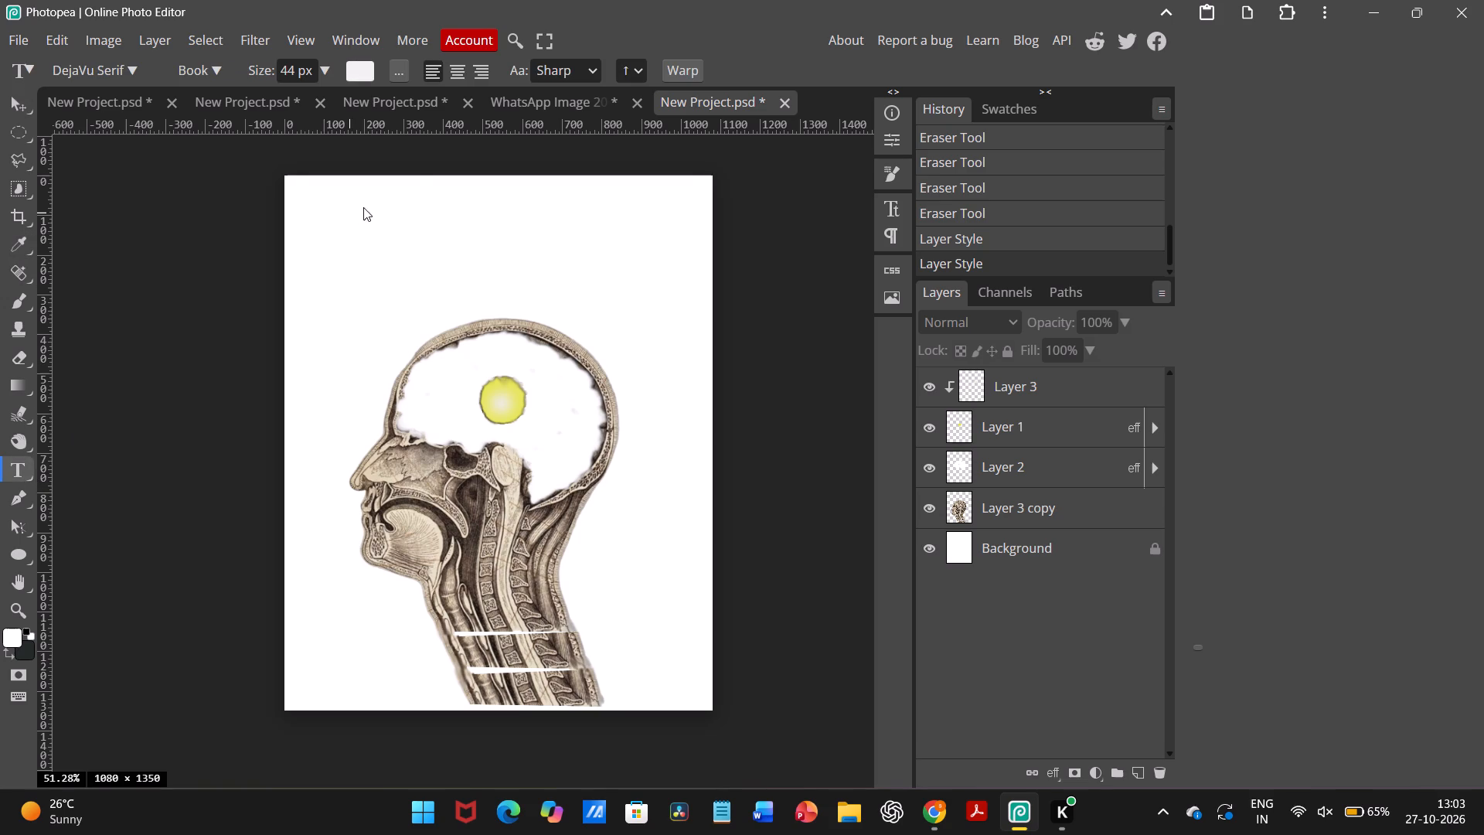
left_click(369, 237)
left_click_drag(369, 237, 322, 254)
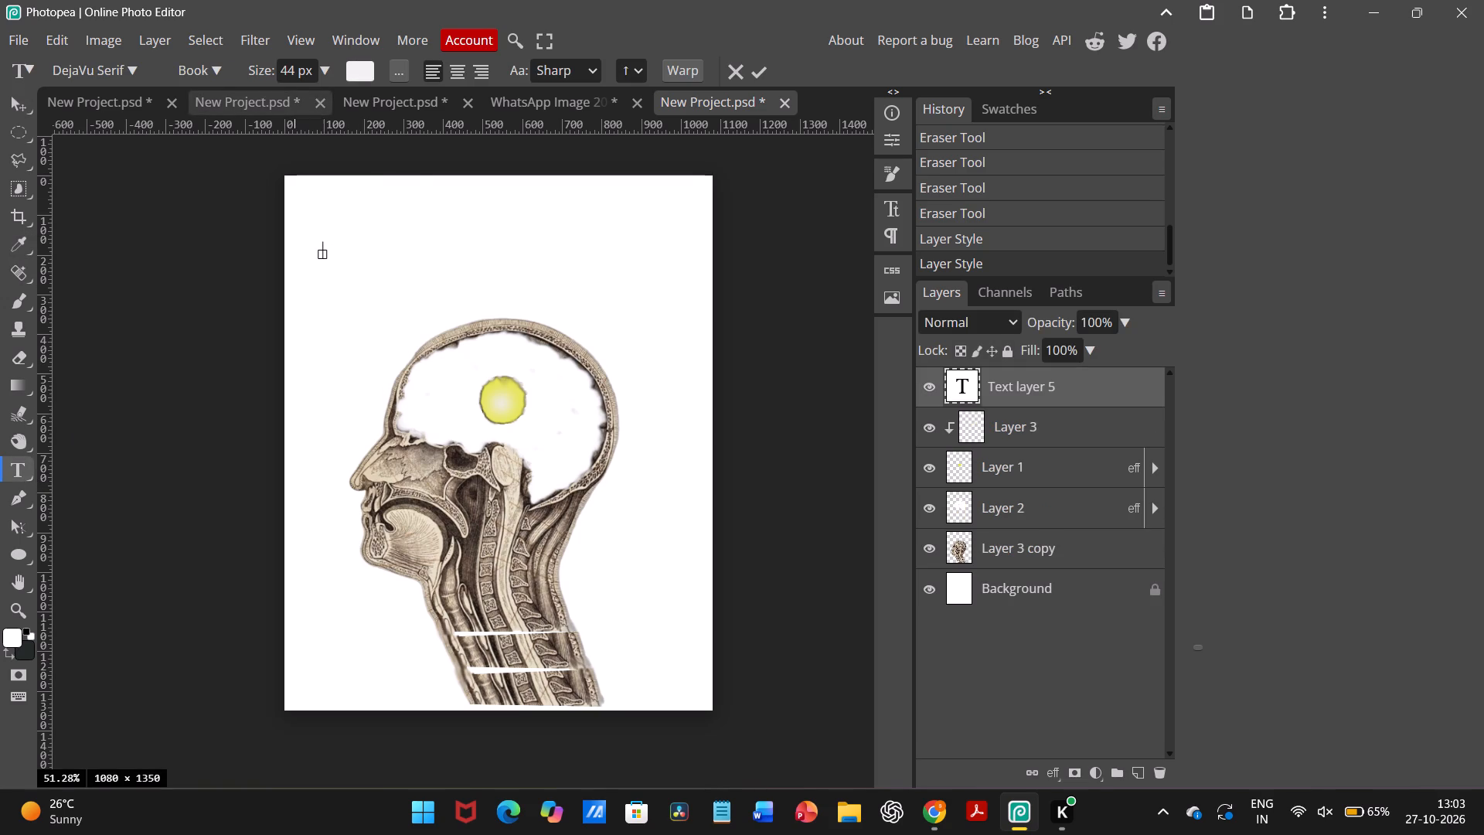
left_click_drag(253, 70, 407, 101)
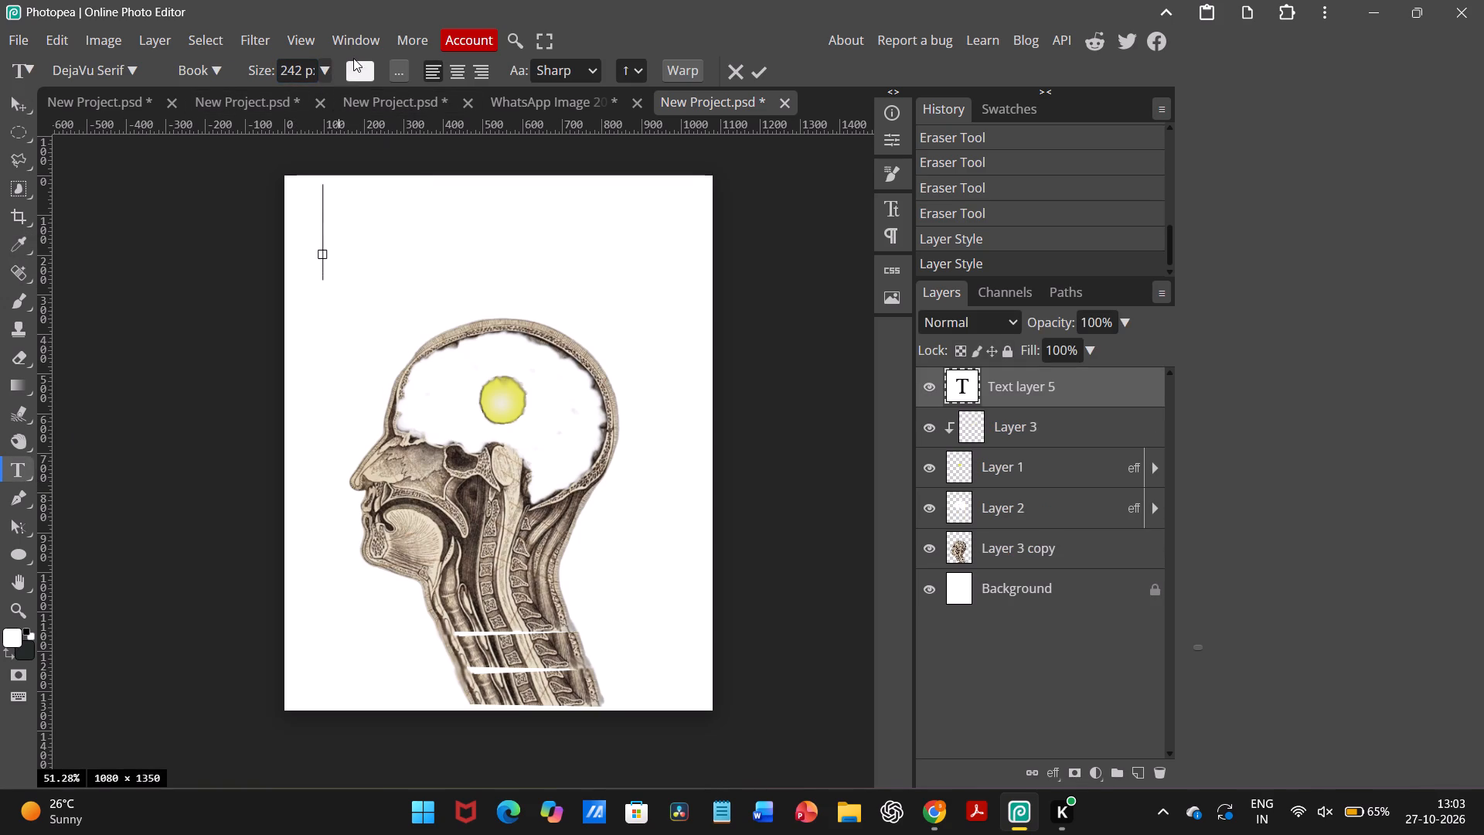
Set the new text's colour to a soft yellow, slightly darker than #e3e370.
left_click(366, 58)
left_click(366, 63)
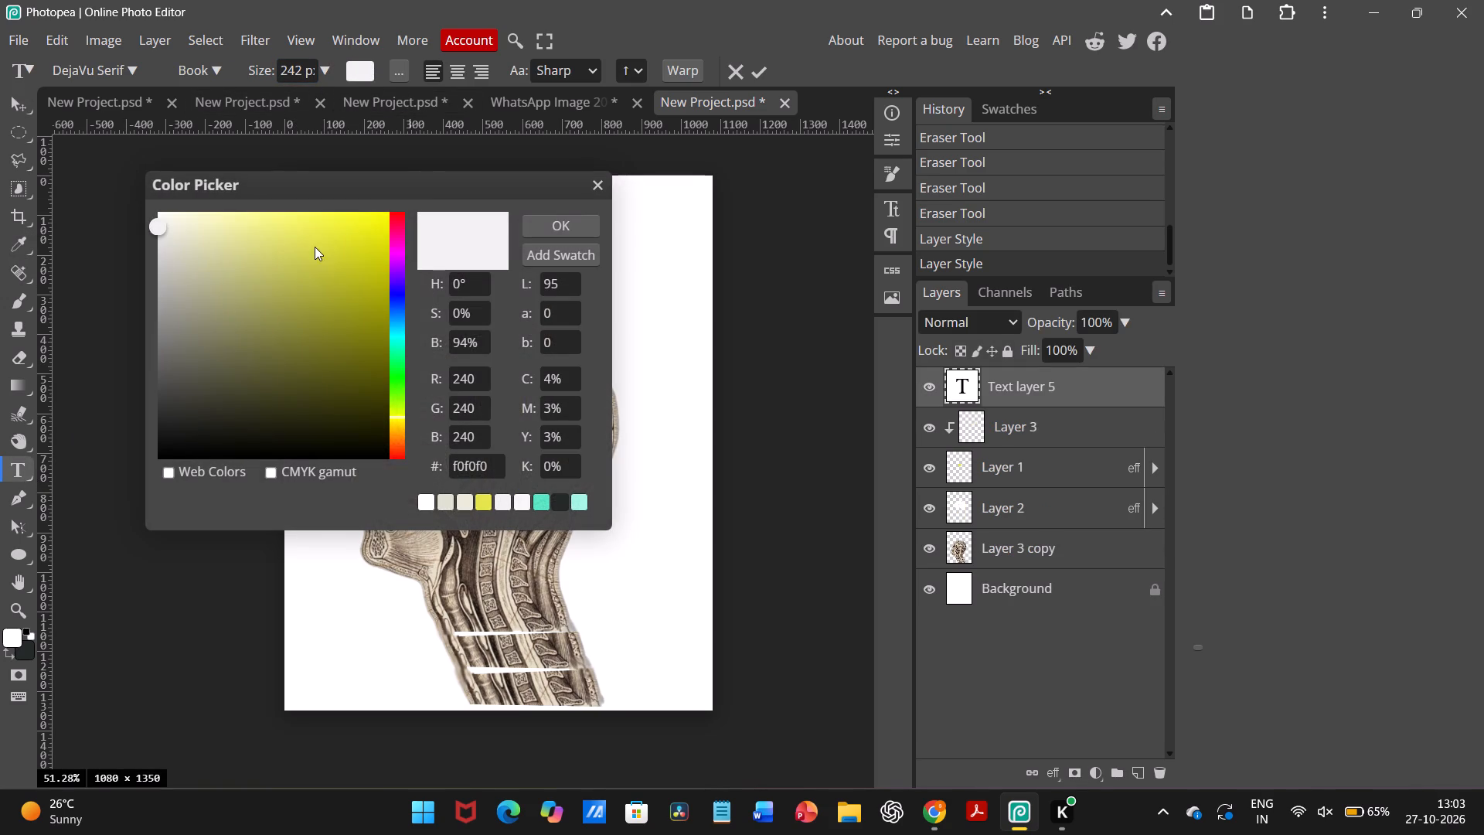
left_click_drag(398, 187, 851, 175)
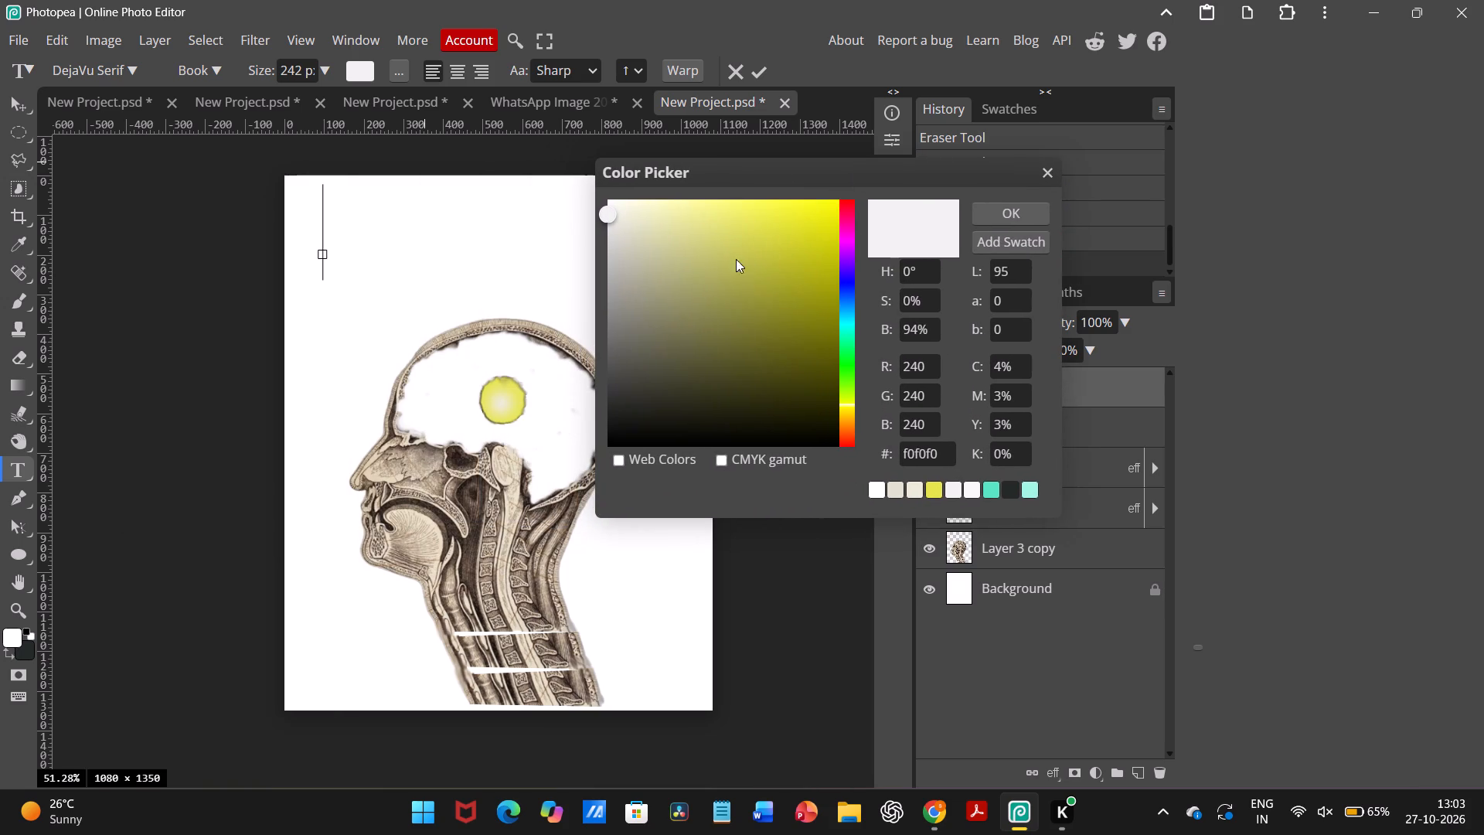
left_click_drag(644, 295, 718, 278)
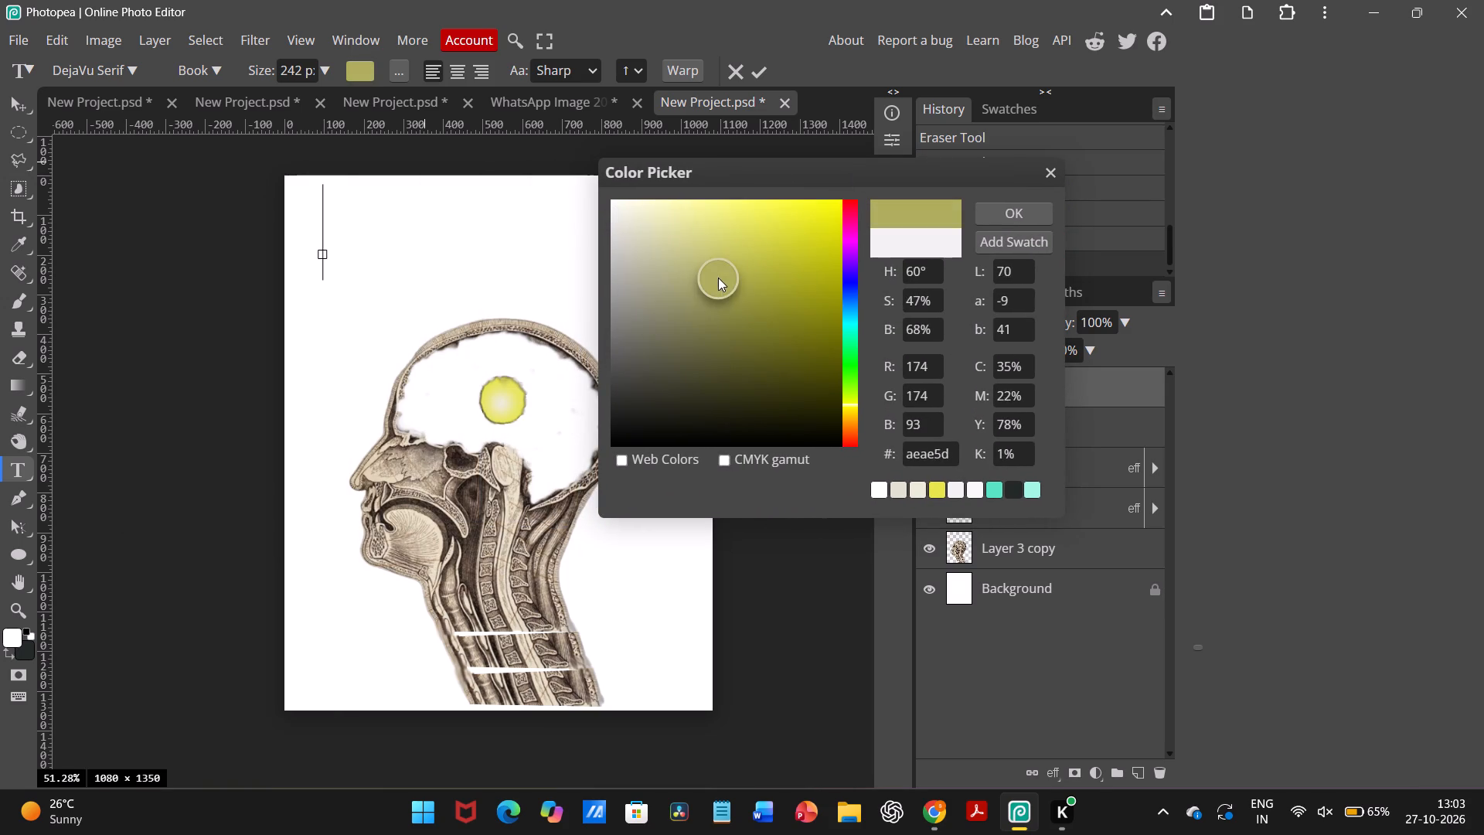
left_click_drag(718, 278, 713, 268)
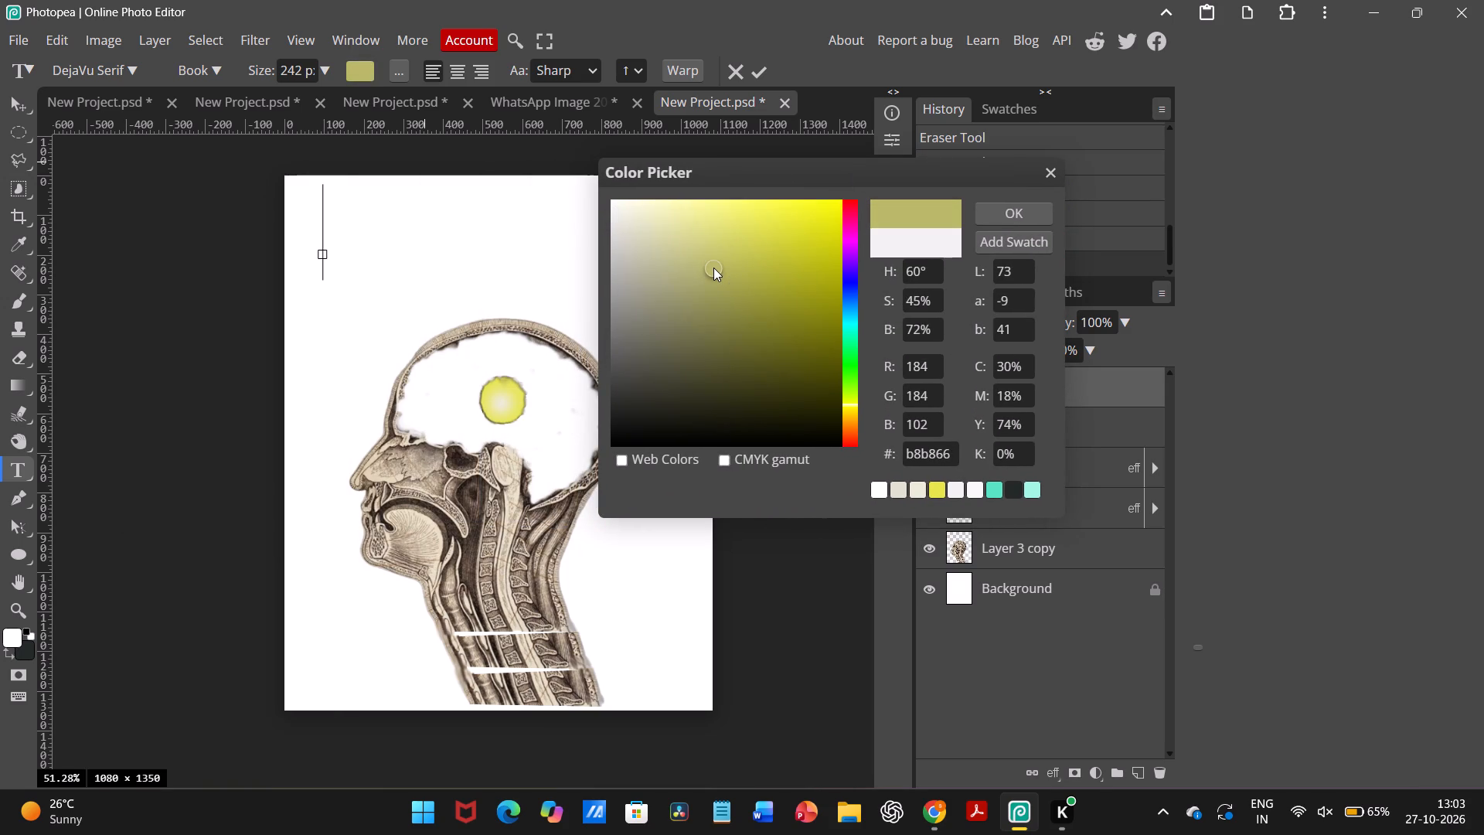
left_click_drag(713, 268, 714, 250)
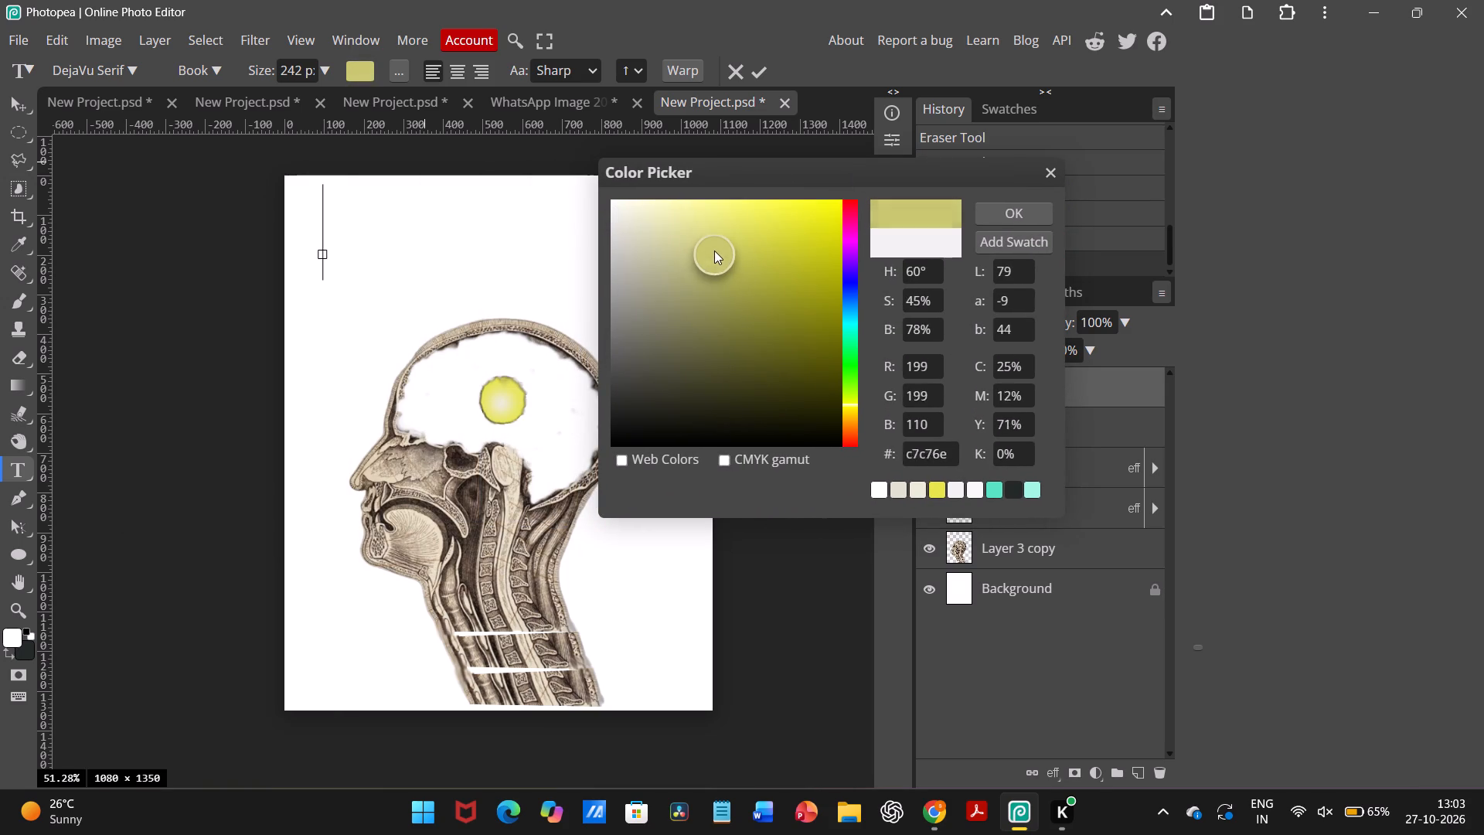
left_click_drag(714, 250, 727, 226)
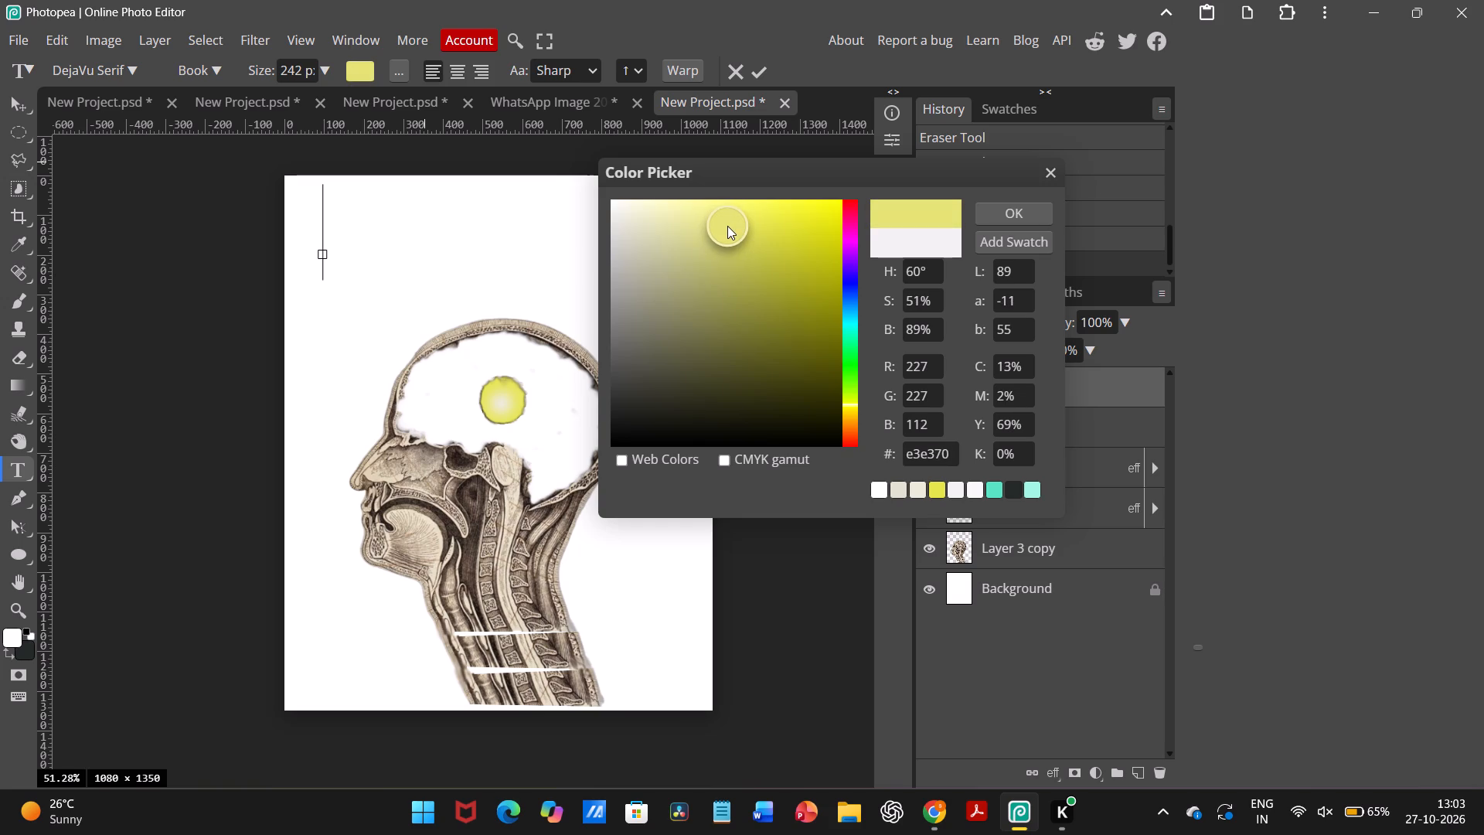
left_click_drag(727, 226, 730, 237)
left_click(985, 213)
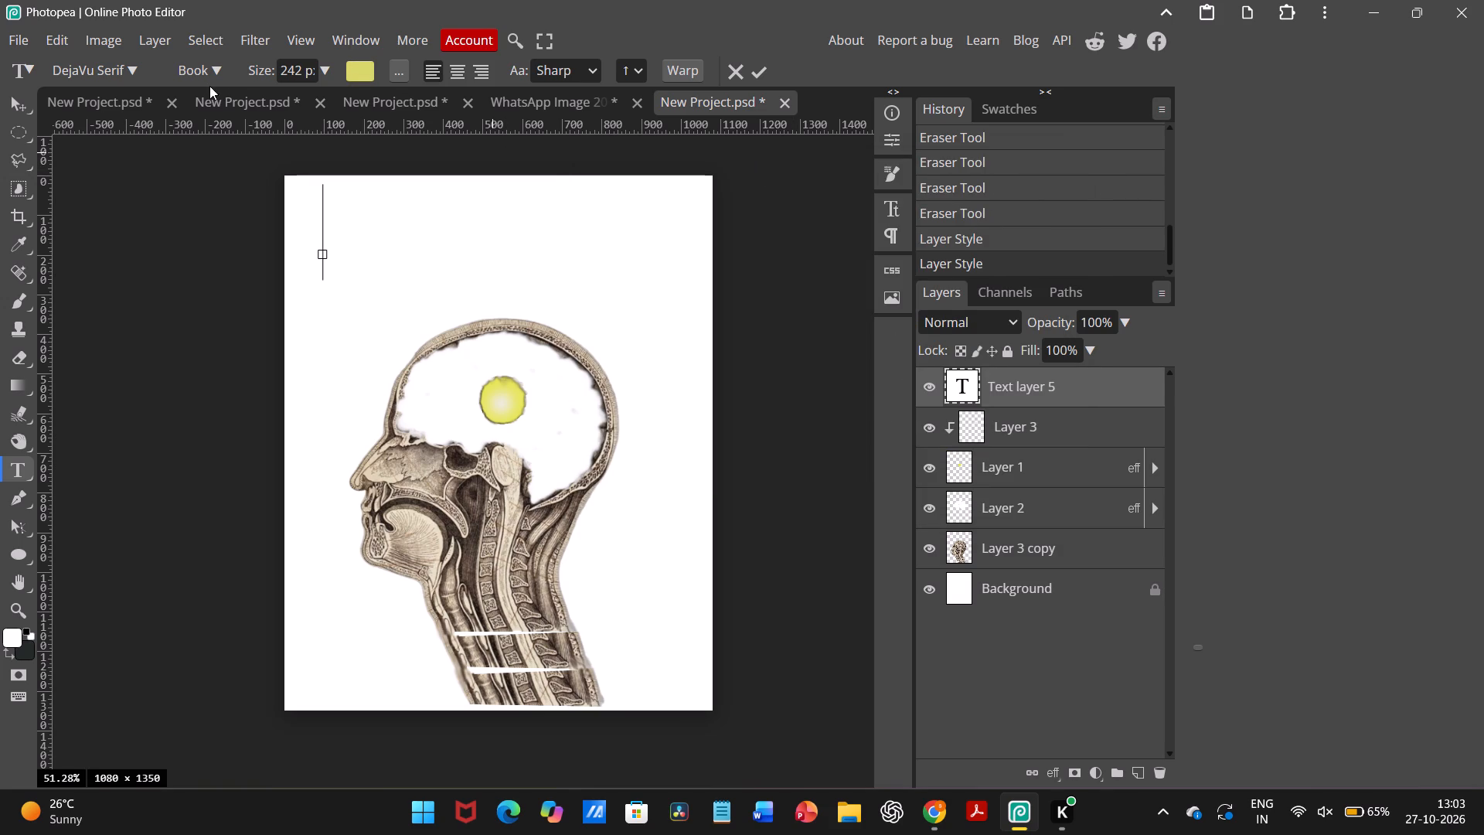
Set the text font to Desyrel.
left_click(99, 59)
left_click(103, 67)
left_click(103, 67)
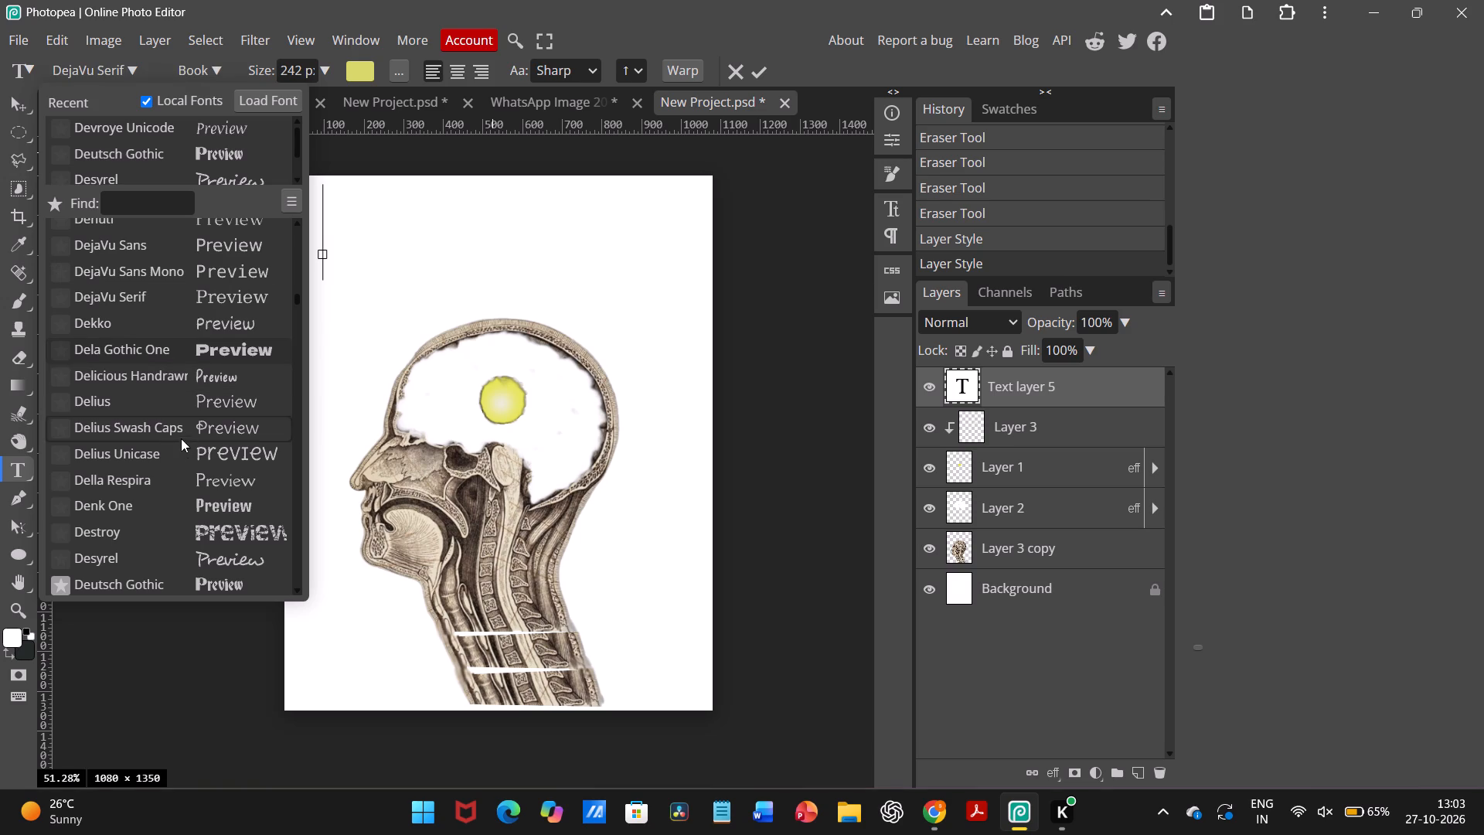
scroll(187, 527, "down", 1)
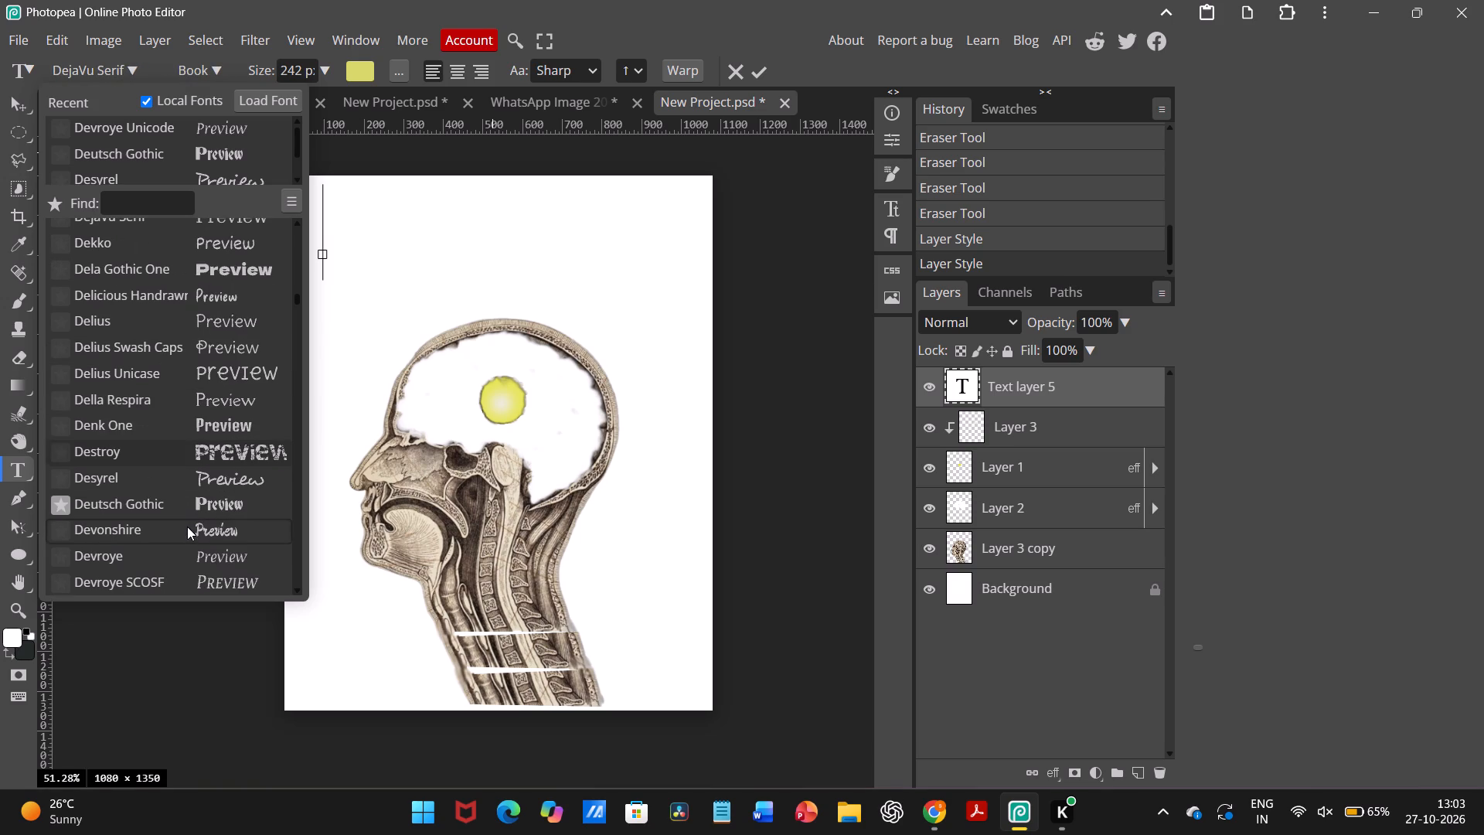
left_click(195, 484)
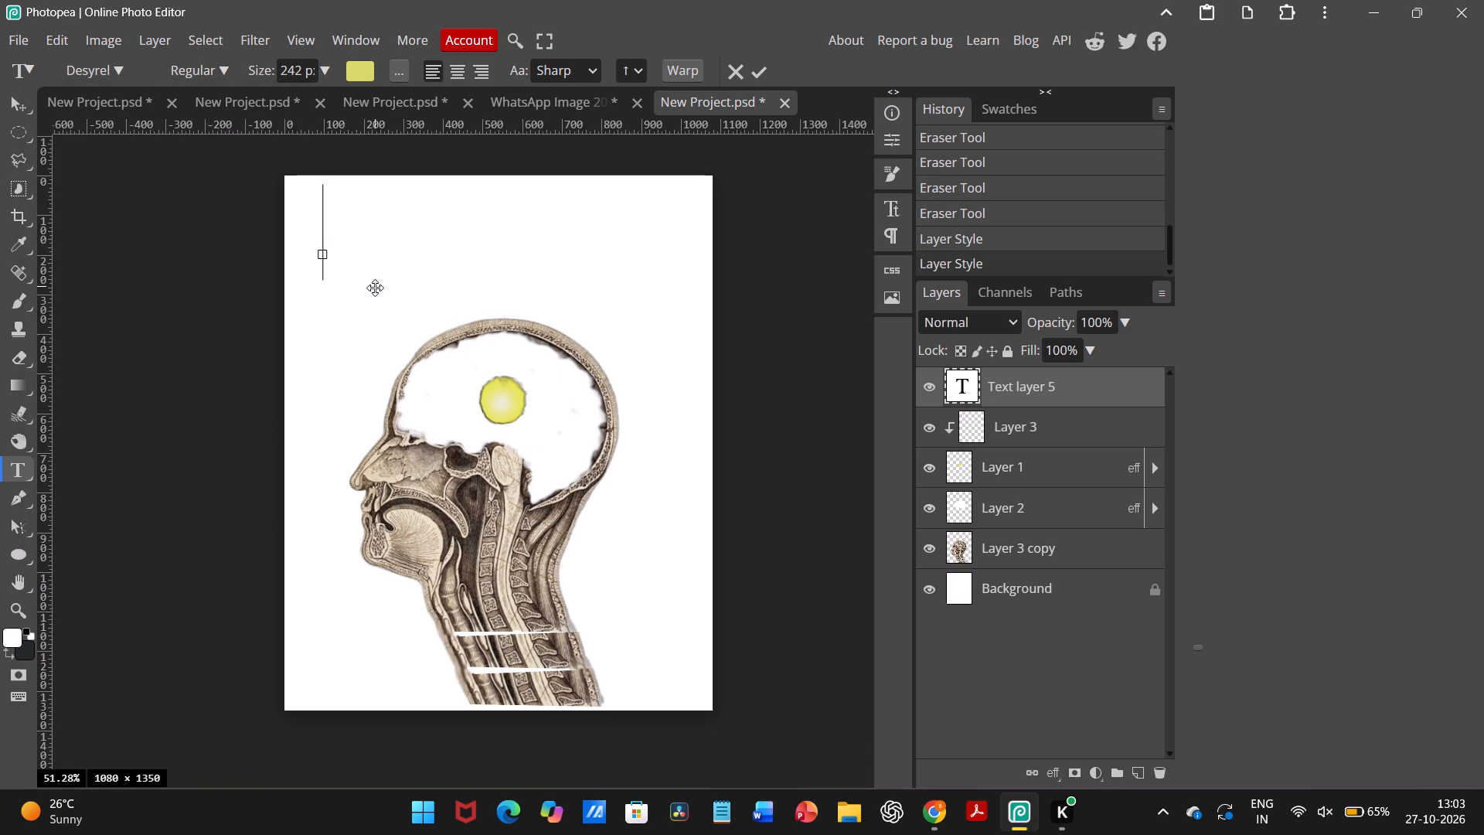
Enter the title BHEJA FRY above the head with the font size reduced to 185 px.
type("BHEJA")
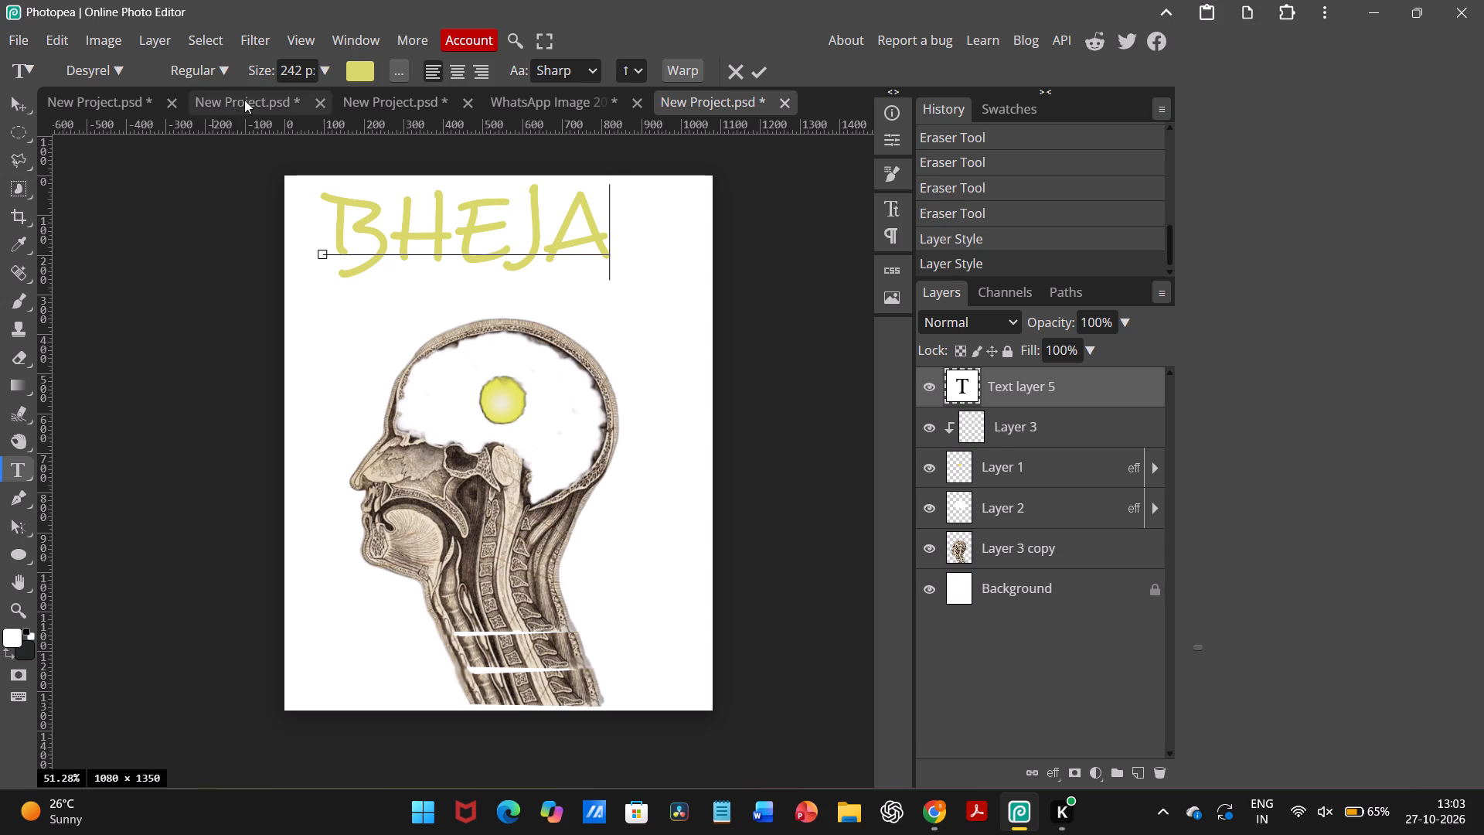
left_click_drag(270, 73, 232, 73)
left_click_drag(232, 73, 226, 73)
key("BackSpace")
key("BackSpace")
key("BackSpace")
key("BackSpace")
key("BackSpace")
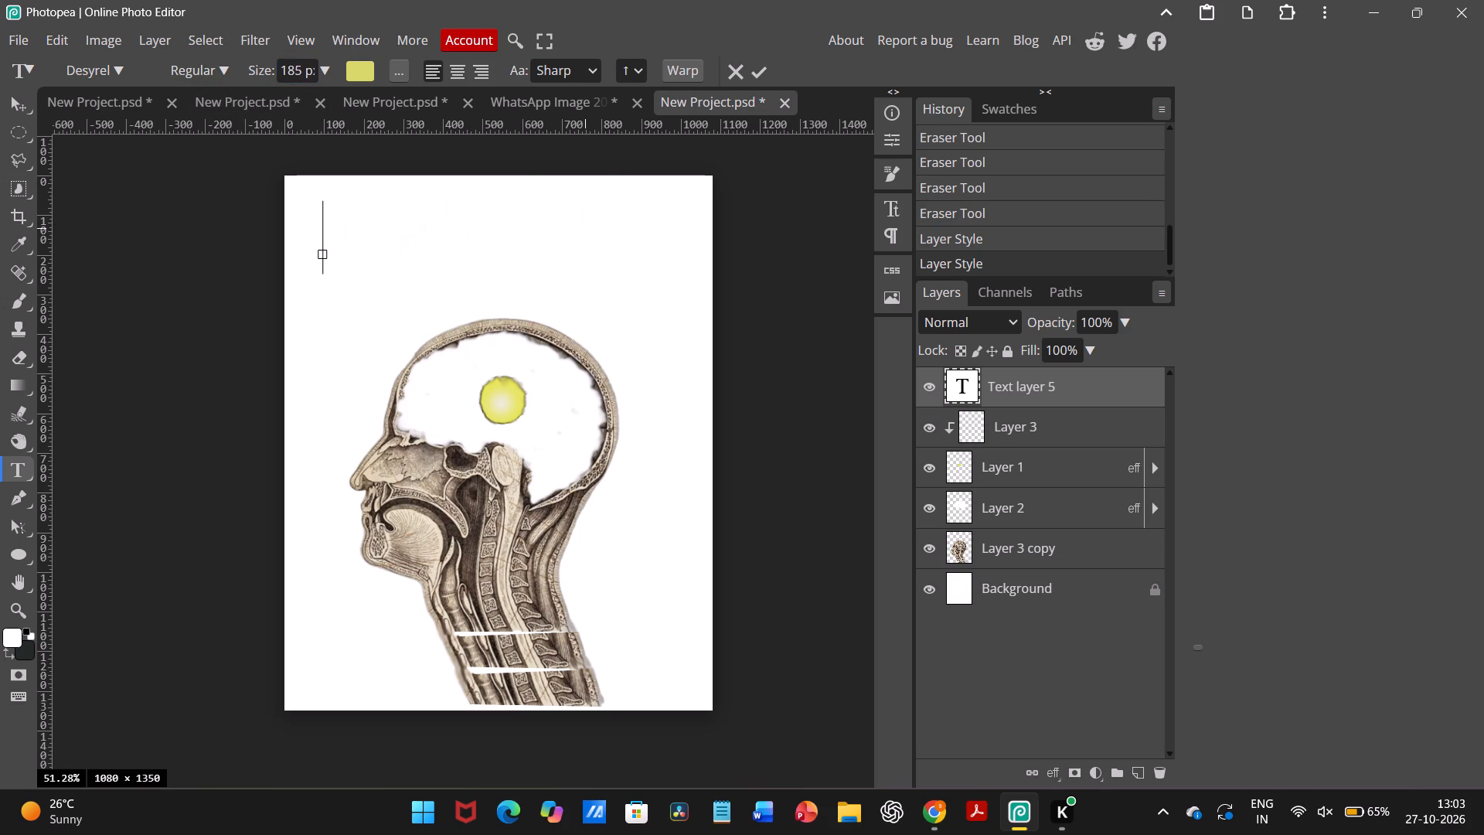
type("BHEJA")
key("space")
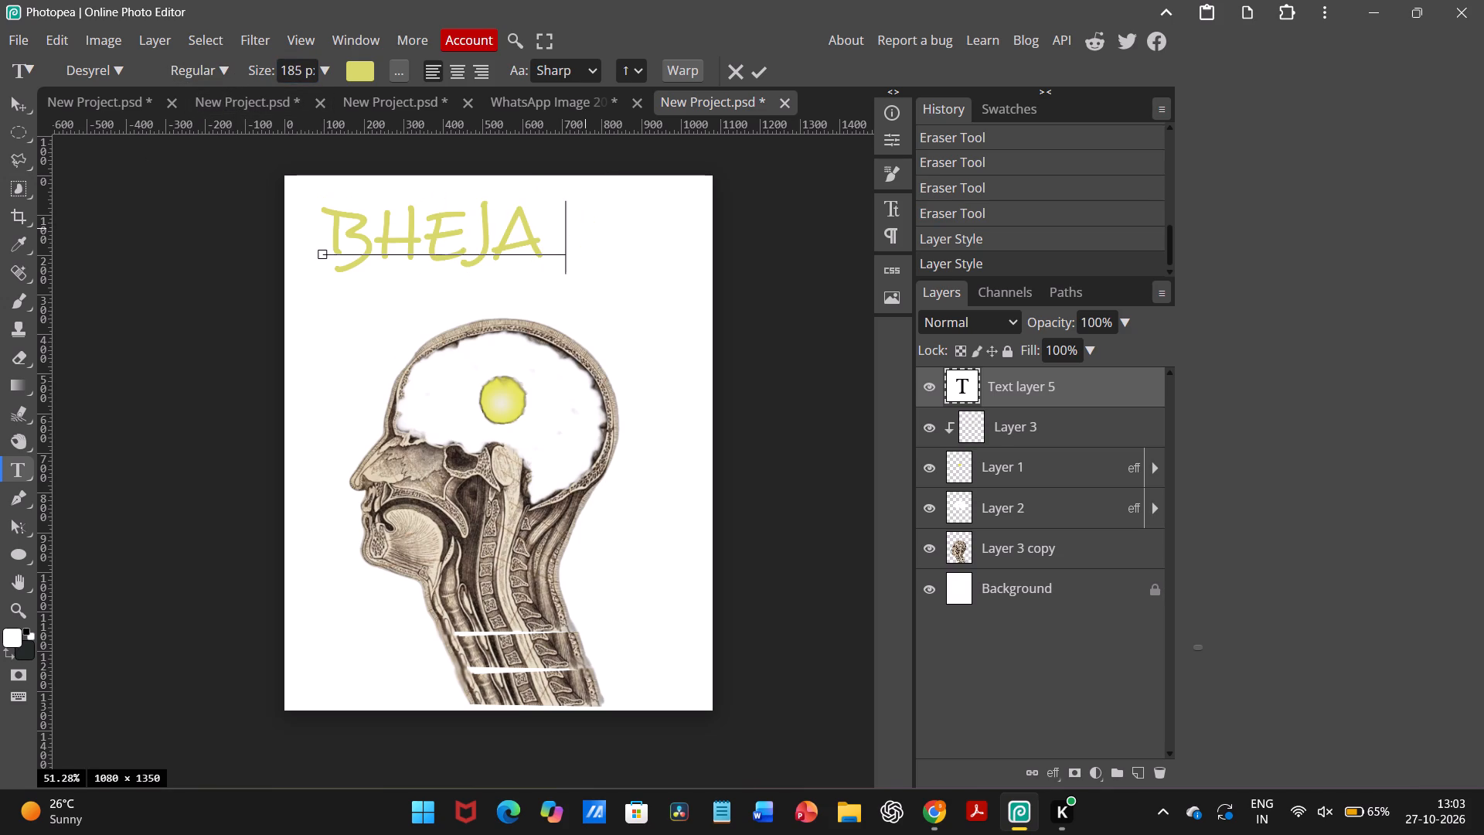
type("FRY")
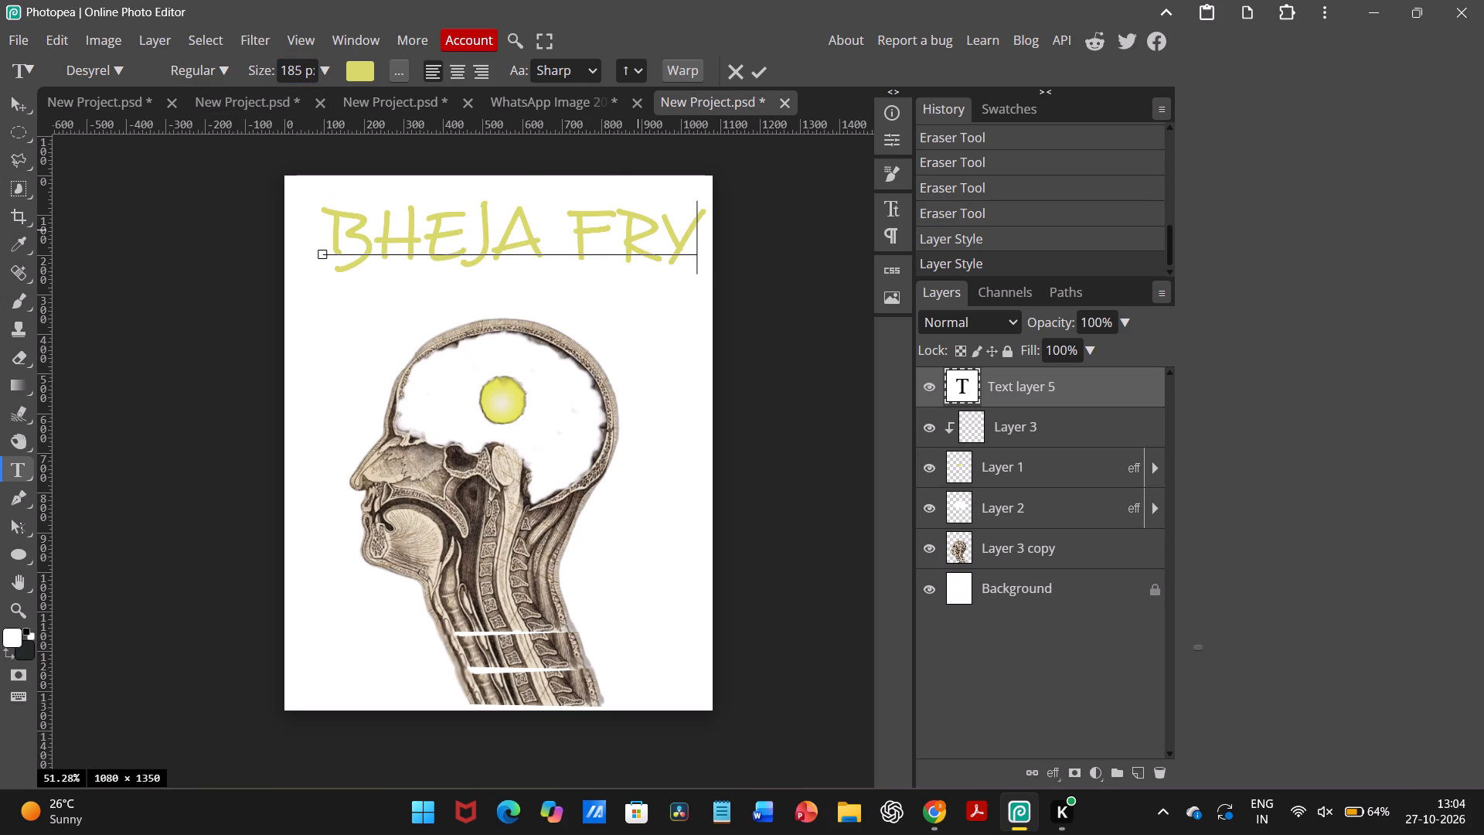
Shift the BHEJA FRY title slightly down and to the left on the canvas and commit the text.
left_click_drag(651, 328, 639, 346)
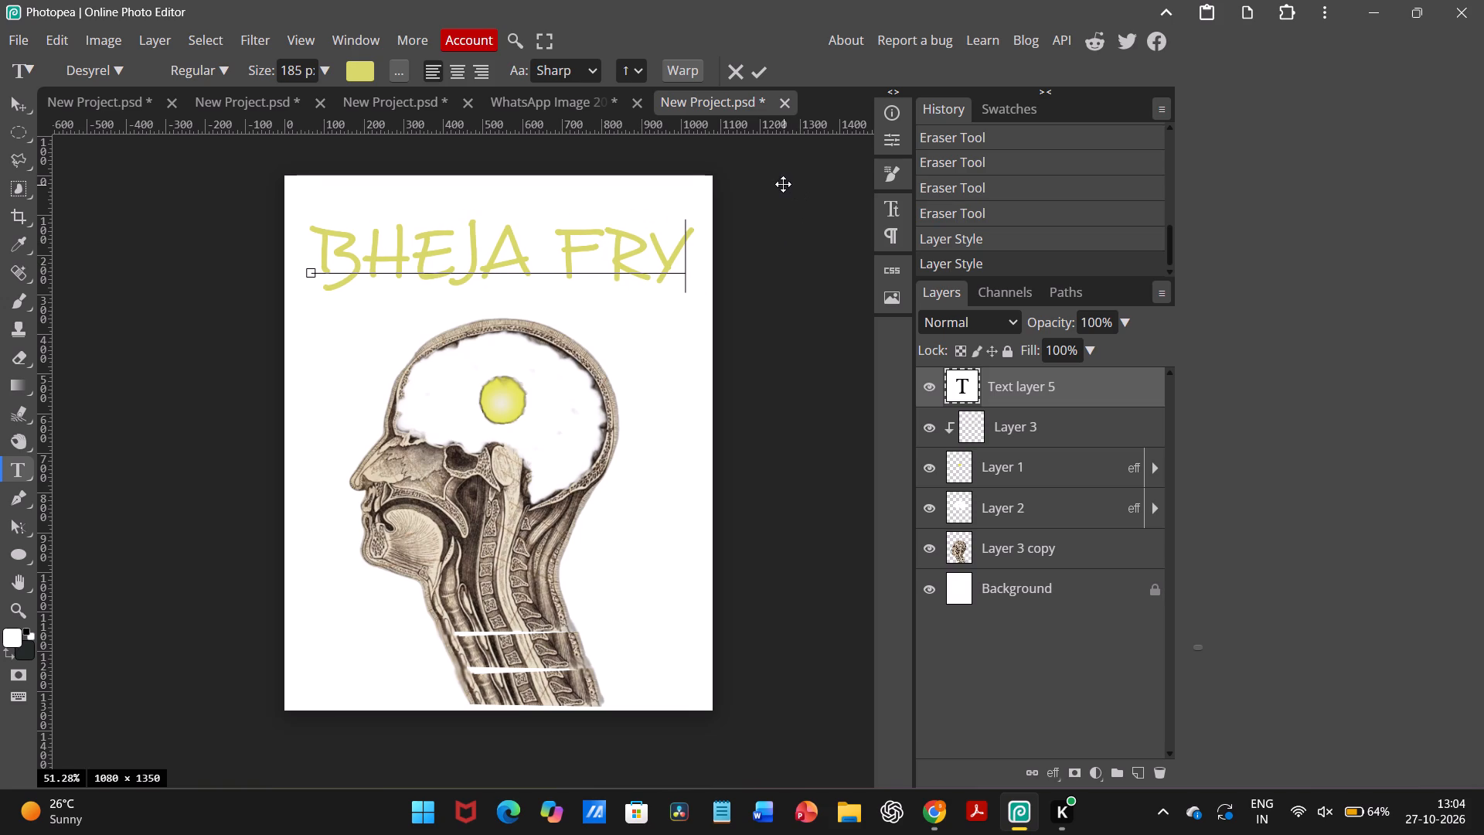
left_click(761, 80)
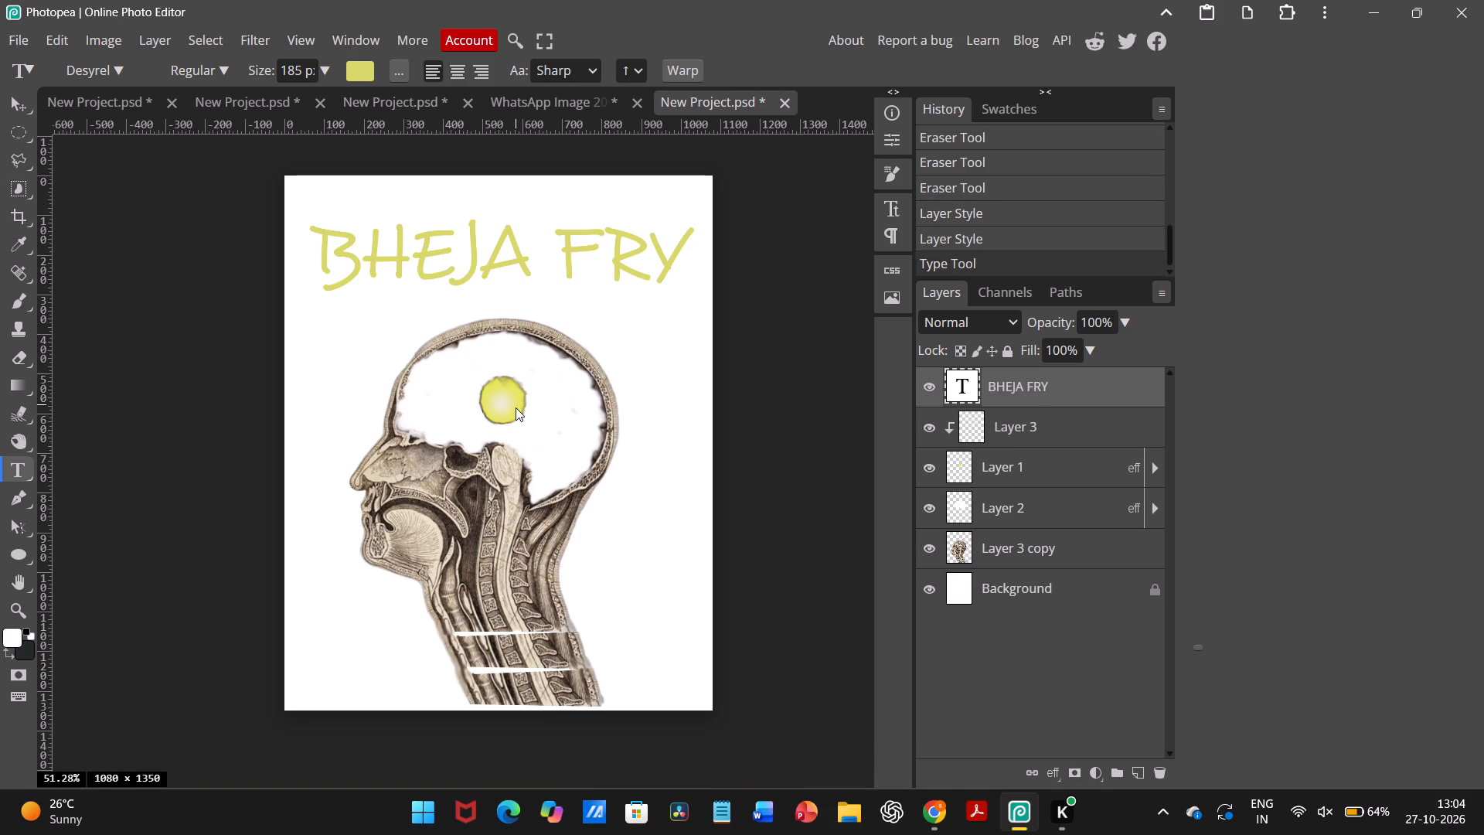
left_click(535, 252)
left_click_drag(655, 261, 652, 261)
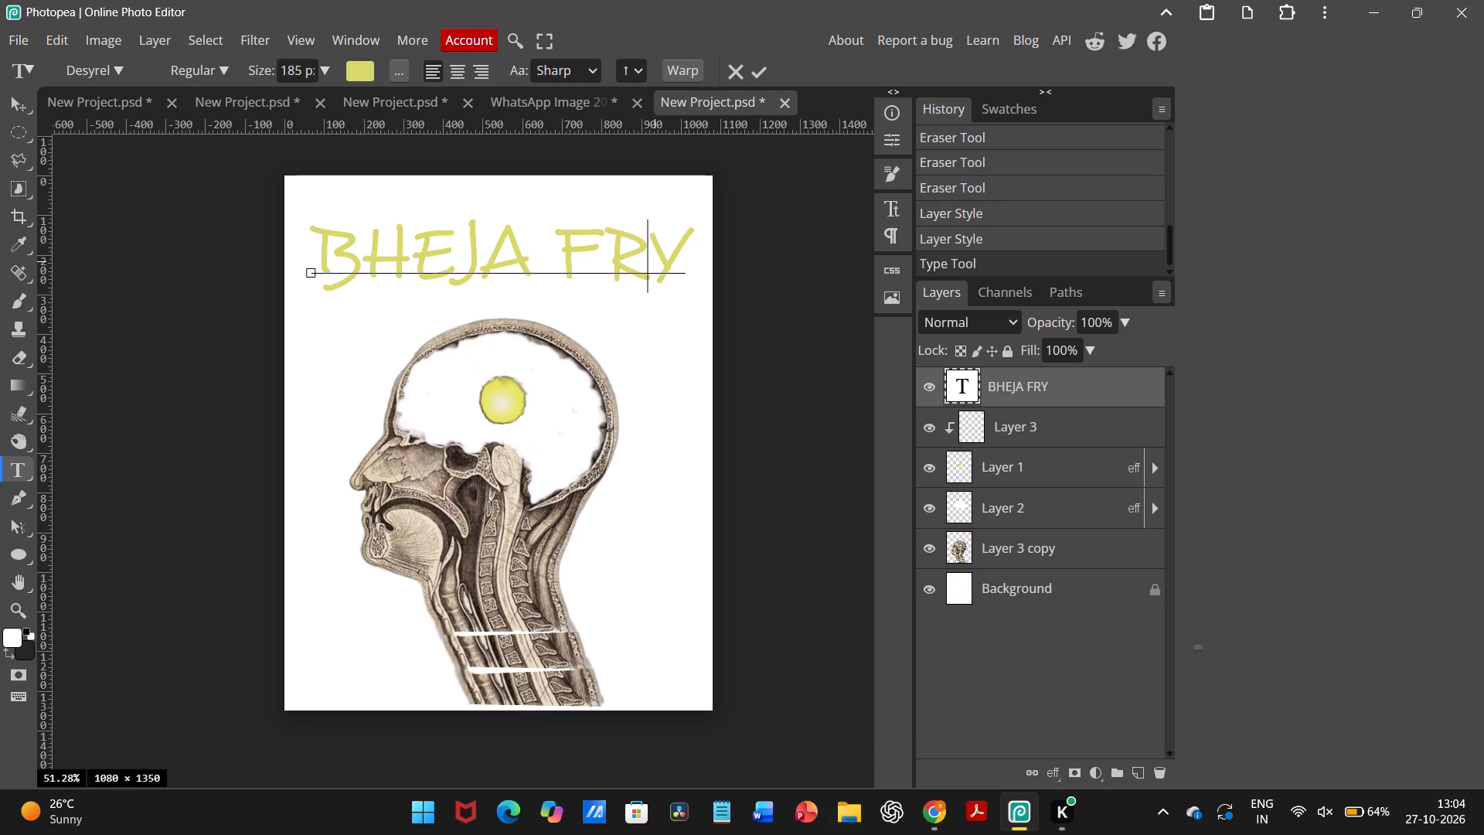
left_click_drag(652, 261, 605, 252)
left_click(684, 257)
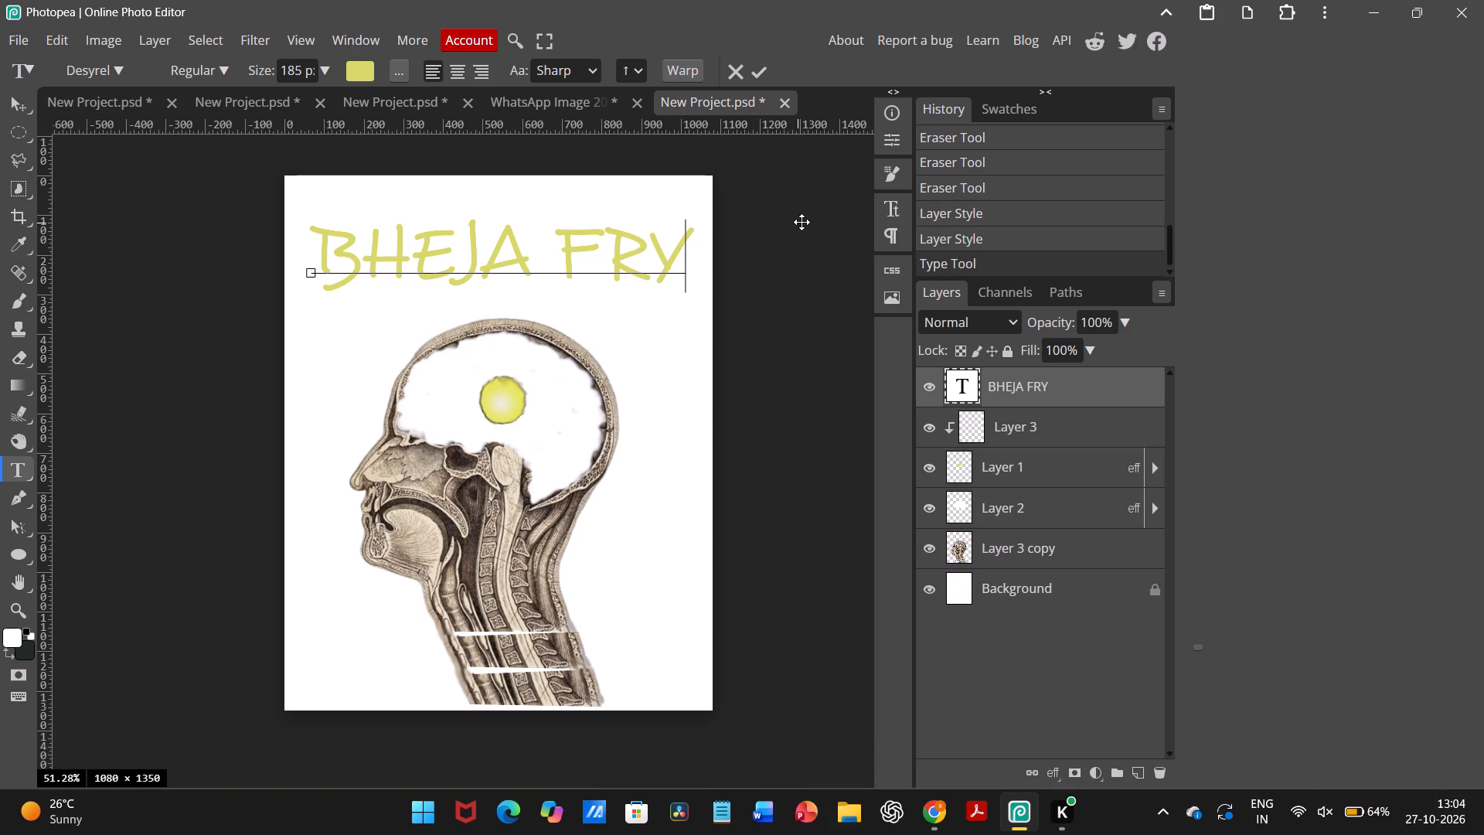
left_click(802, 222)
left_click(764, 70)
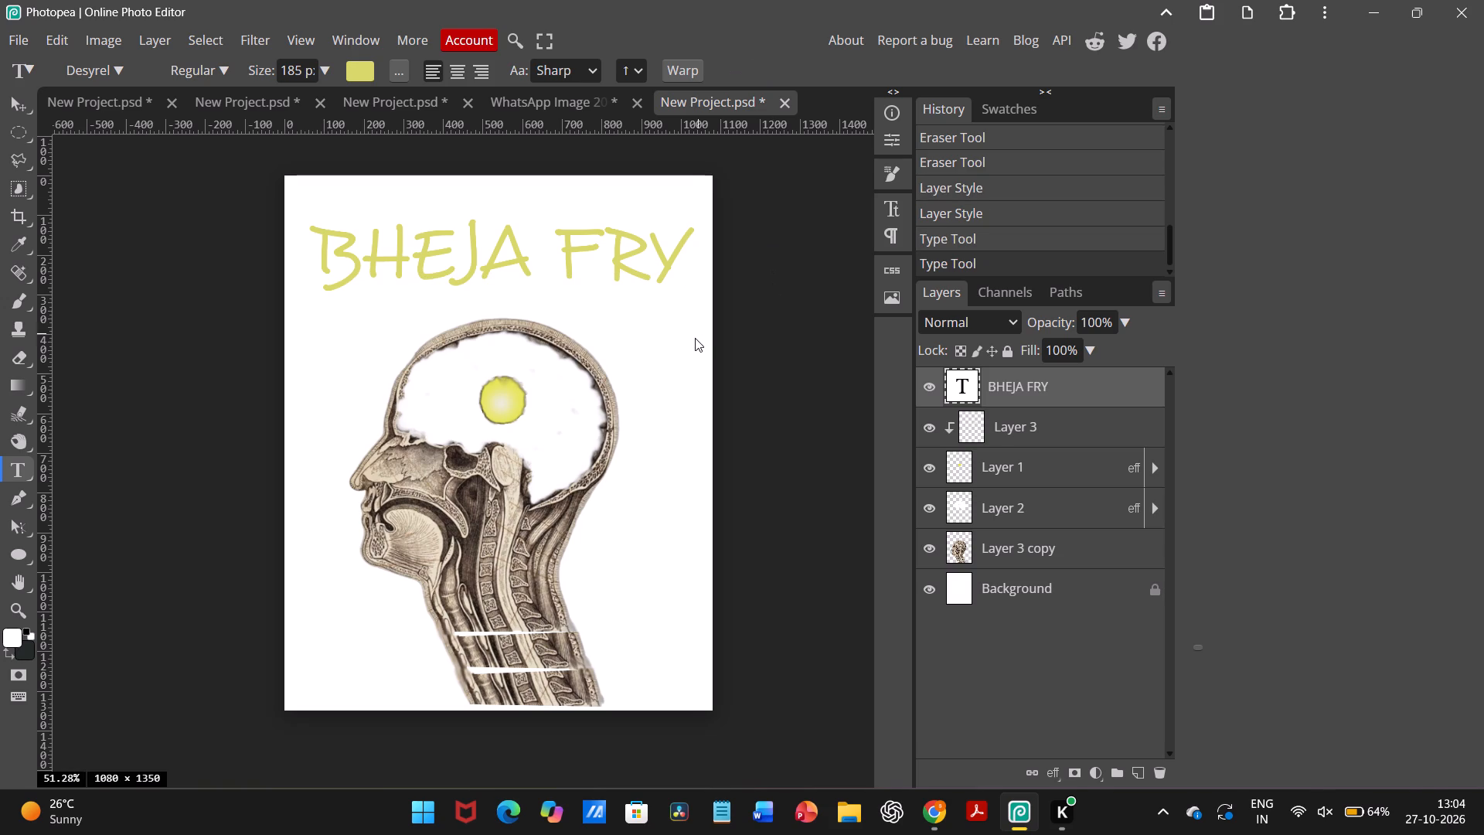
Draw an empty paragraph text box around the whole head and leave text editing with the Move tool.
left_click_drag(318, 314, 403, 383)
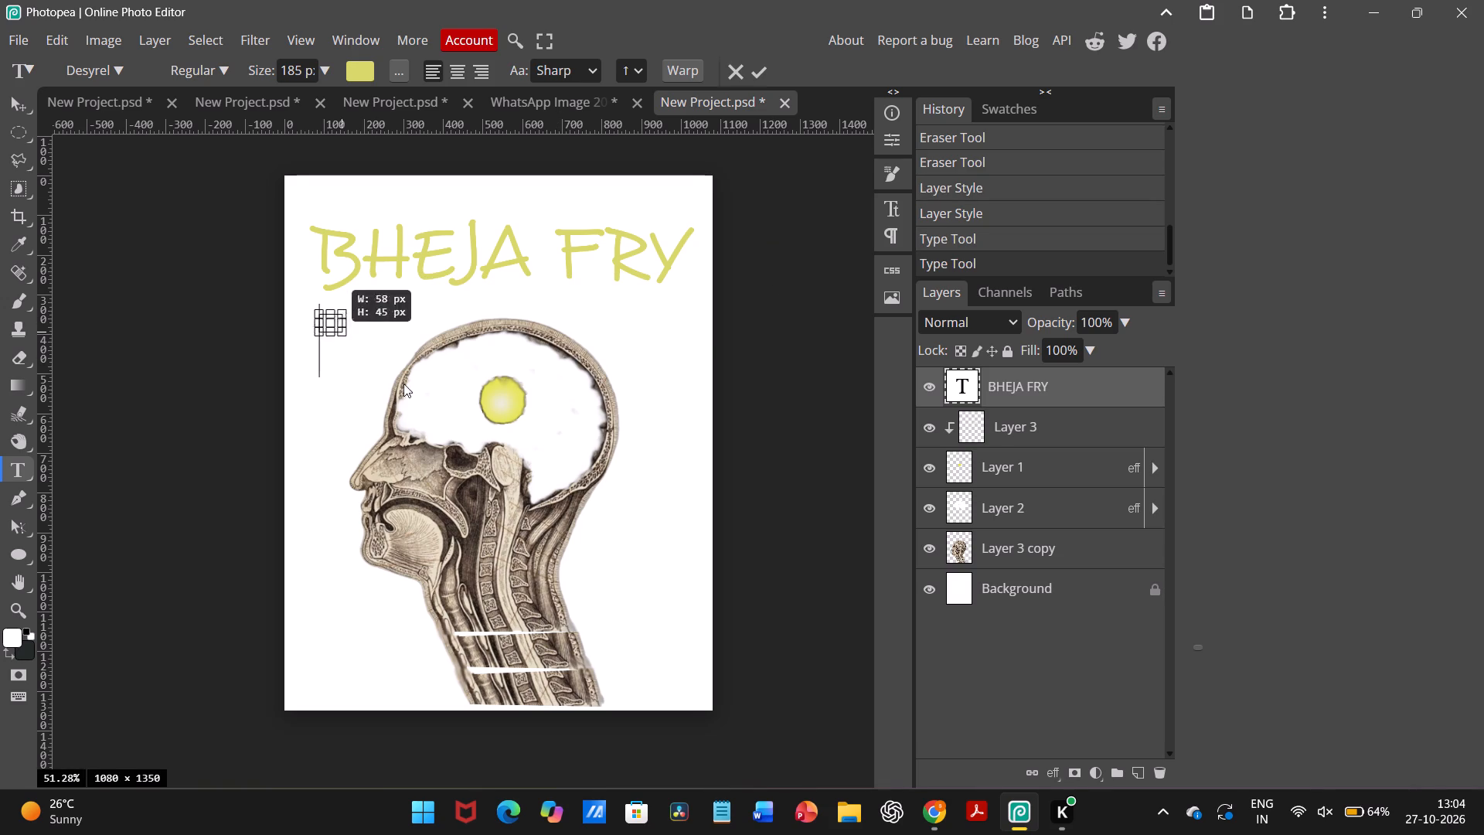
left_click_drag(403, 383, 661, 735)
left_click_drag(570, 599, 569, 582)
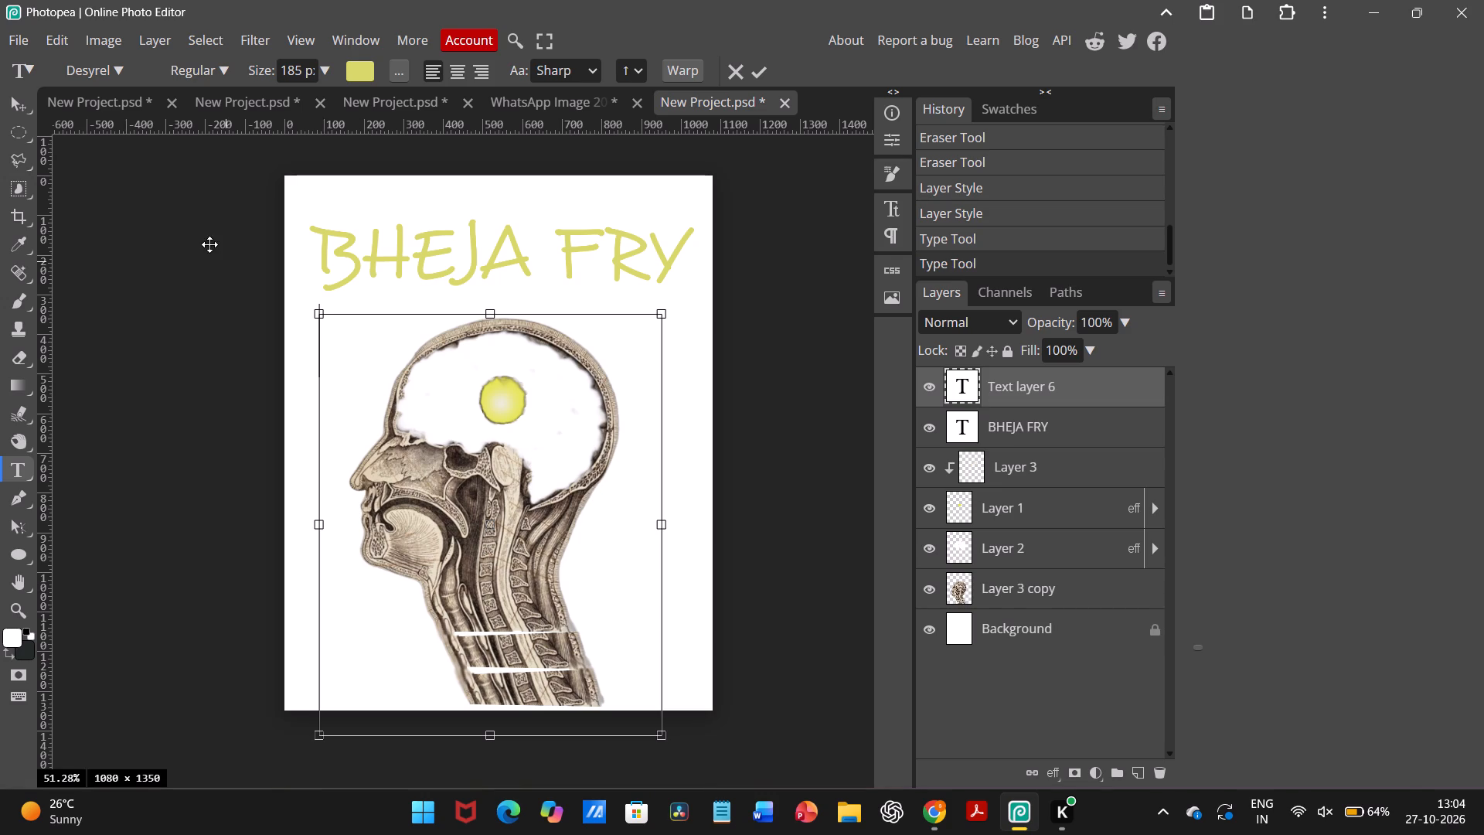
left_click(24, 101)
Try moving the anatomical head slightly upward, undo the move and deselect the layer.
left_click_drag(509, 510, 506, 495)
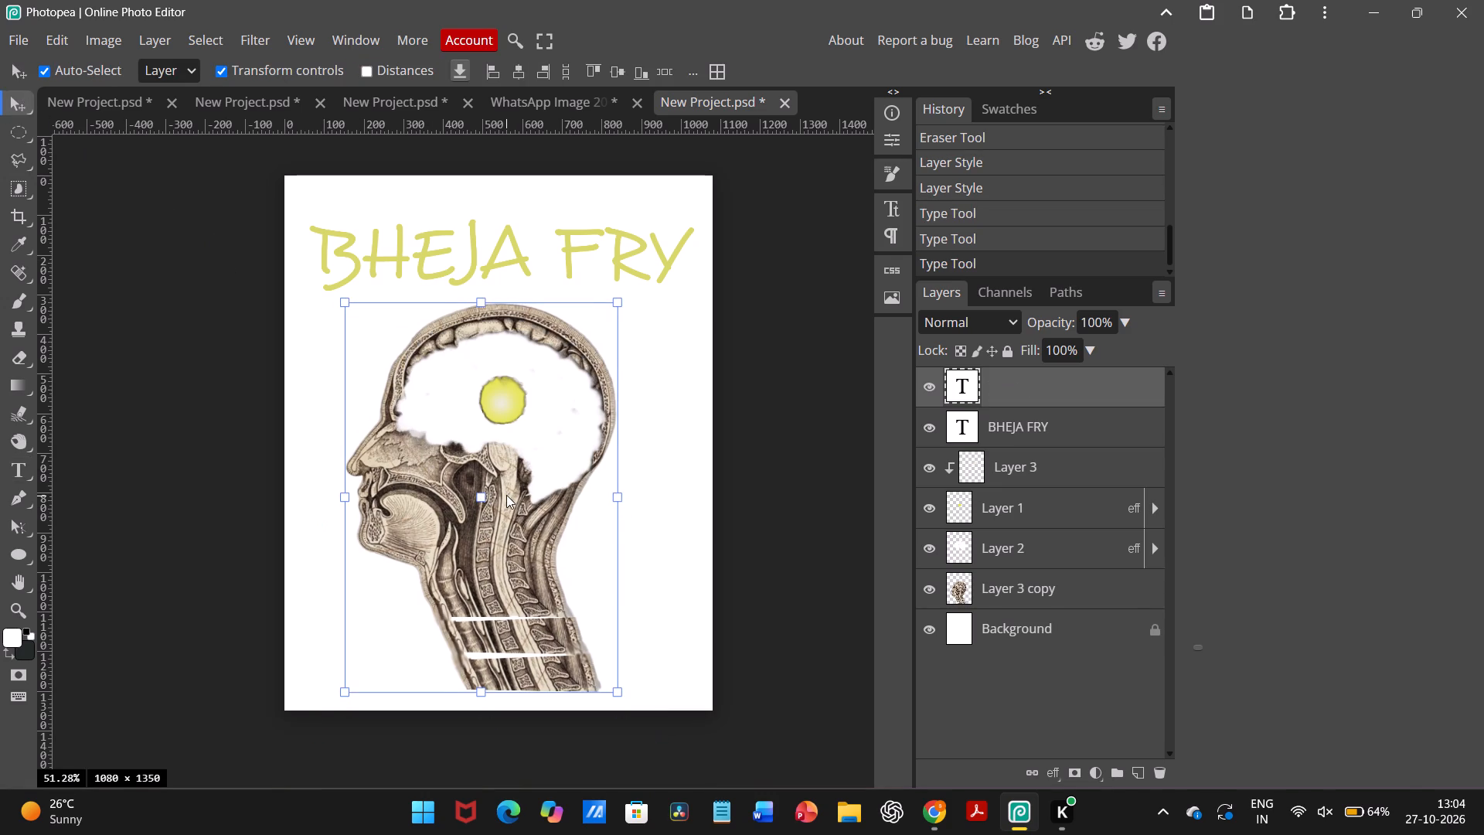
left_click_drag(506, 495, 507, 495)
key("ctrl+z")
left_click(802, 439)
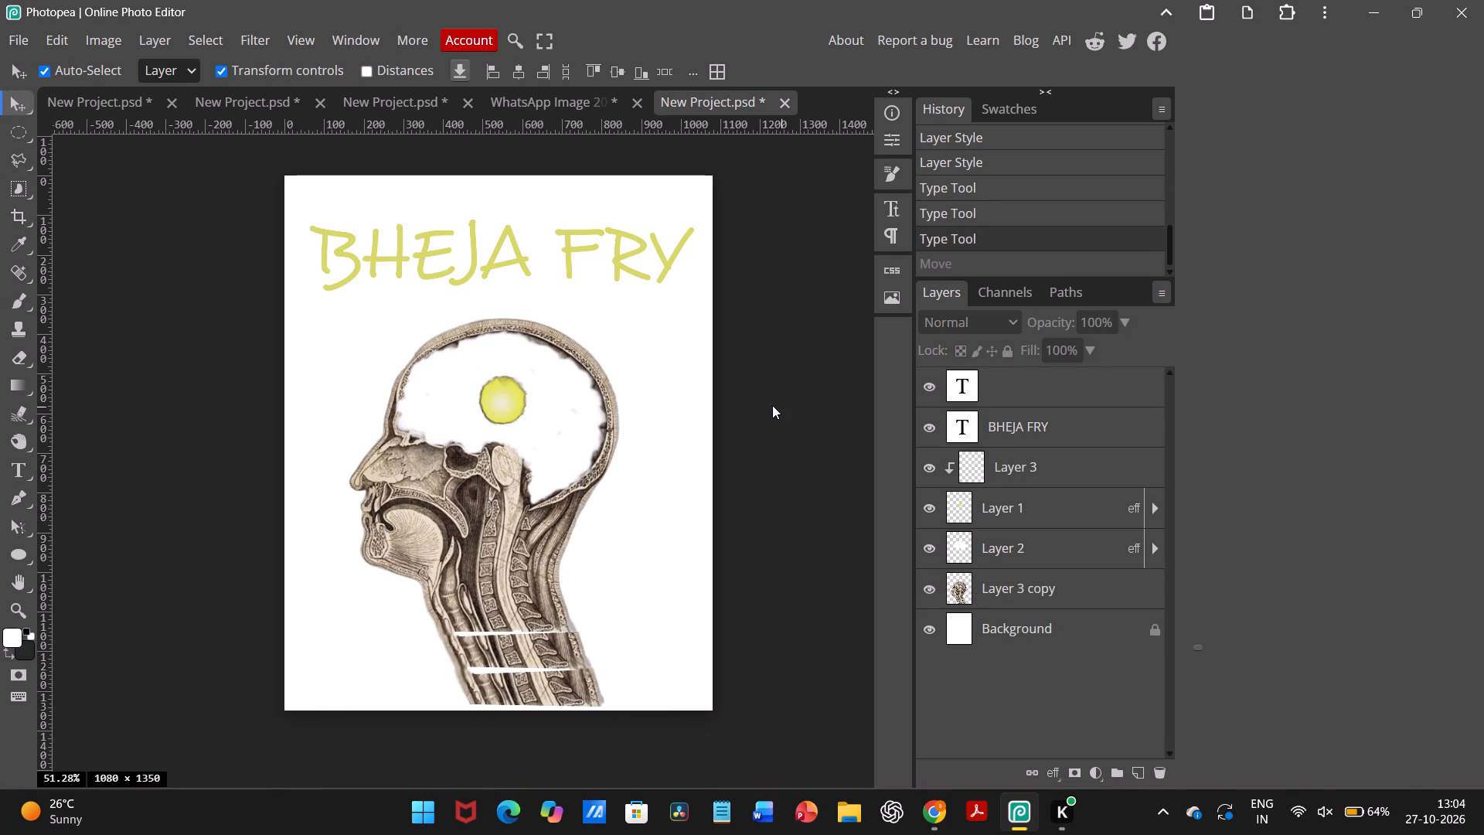
Add a new empty layer directly above the Background layer.
scroll(772, 405, "up", 1)
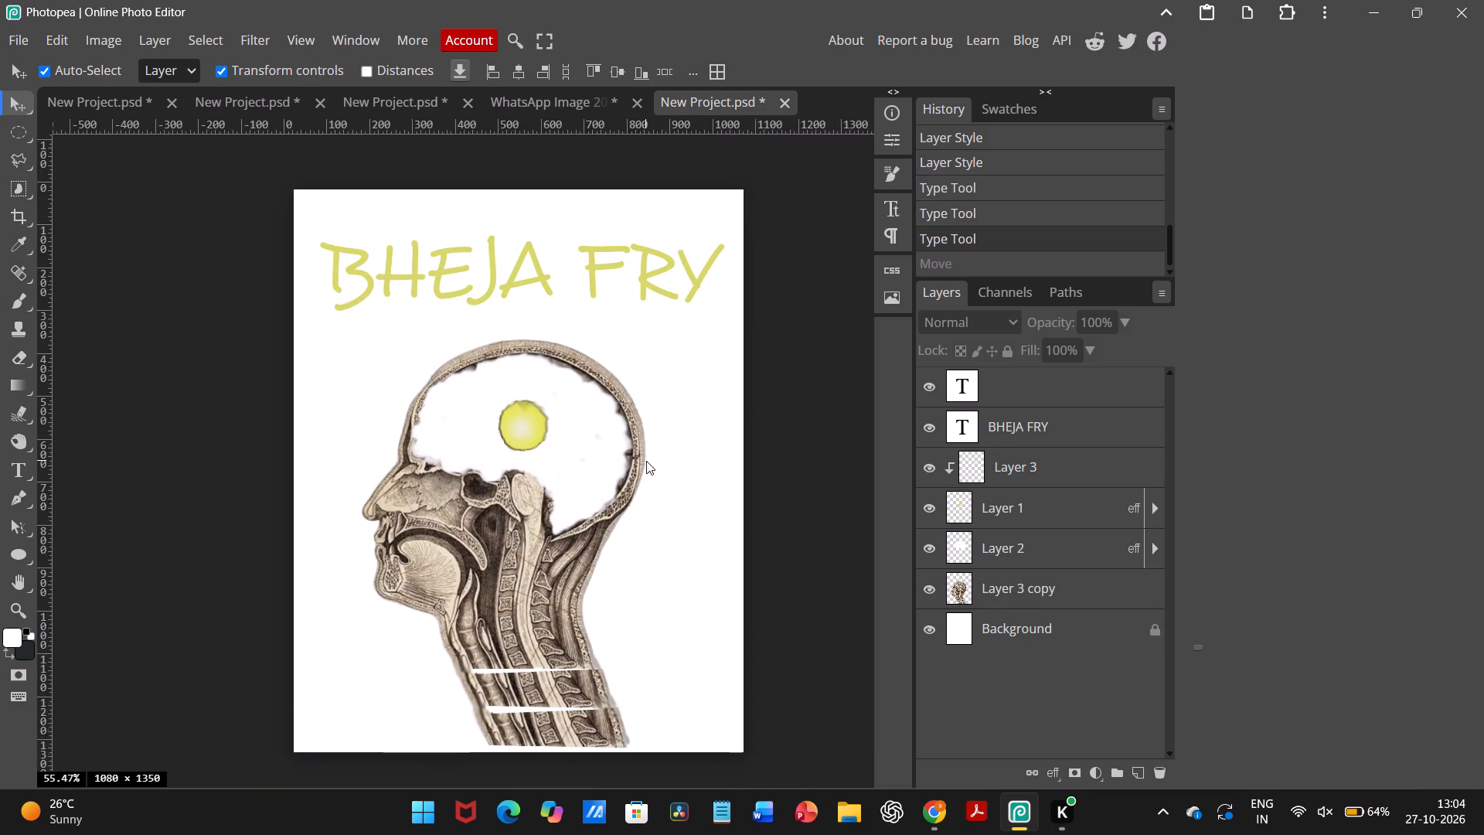
scroll(646, 461, "down", 1)
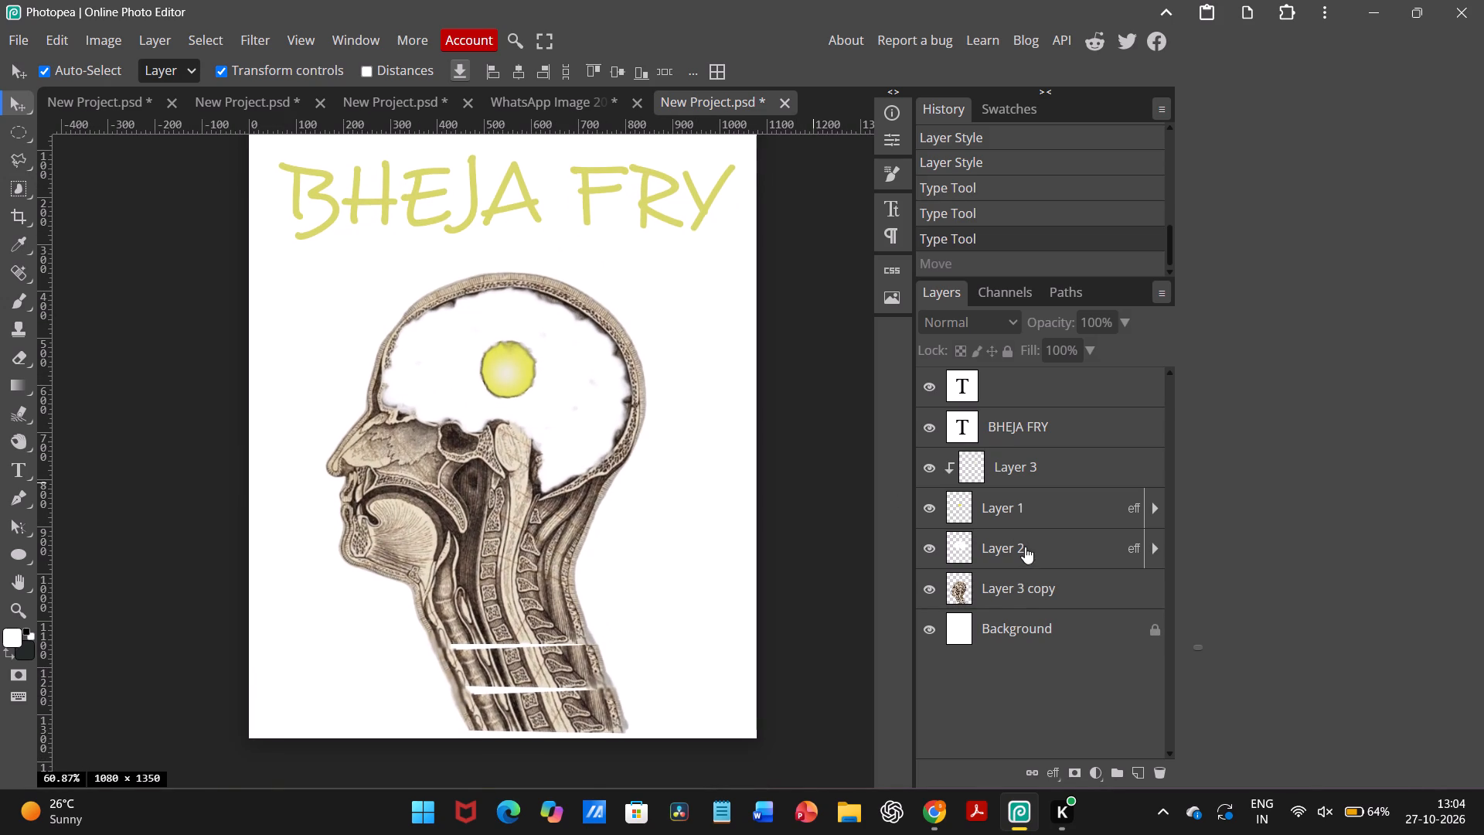
left_click(990, 624)
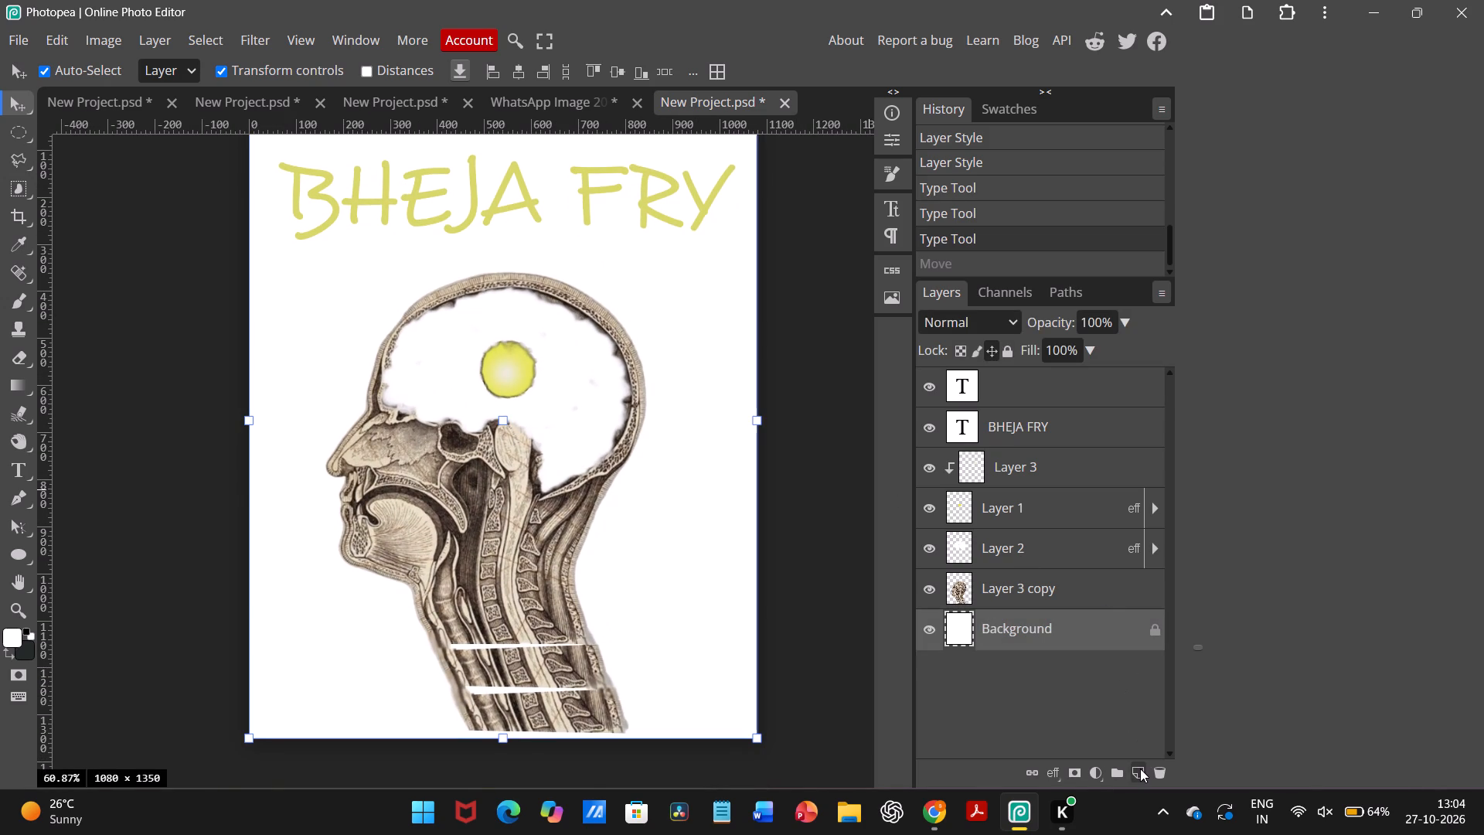
left_click(1140, 769)
On the new layer, paint a grey #949488 stroke between the title and the head with the 76 px brush.
left_click(20, 302)
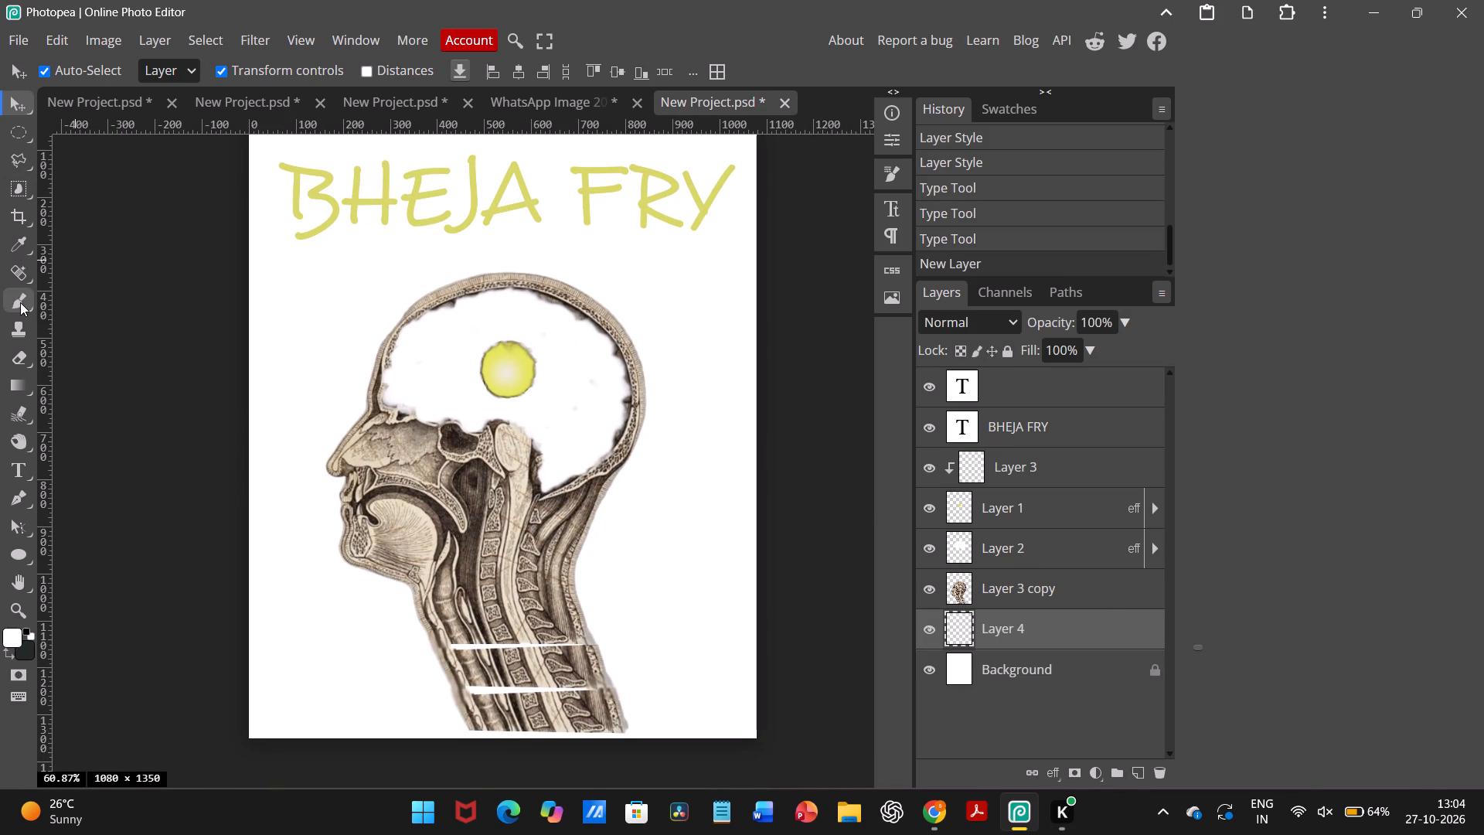
left_click(12, 634)
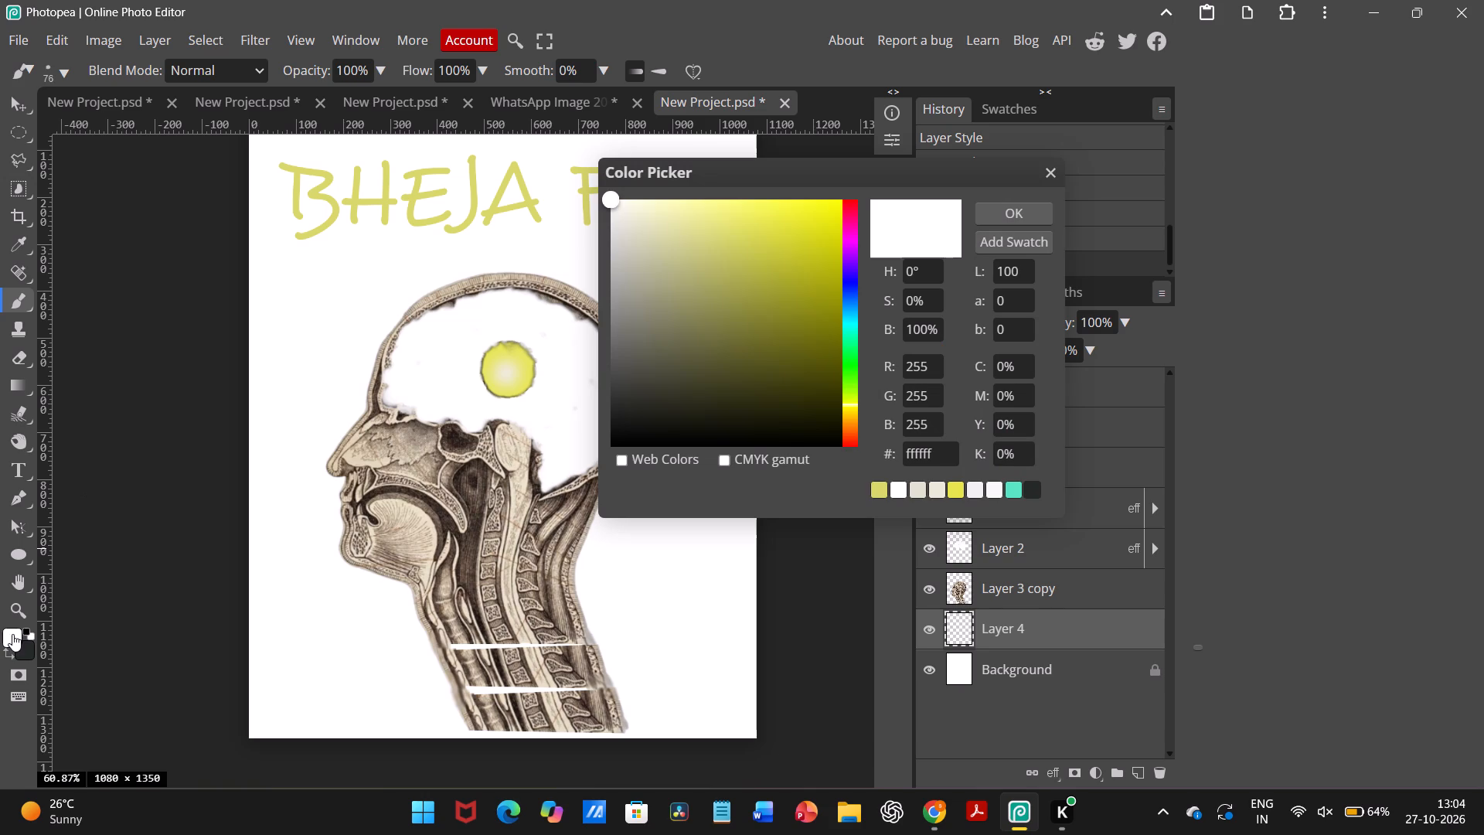
left_click_drag(638, 314, 630, 302)
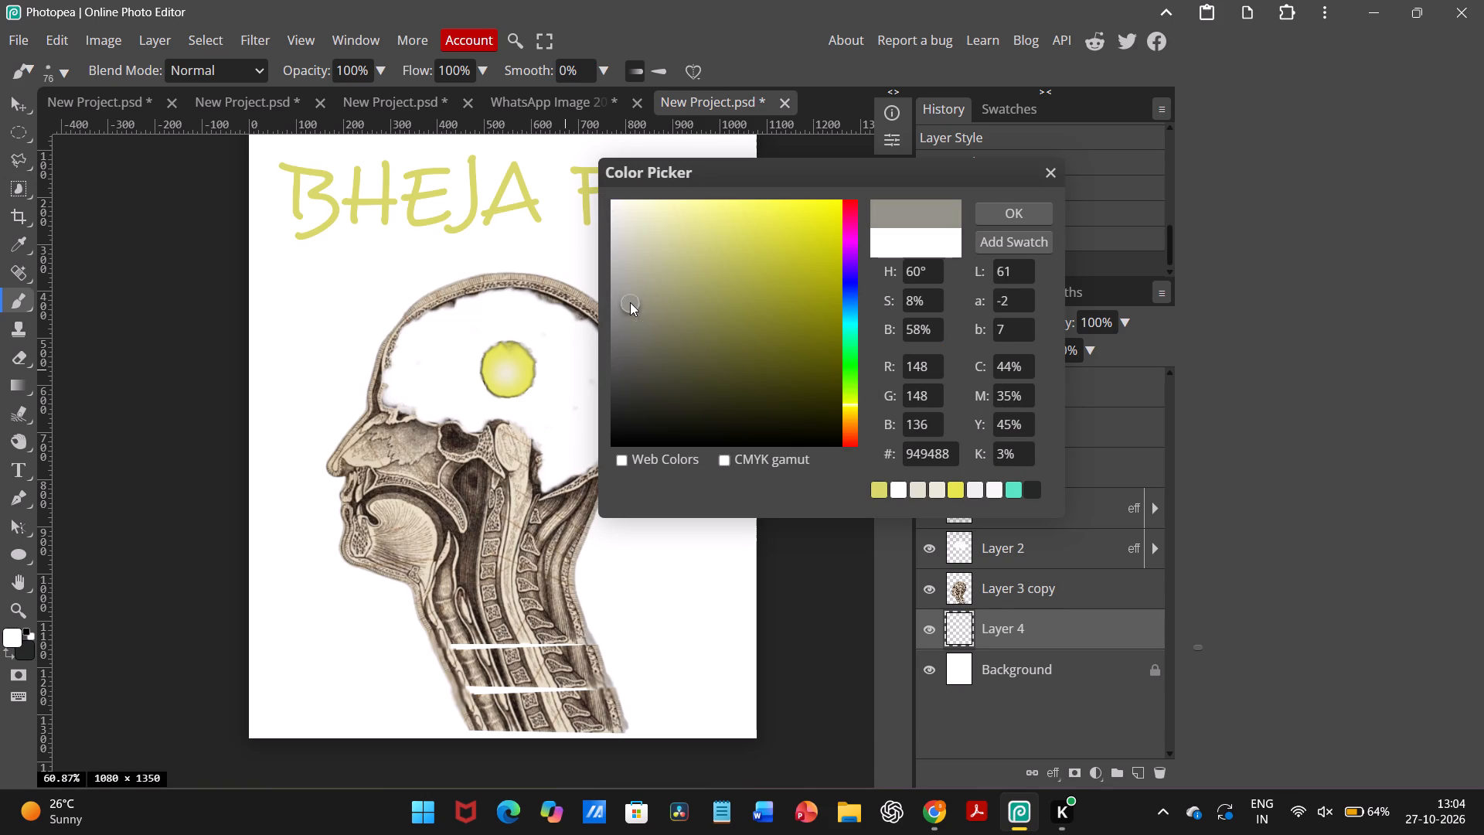
left_click(989, 208)
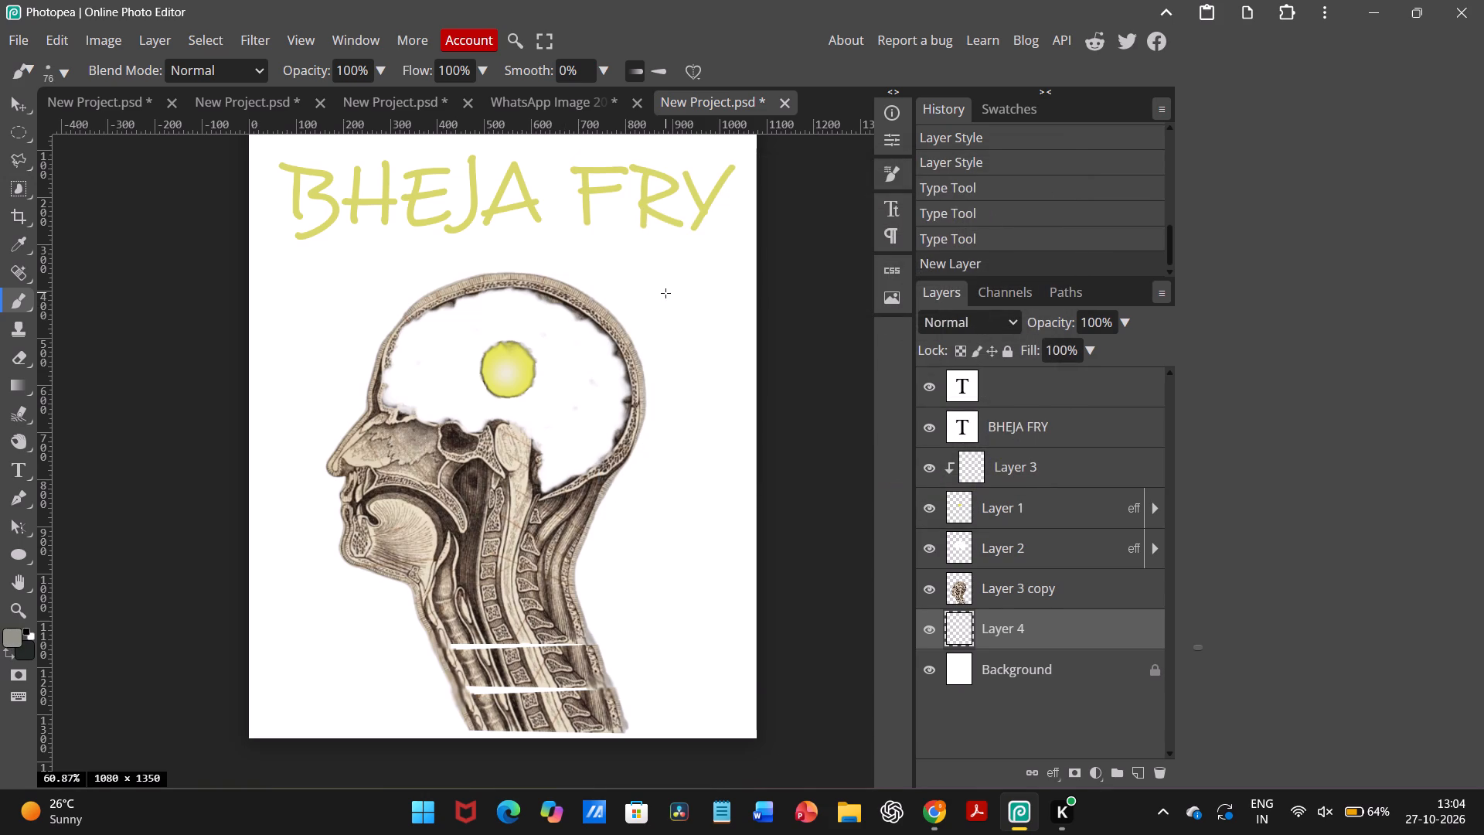
left_click_drag(666, 292, 370, 246)
Enlarge the brush to 309 px and paint grey on Layer 4 behind the title and down the face side to the neck.
right_click(370, 246)
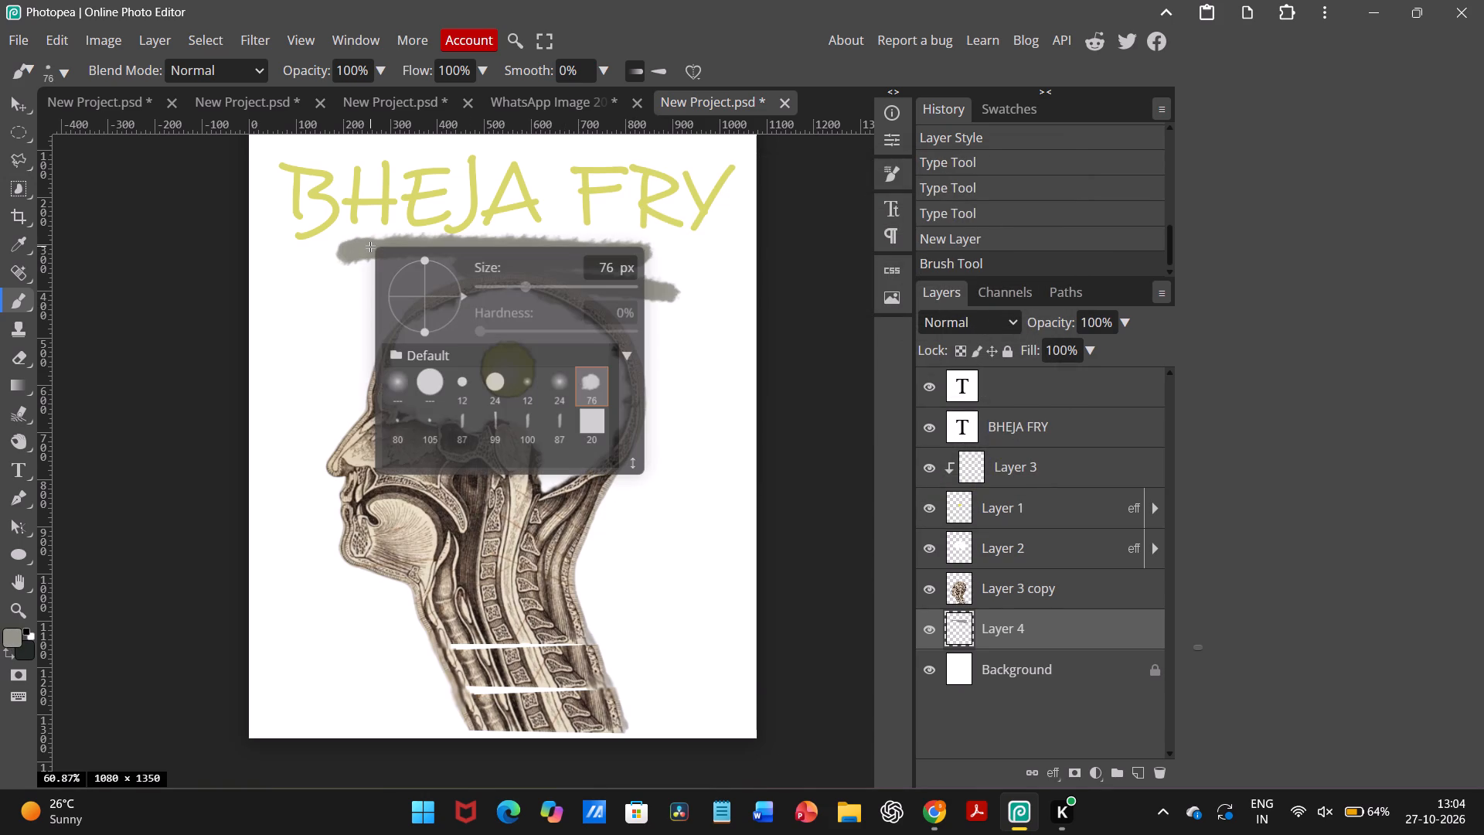
left_click(547, 283)
left_click(556, 286)
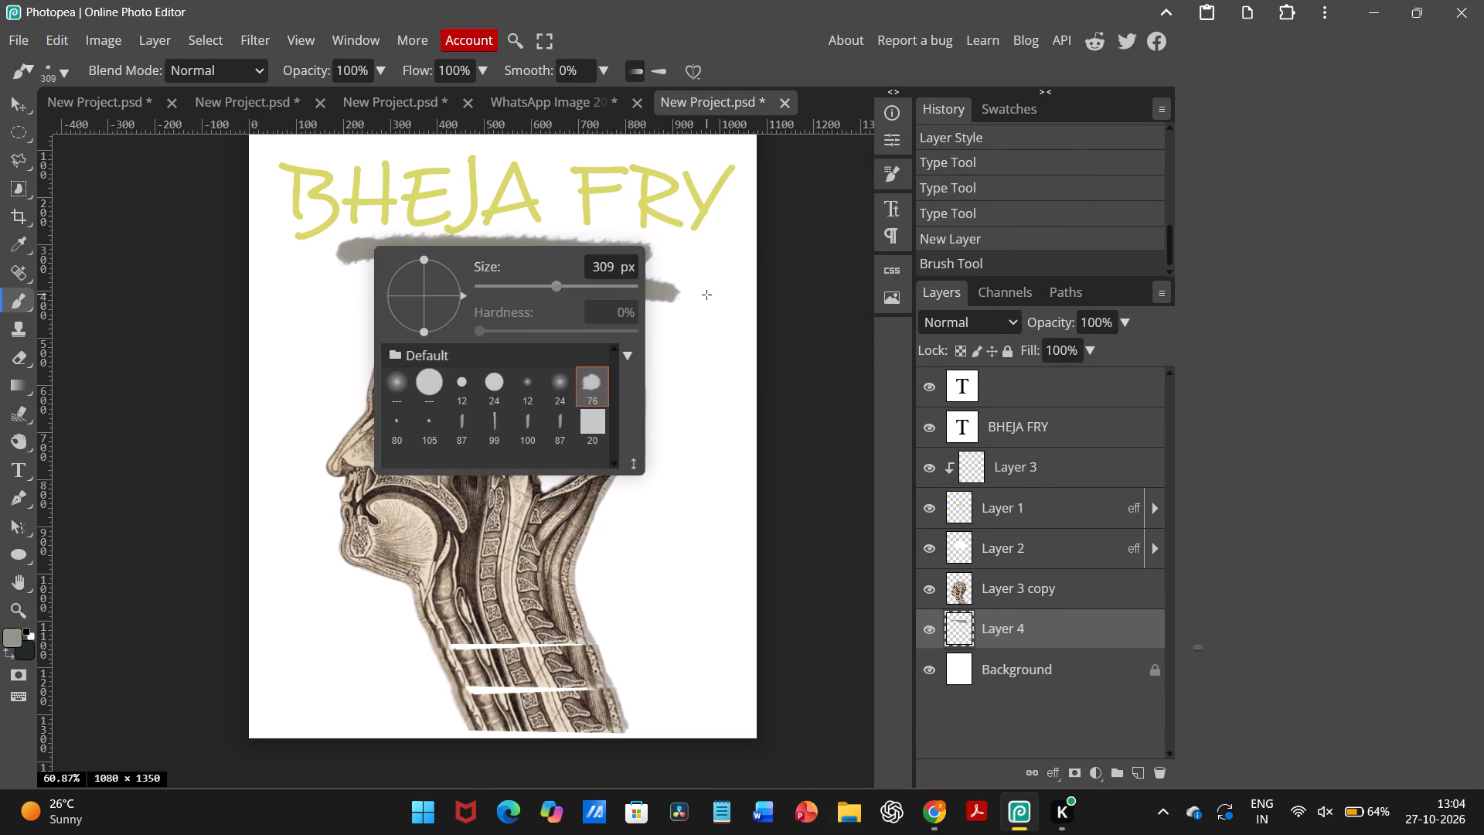
left_click_drag(707, 296, 342, 220)
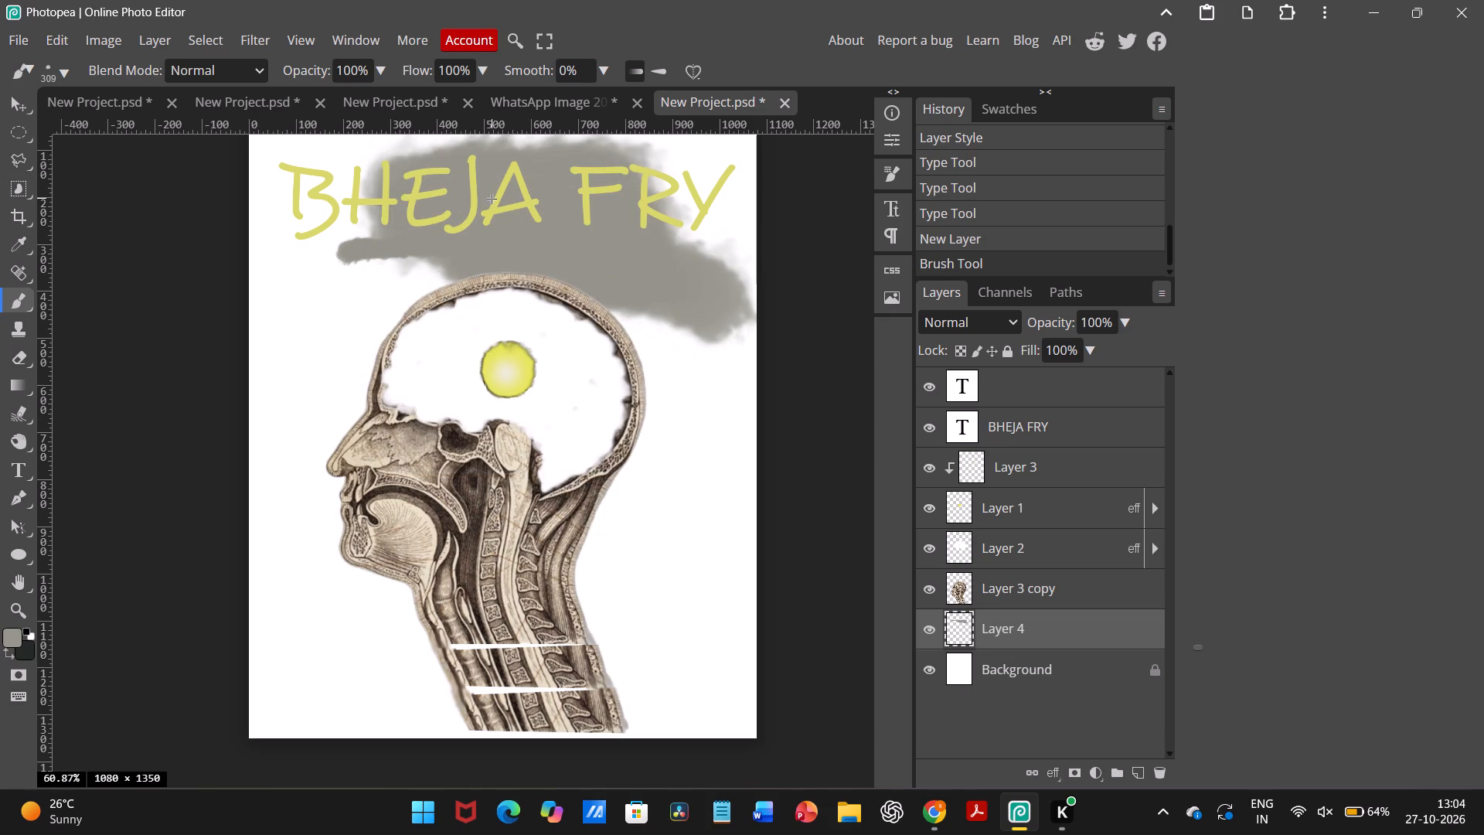
left_click_drag(342, 220, 344, 220)
left_click_drag(344, 220, 386, 233)
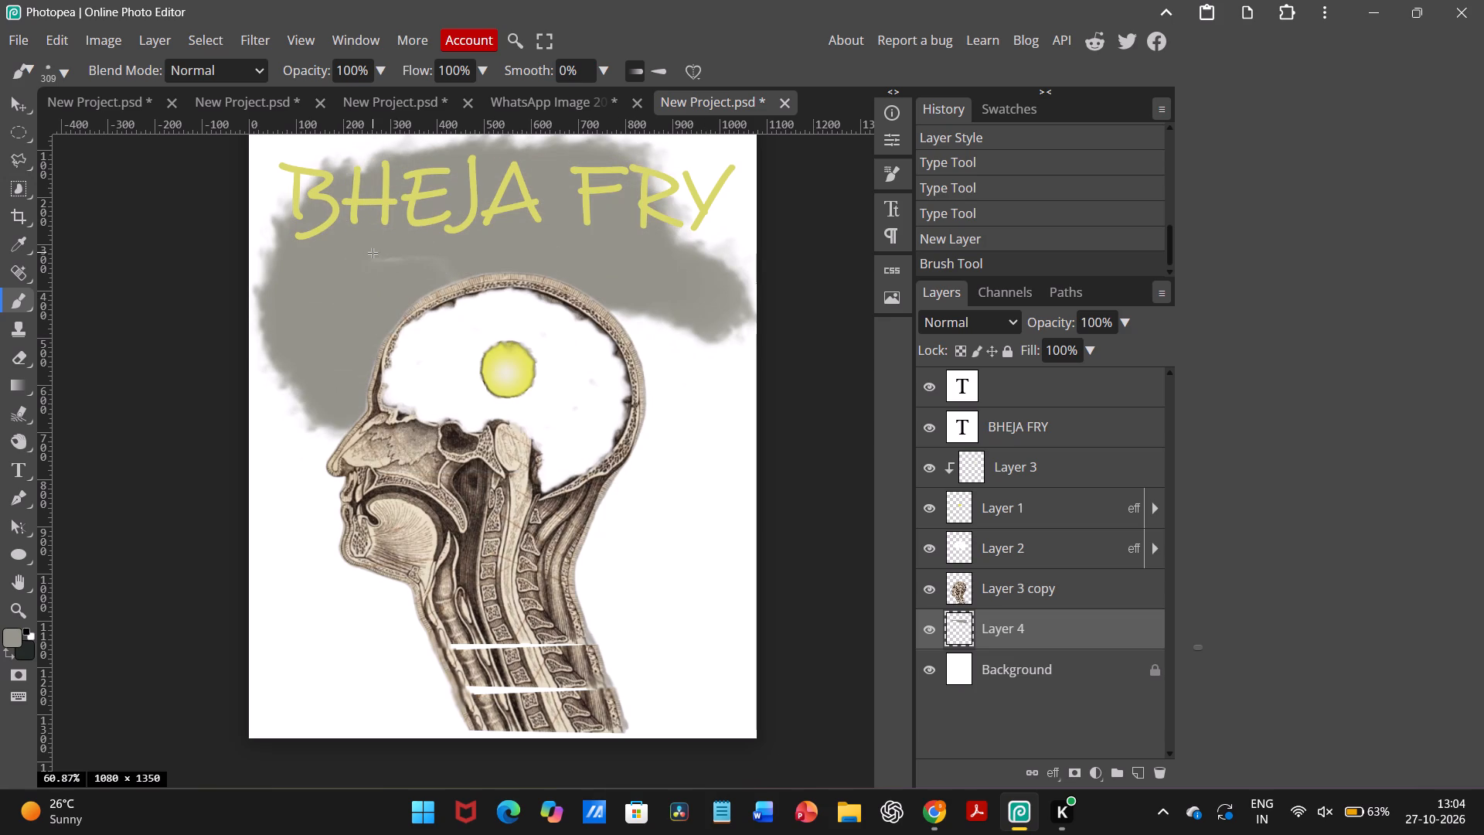
left_click_drag(386, 233, 415, 535)
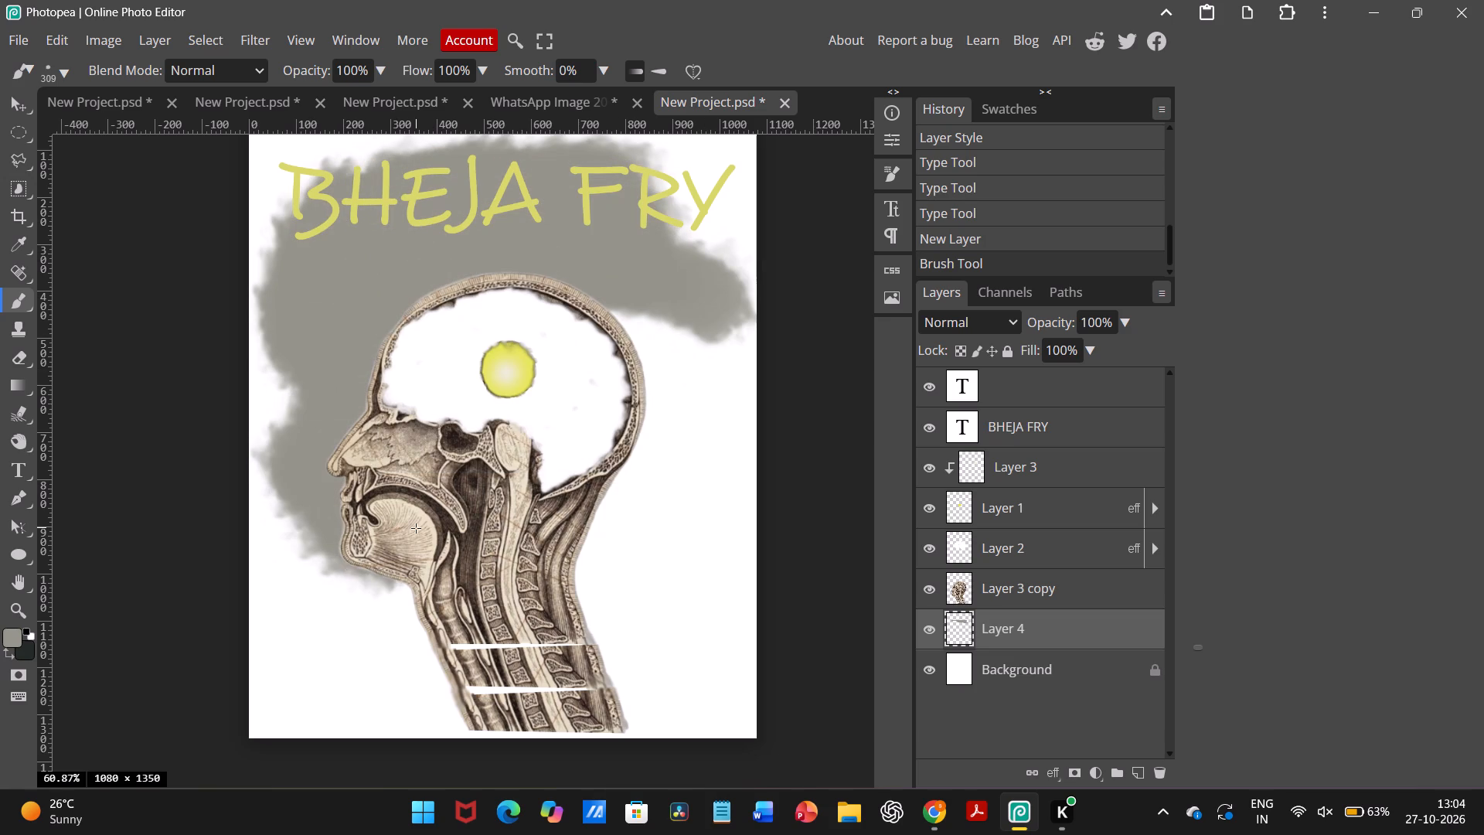
left_click_drag(415, 535, 386, 660)
left_click_drag(417, 660, 437, 656)
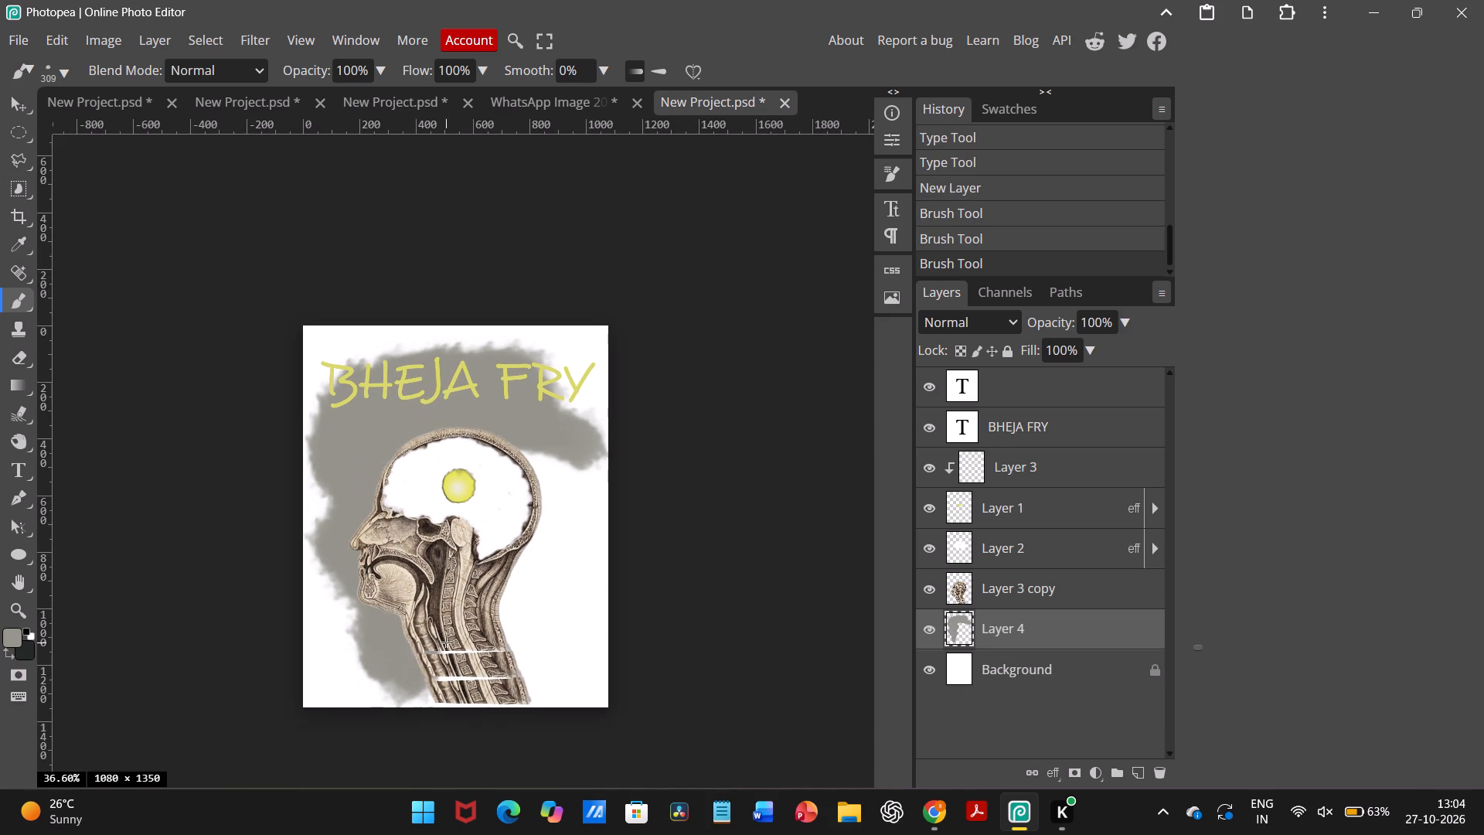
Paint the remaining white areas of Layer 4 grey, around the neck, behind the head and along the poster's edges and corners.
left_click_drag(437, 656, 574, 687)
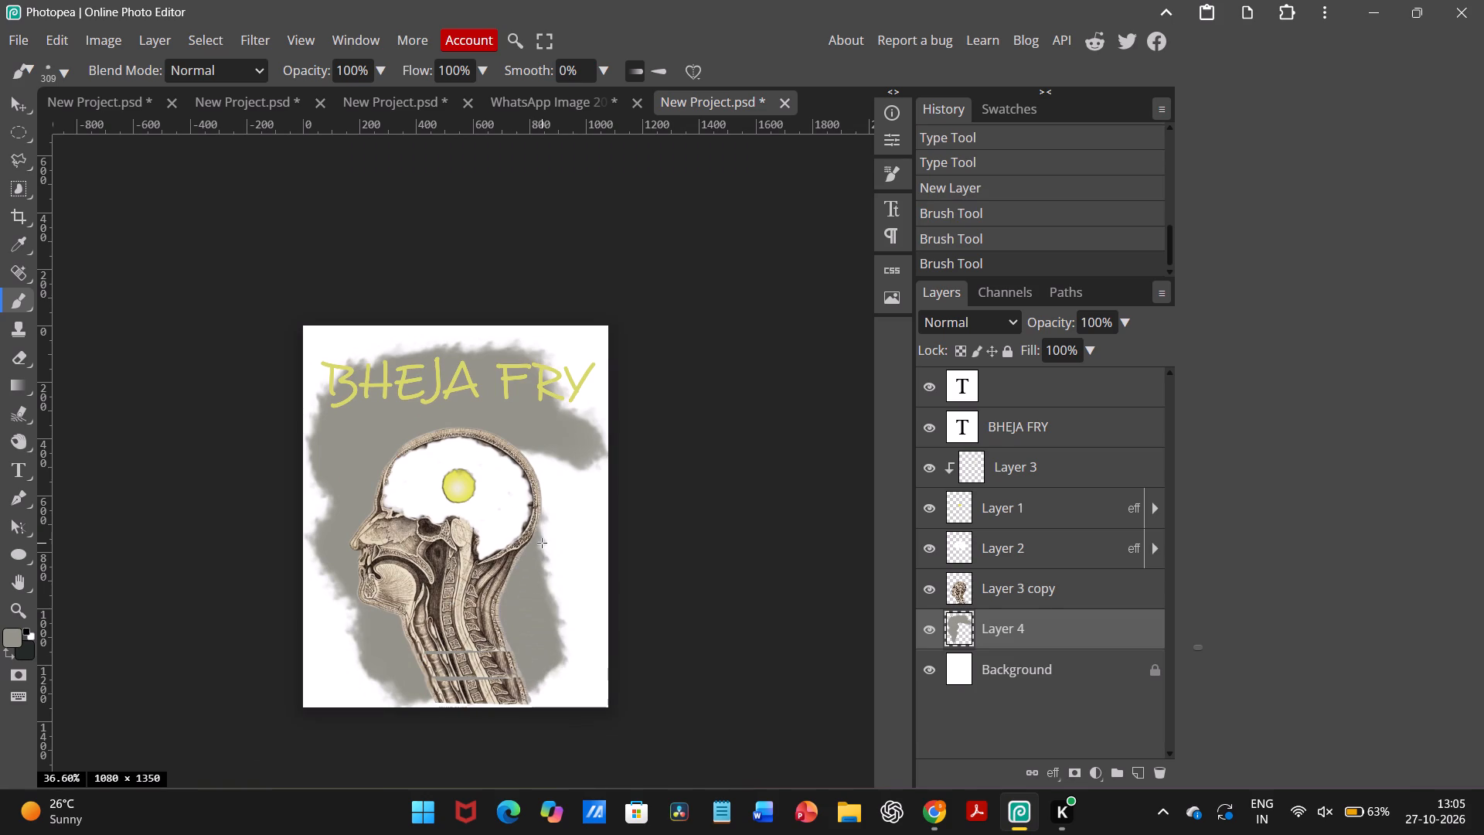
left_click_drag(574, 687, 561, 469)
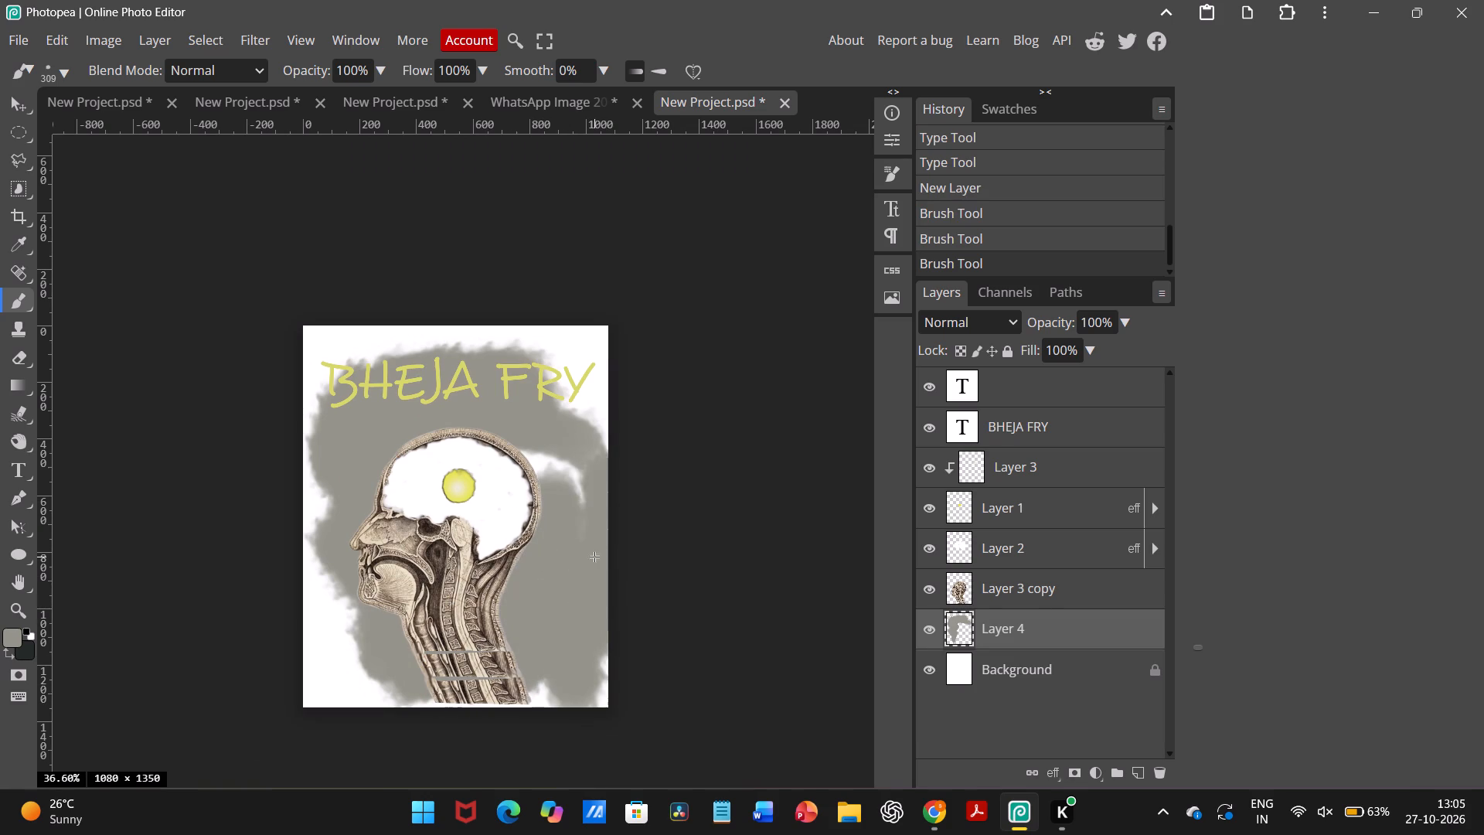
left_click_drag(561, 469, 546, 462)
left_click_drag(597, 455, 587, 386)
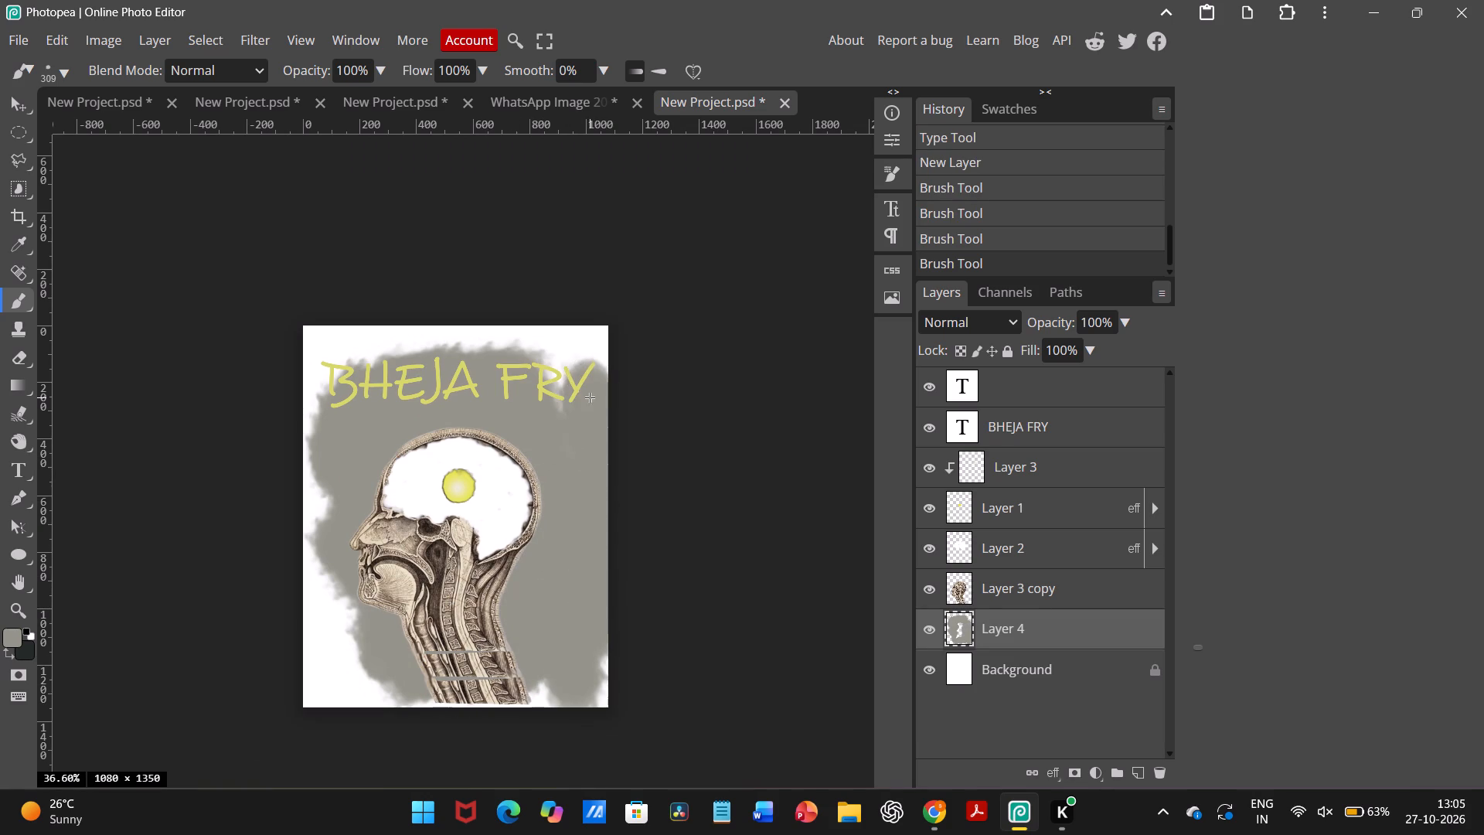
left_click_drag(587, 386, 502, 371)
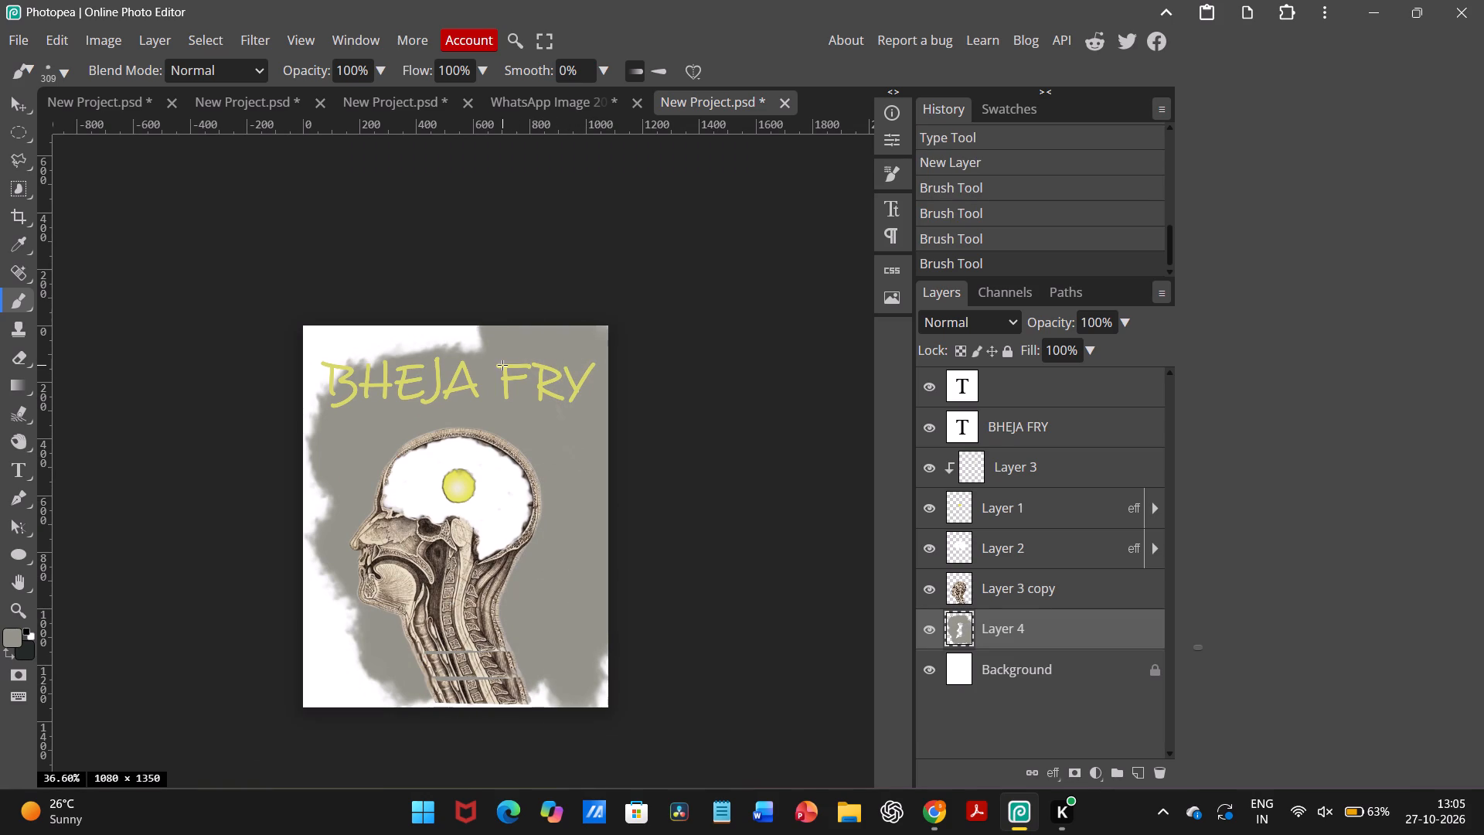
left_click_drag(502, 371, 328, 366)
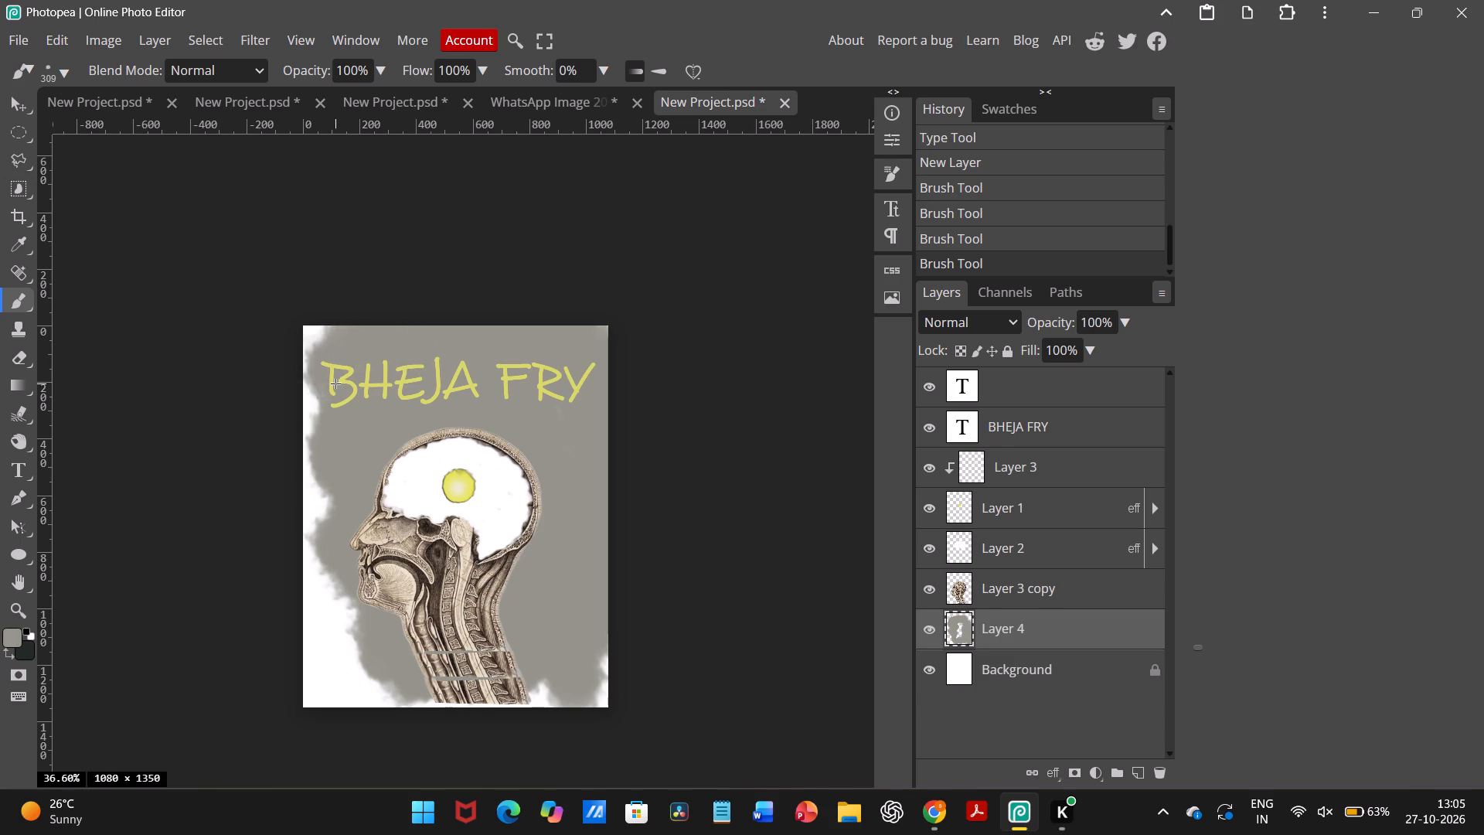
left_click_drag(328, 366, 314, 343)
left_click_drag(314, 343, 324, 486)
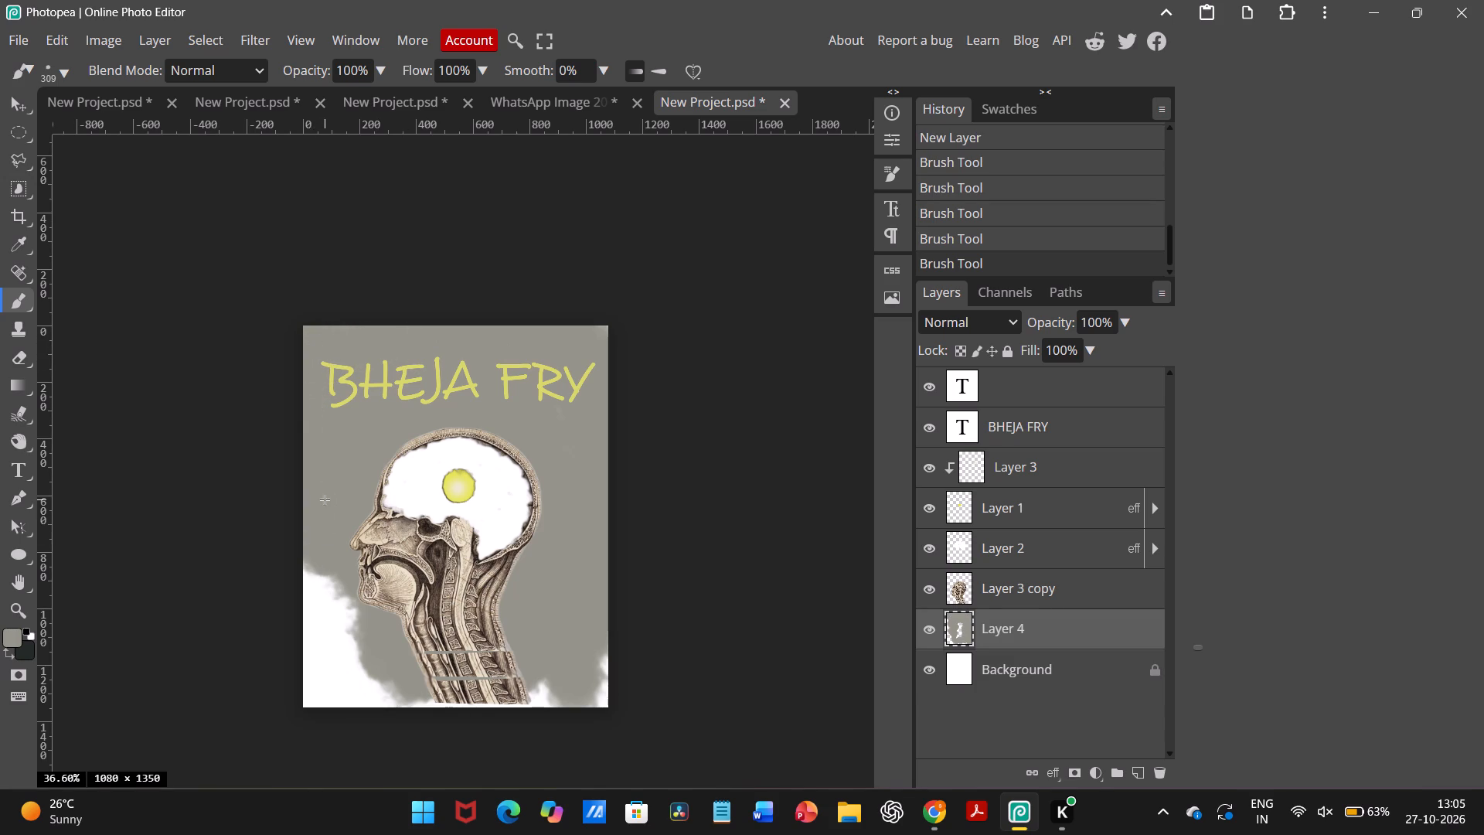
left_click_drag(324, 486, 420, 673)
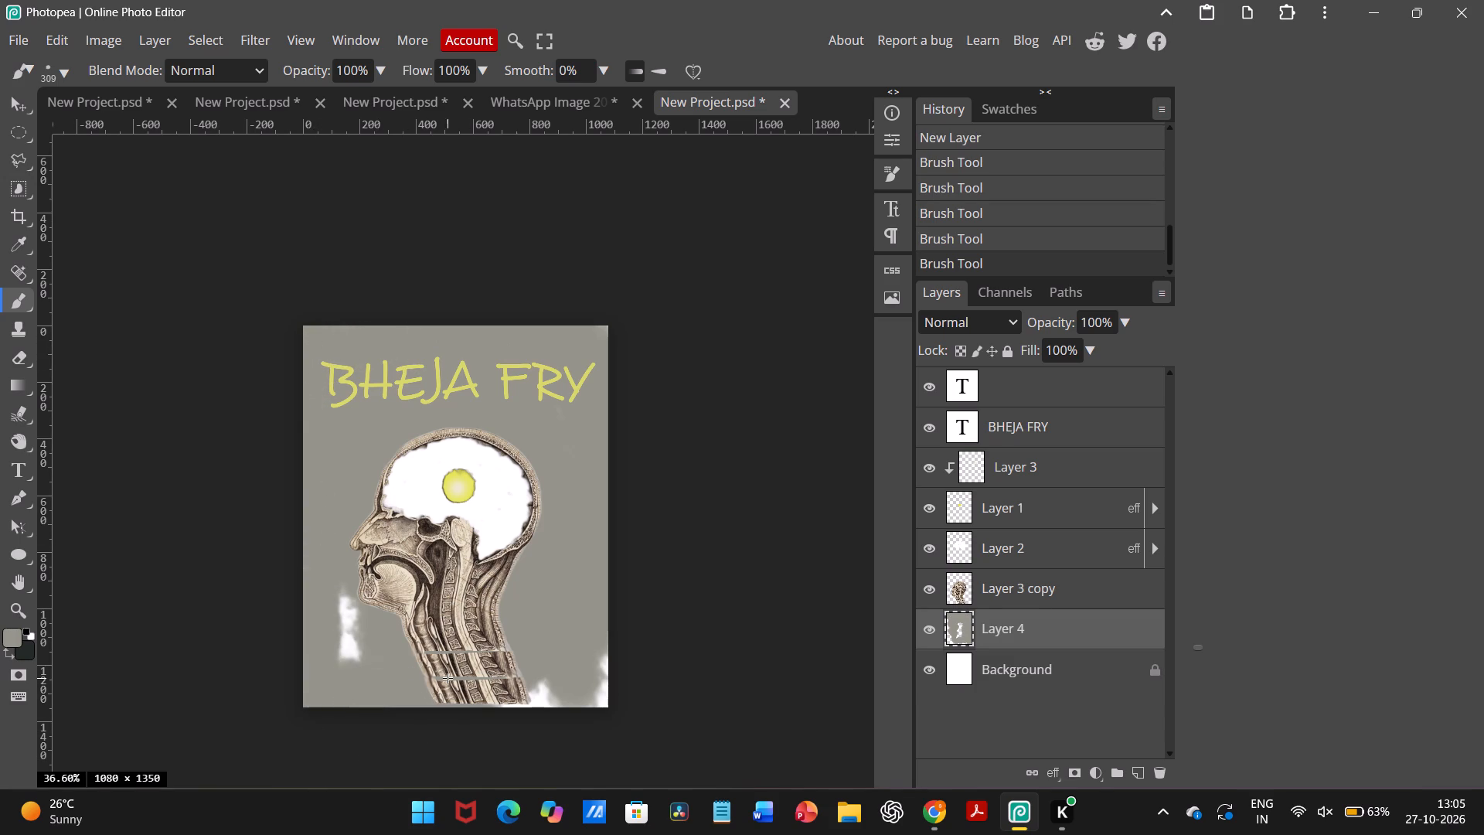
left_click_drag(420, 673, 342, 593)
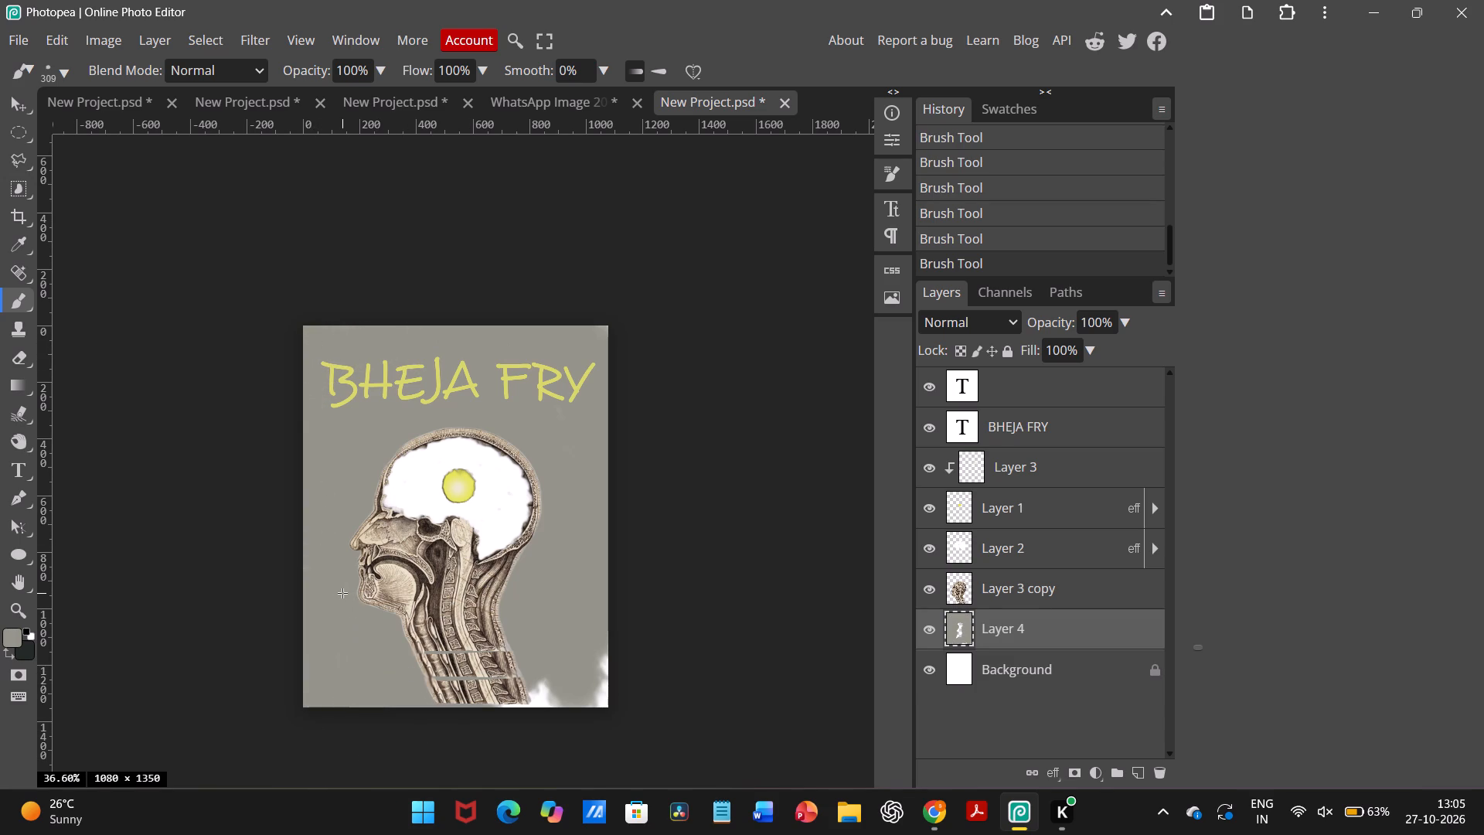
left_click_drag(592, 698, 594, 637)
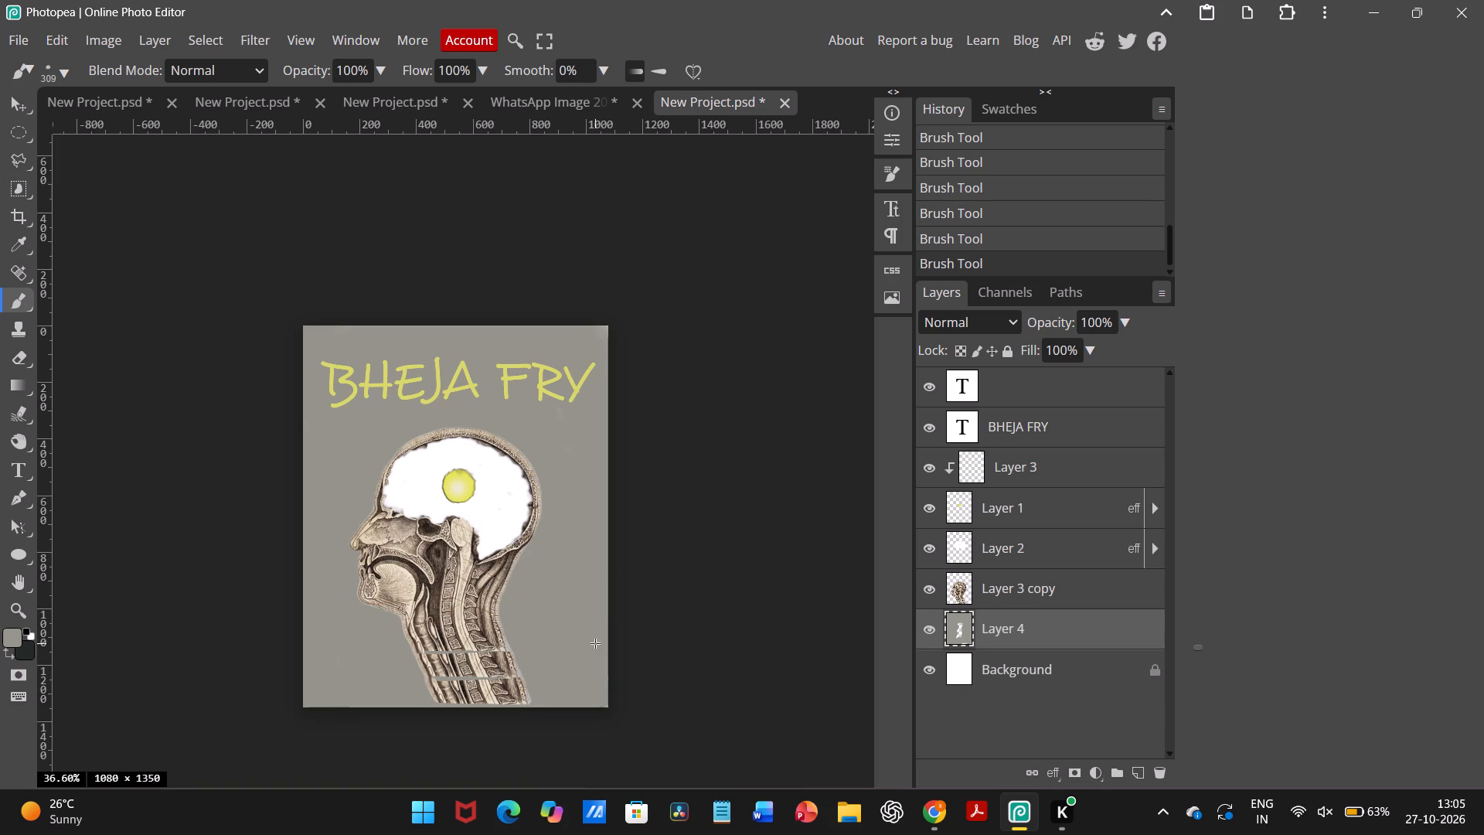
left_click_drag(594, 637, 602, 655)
Change the foreground colour to the light warm grey #e3dfdb.
scroll(523, 602, "up", 1)
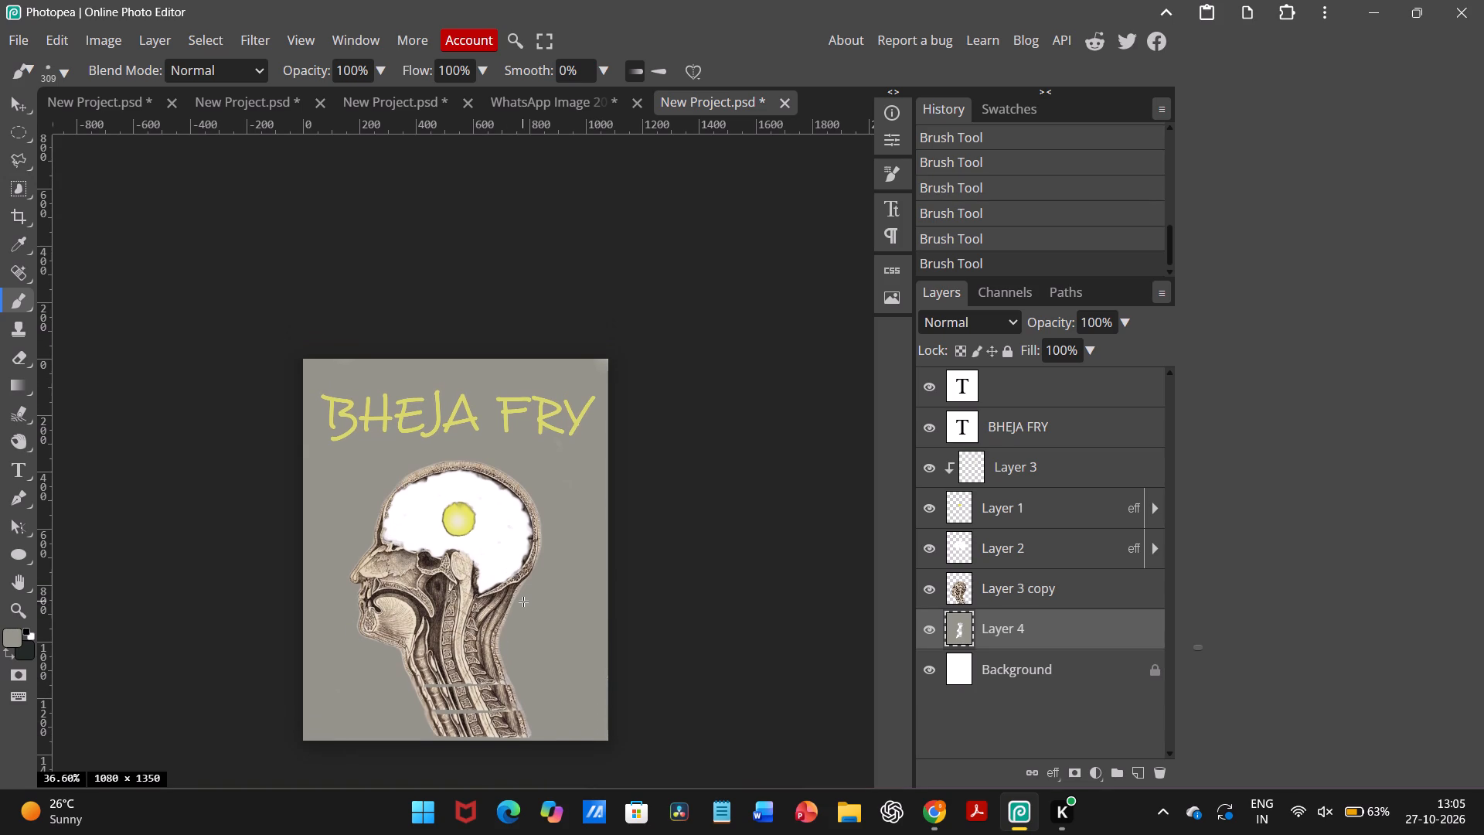
scroll(523, 602, "right", 1)
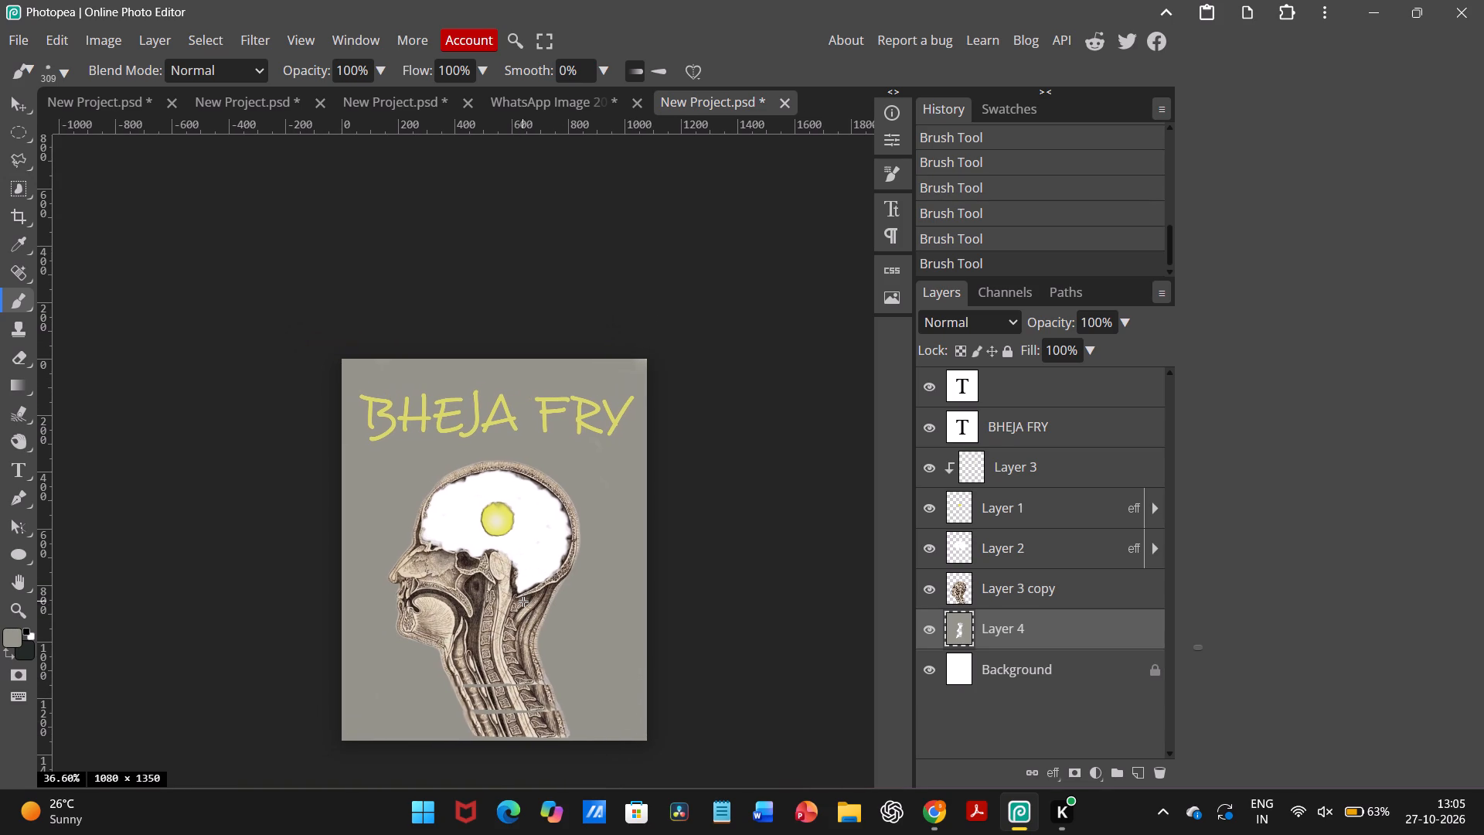
scroll(523, 602, "down", 1)
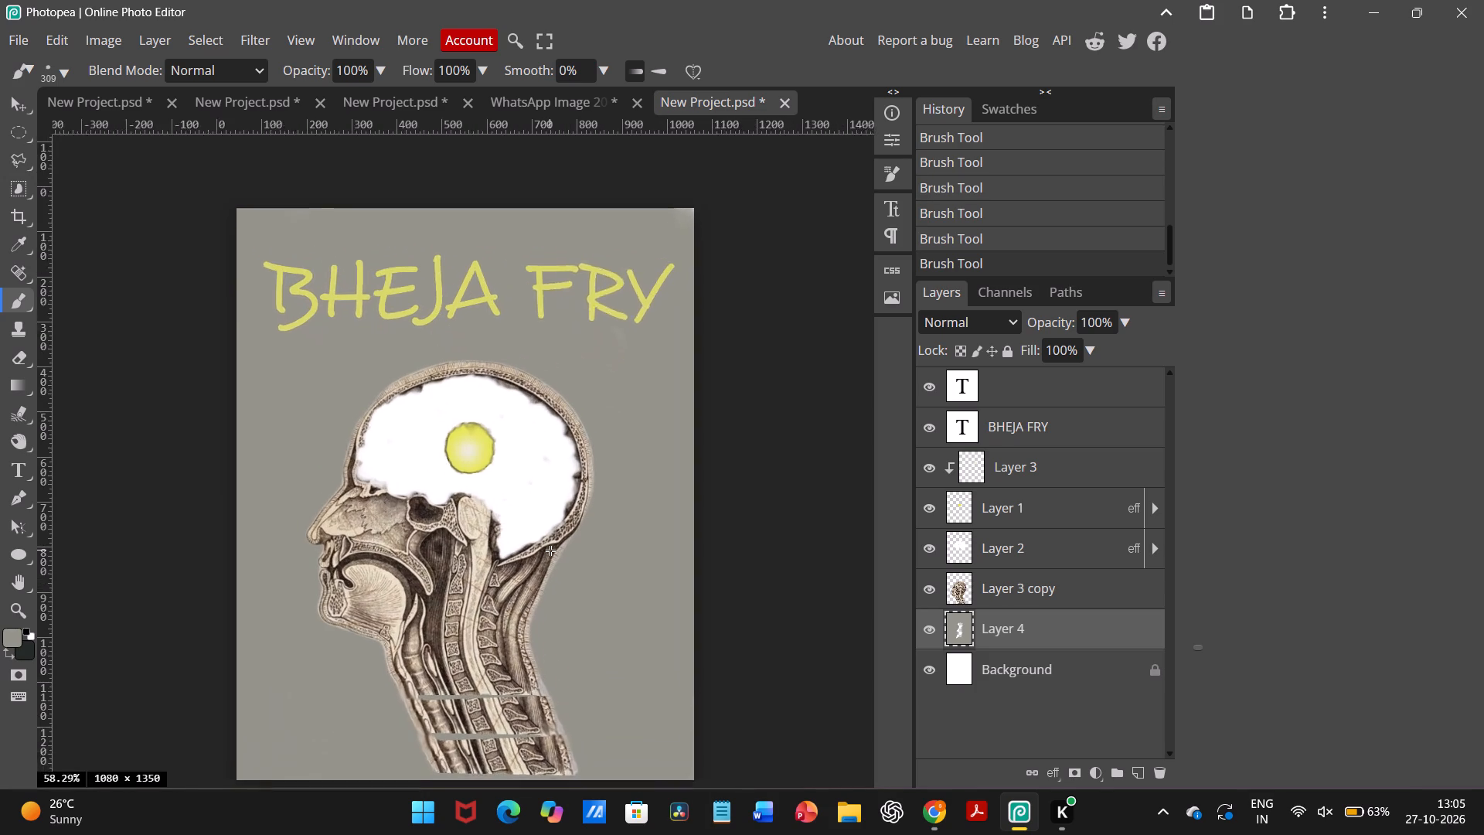
scroll(550, 550, "right", 1)
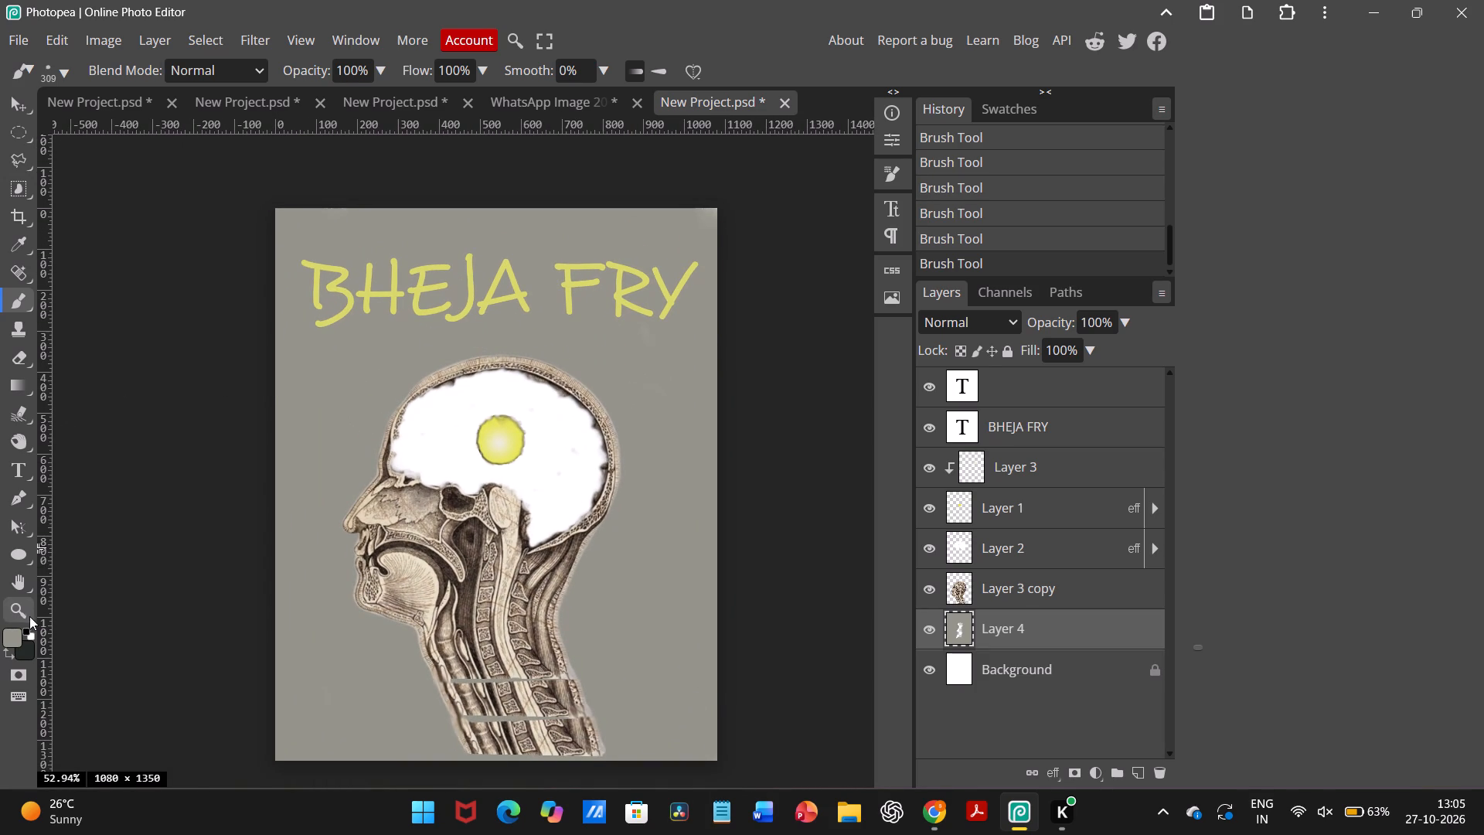
left_click(8, 635)
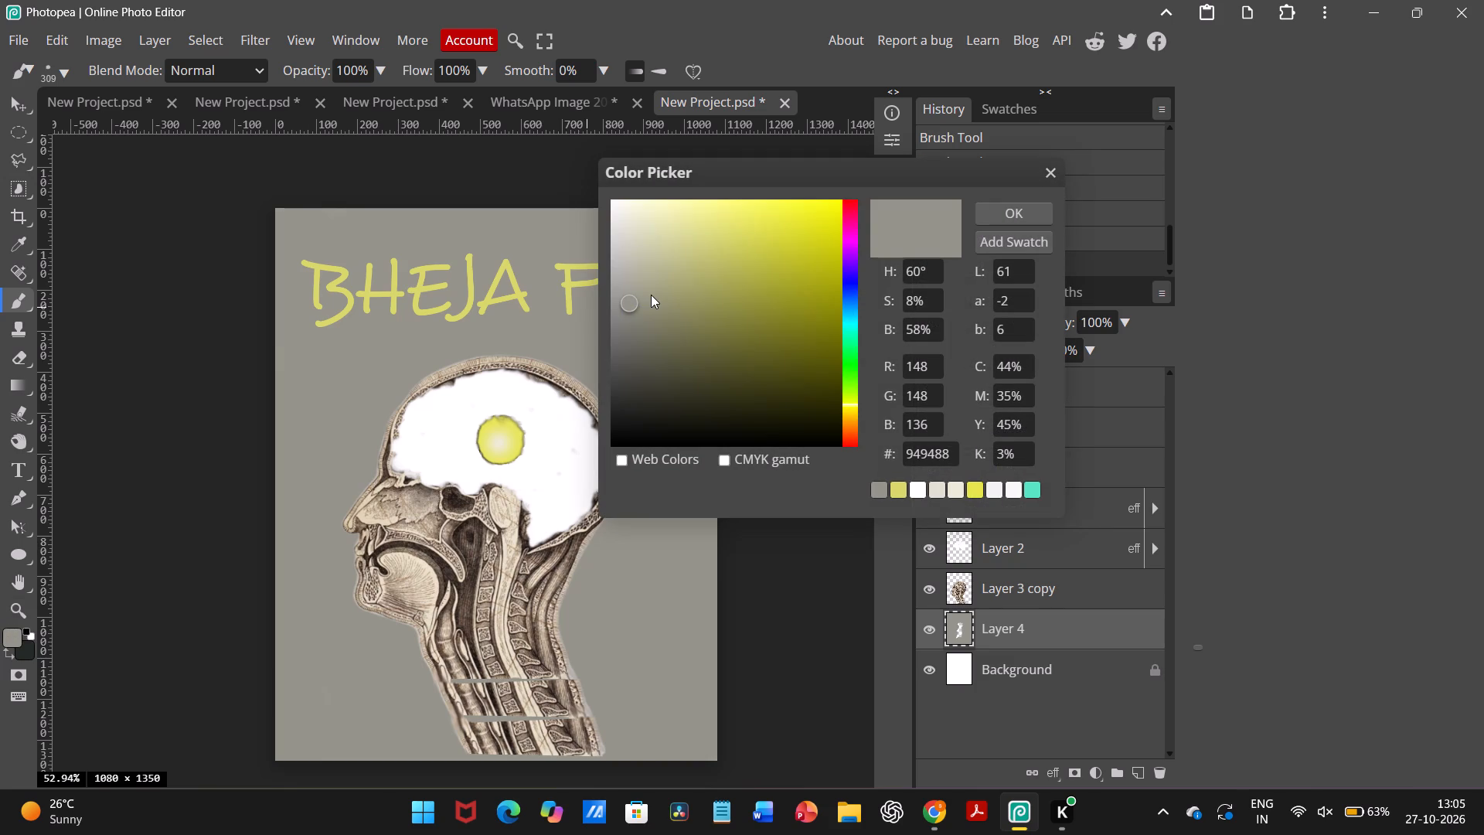
left_click(651, 295)
left_click(642, 302)
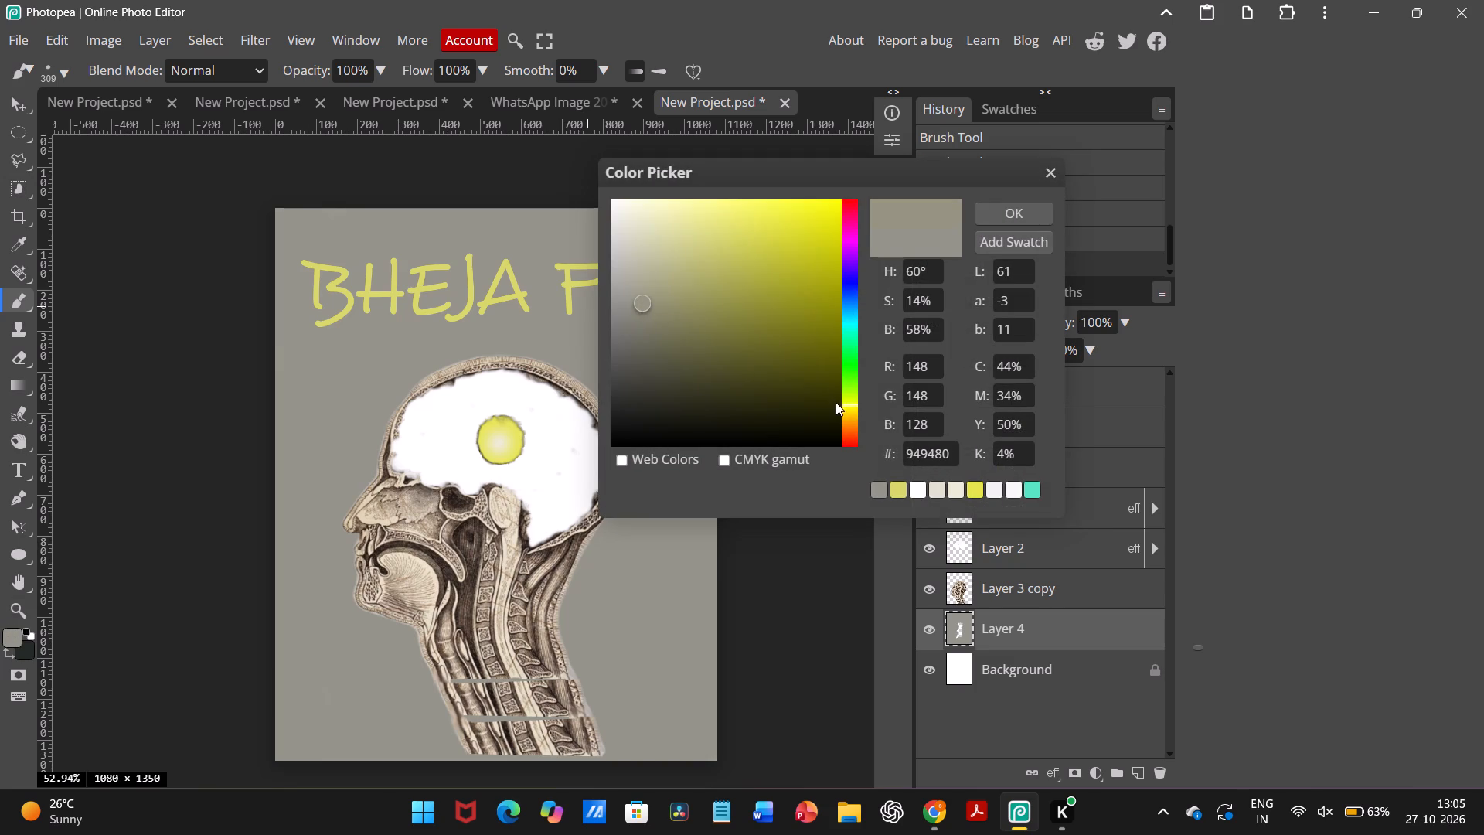
left_click(849, 412)
left_click(847, 423)
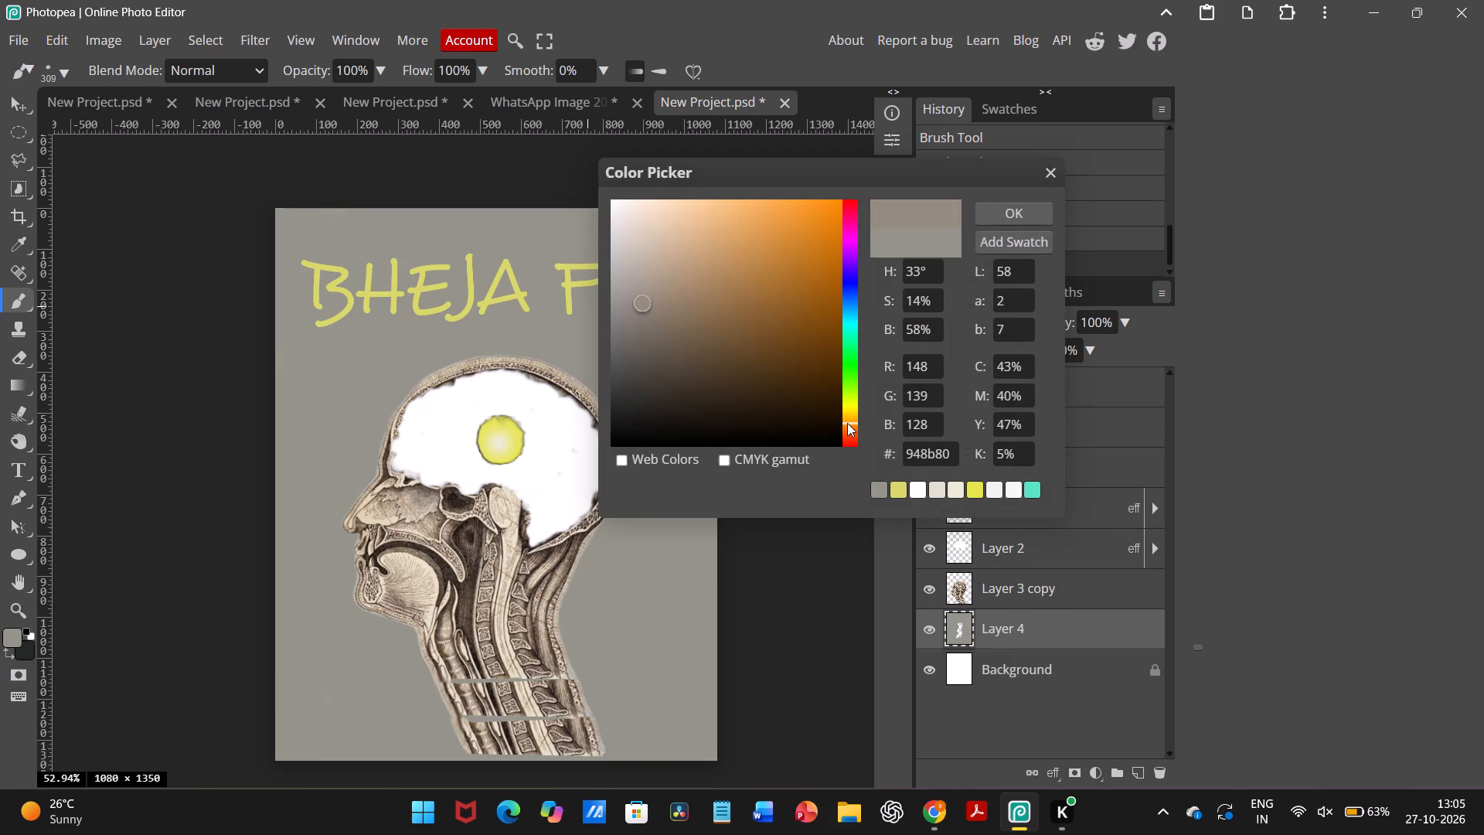
left_click_drag(641, 274, 618, 227)
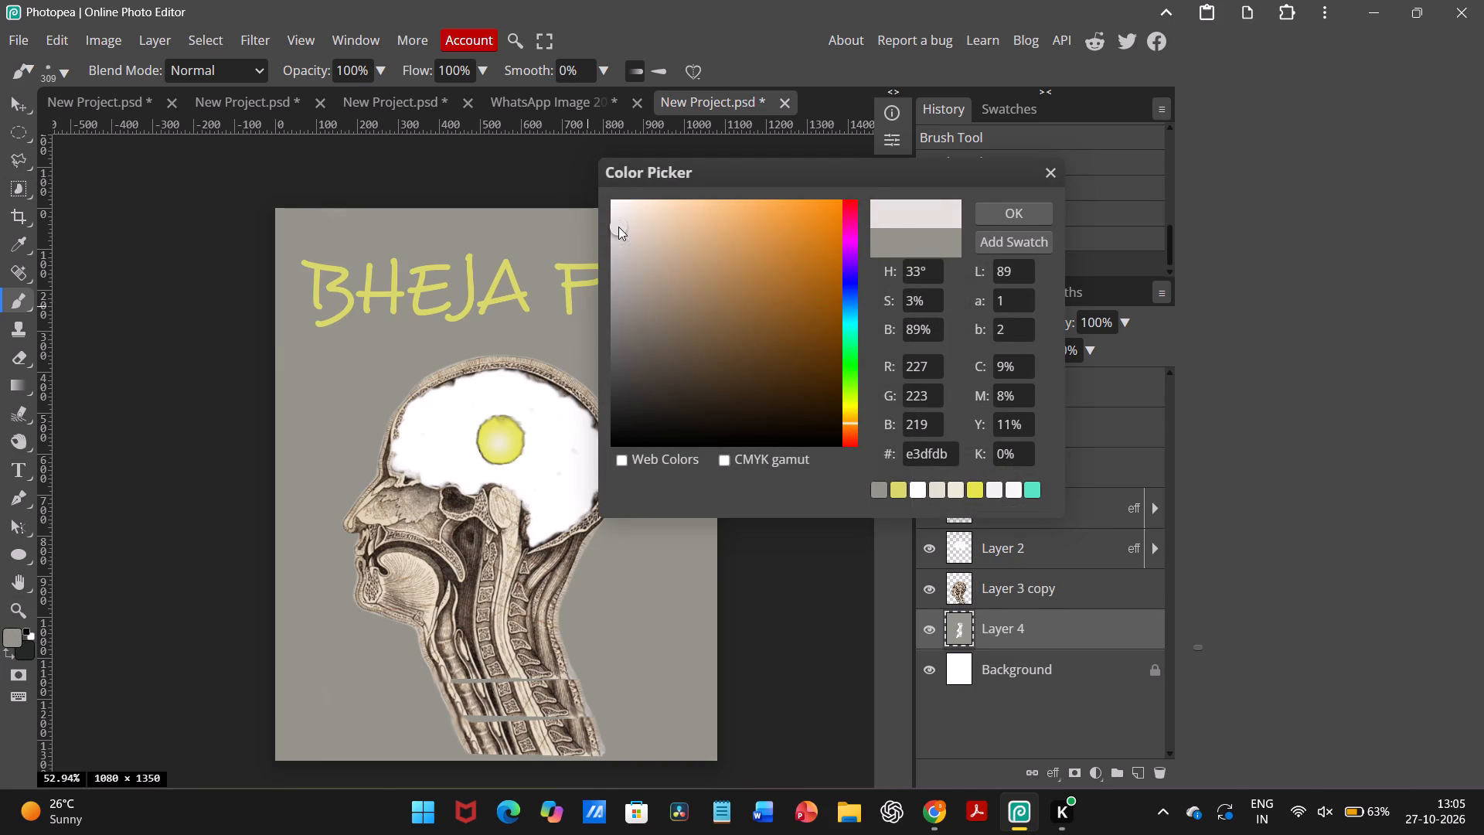
left_click(1023, 220)
Paint over the grey on Layer 4 with the light colour behind the title and around the upper half of the head.
left_click_drag(591, 341, 470, 339)
left_click_drag(513, 339, 437, 334)
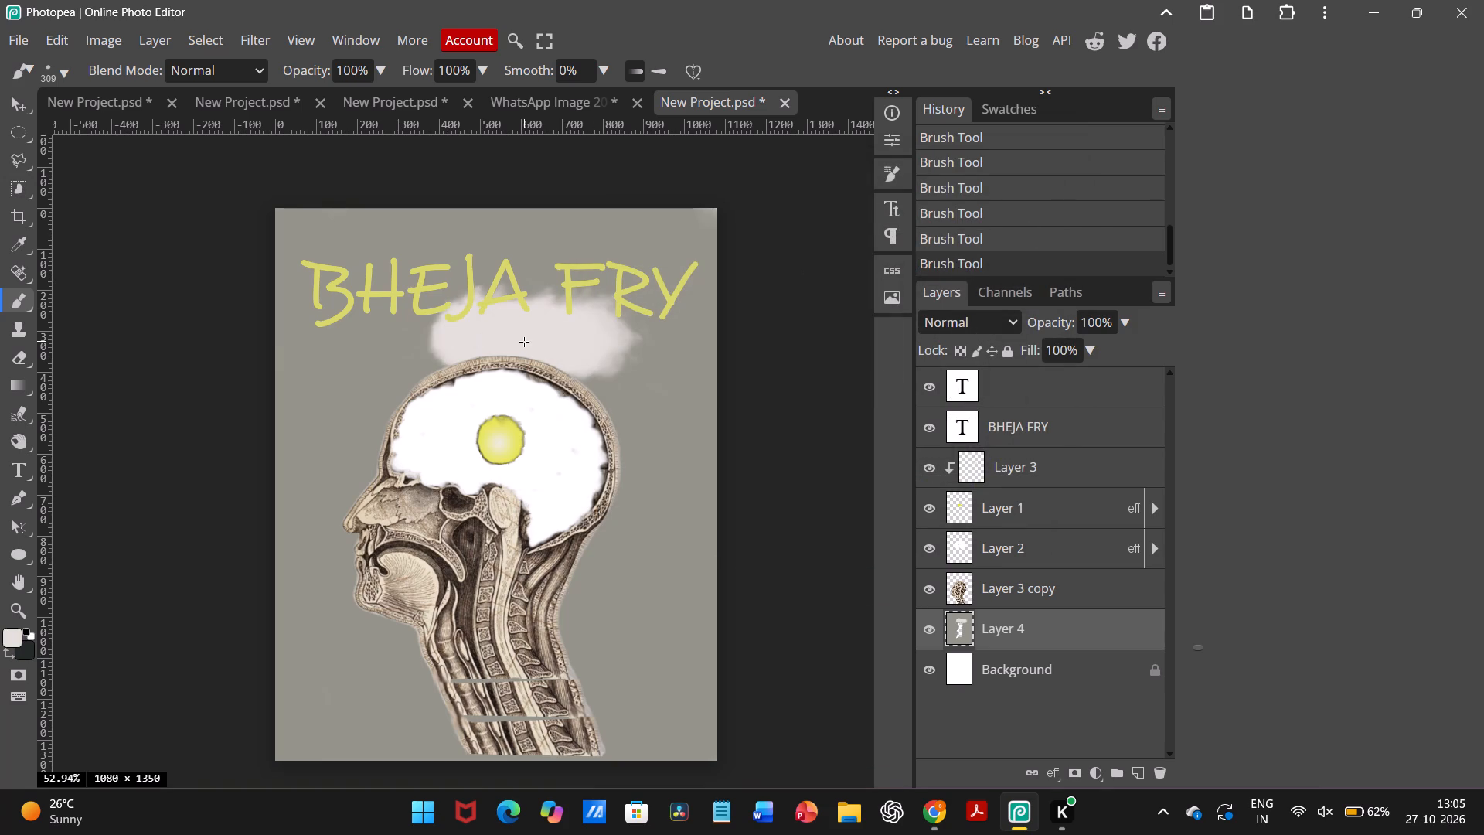
left_click_drag(437, 334, 351, 261)
left_click_drag(412, 253, 652, 264)
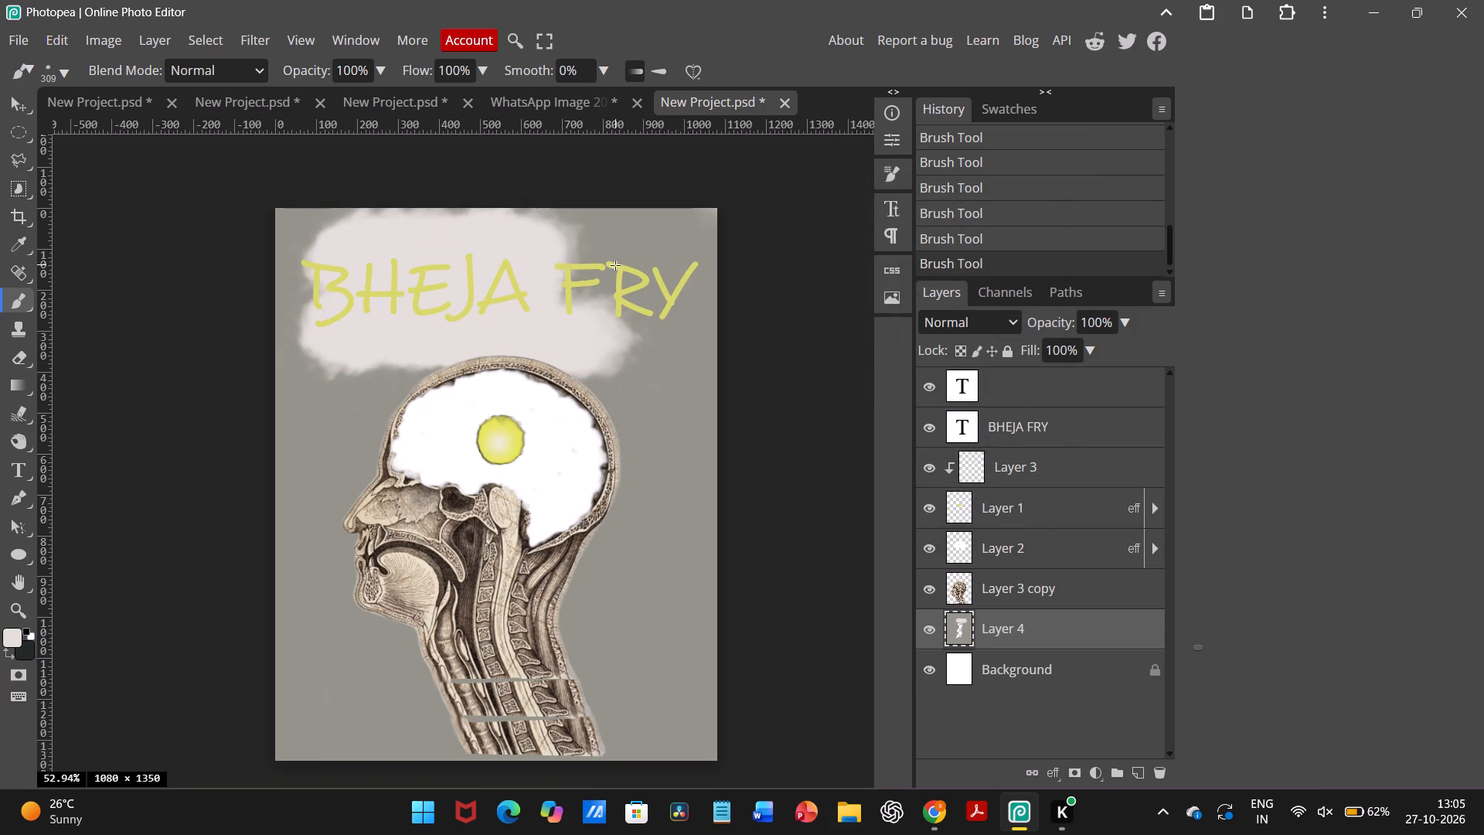
left_click_drag(652, 264, 521, 210)
left_click_drag(521, 210, 264, 223)
left_click_drag(284, 223, 247, 220)
left_click_drag(247, 220, 382, 399)
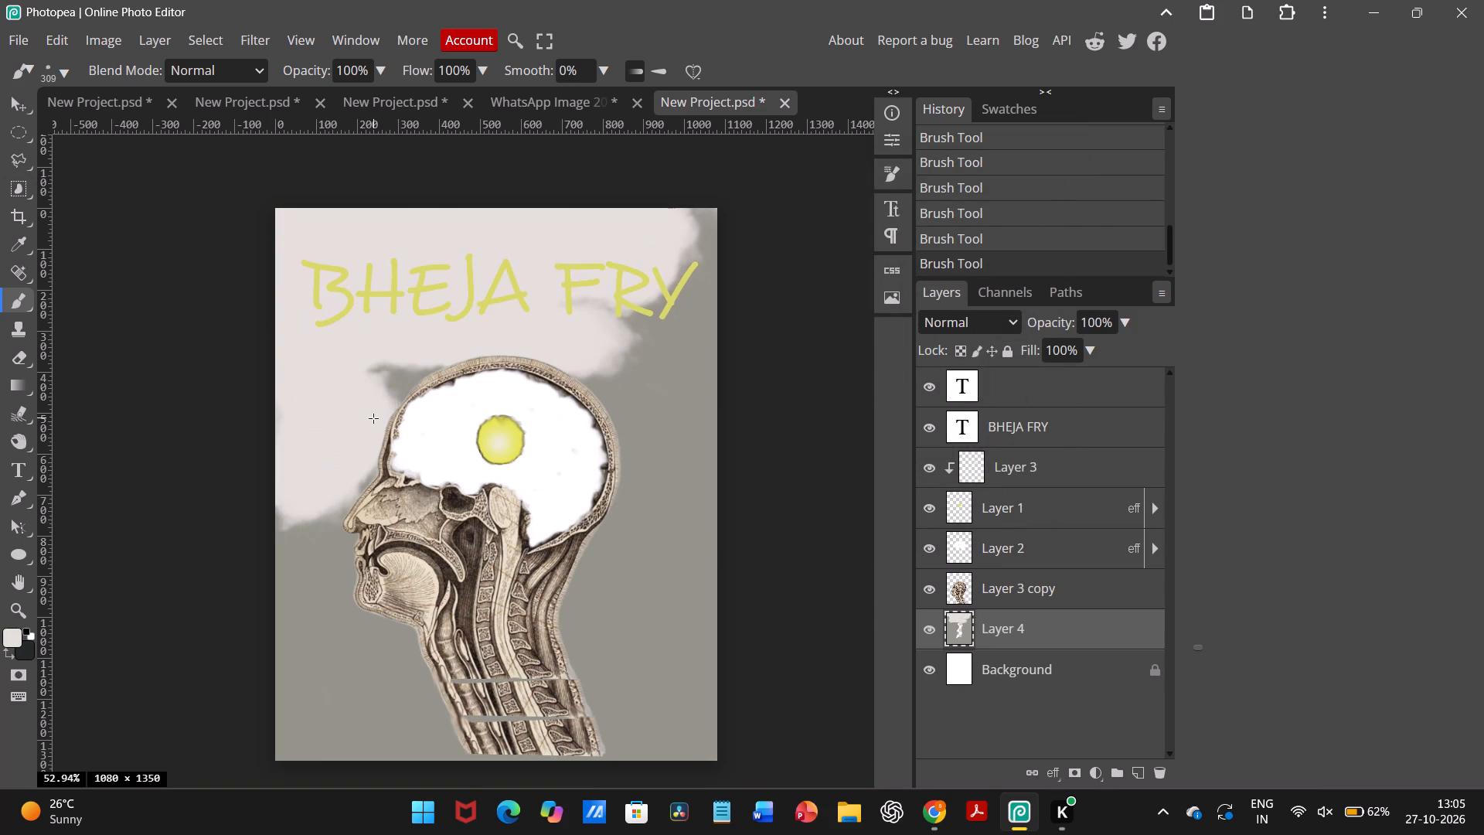
left_click_drag(382, 399, 714, 237)
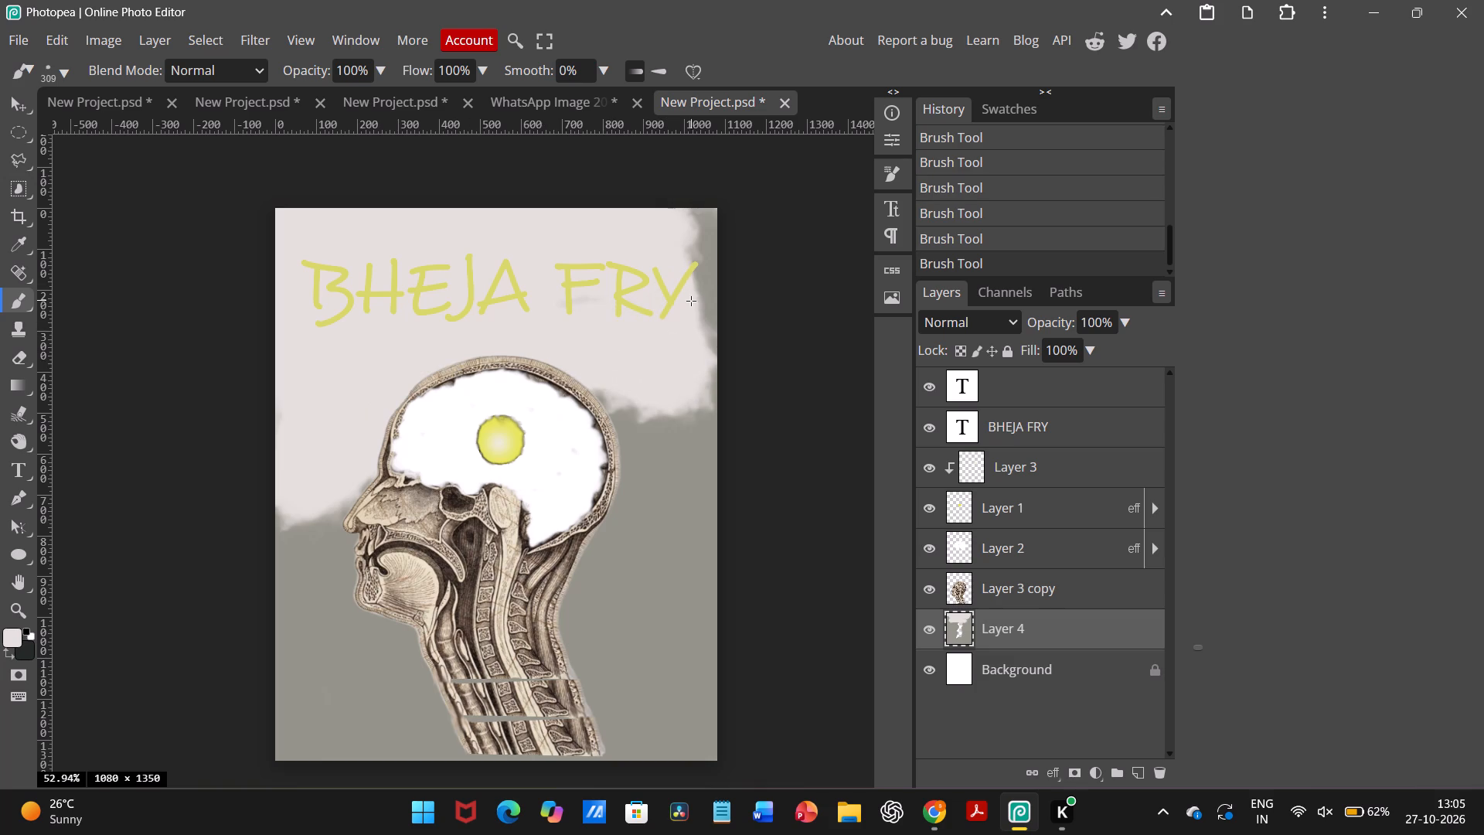
left_click_drag(714, 237, 434, 543)
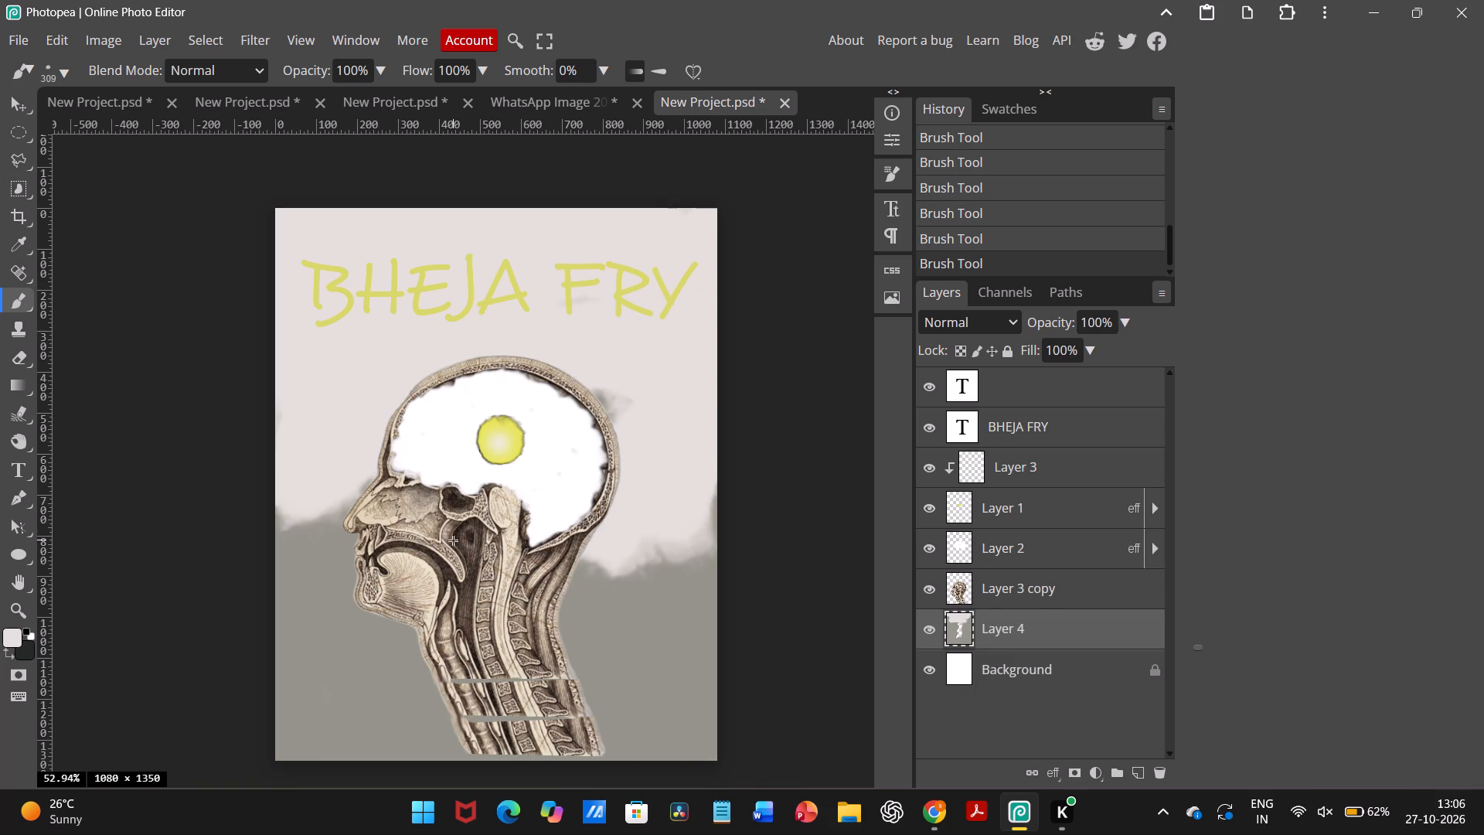
Cover the remaining grey around the jaw, the neck and the poster's lower edges with the light colour.
left_click_drag(434, 543, 342, 696)
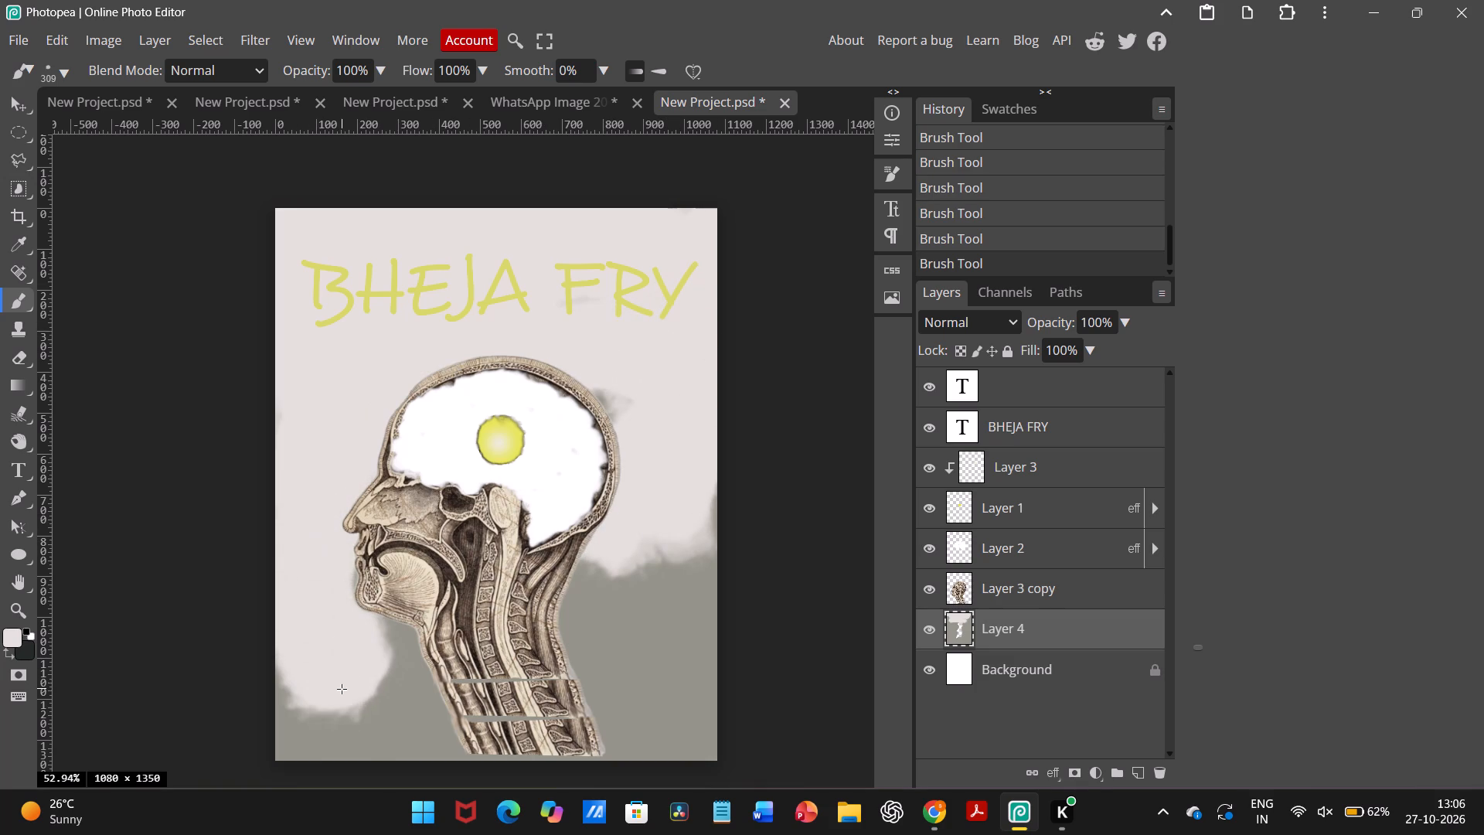
left_click_drag(342, 696, 345, 785)
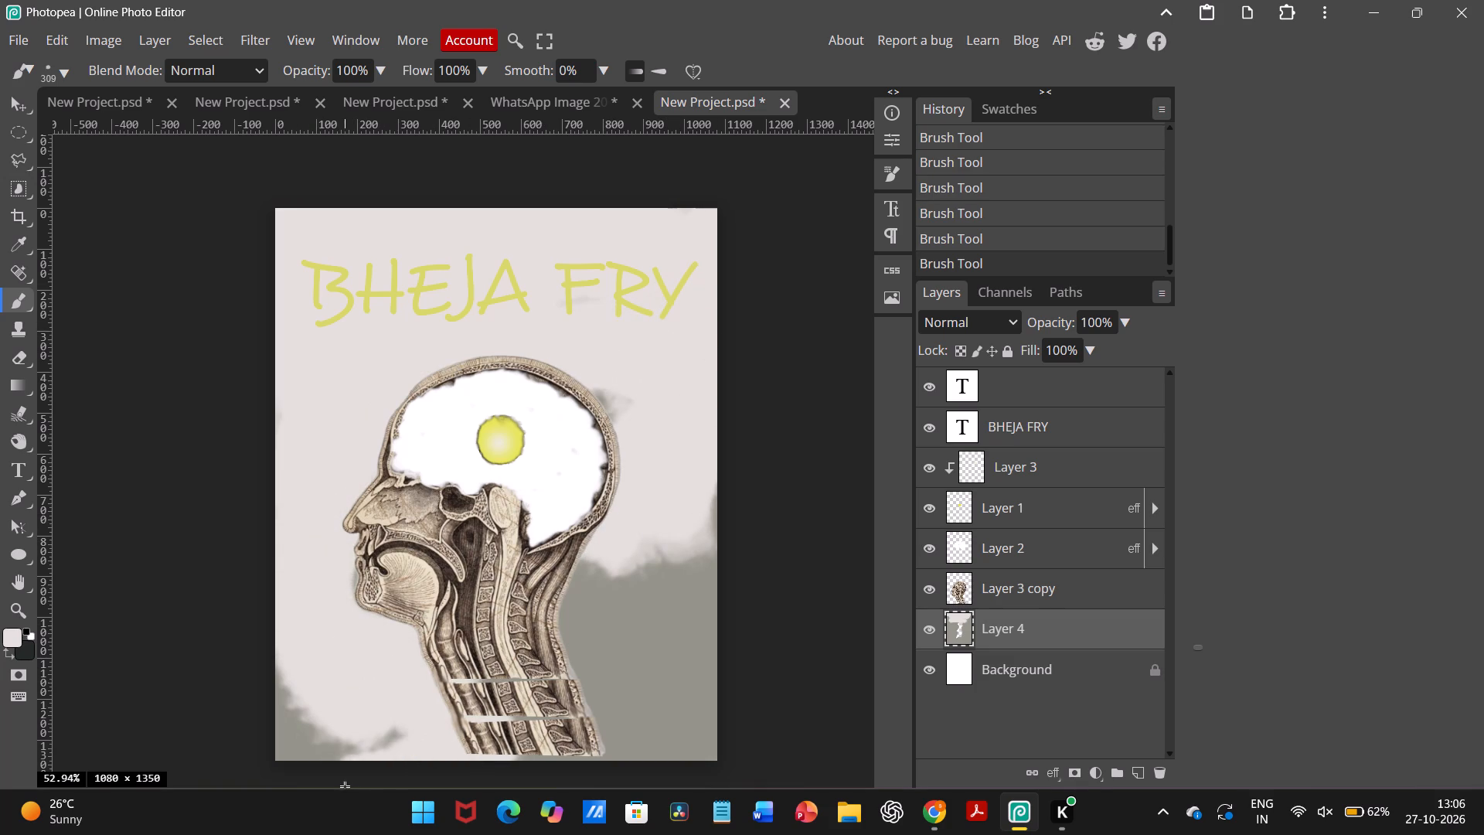
left_click_drag(345, 785, 676, 635)
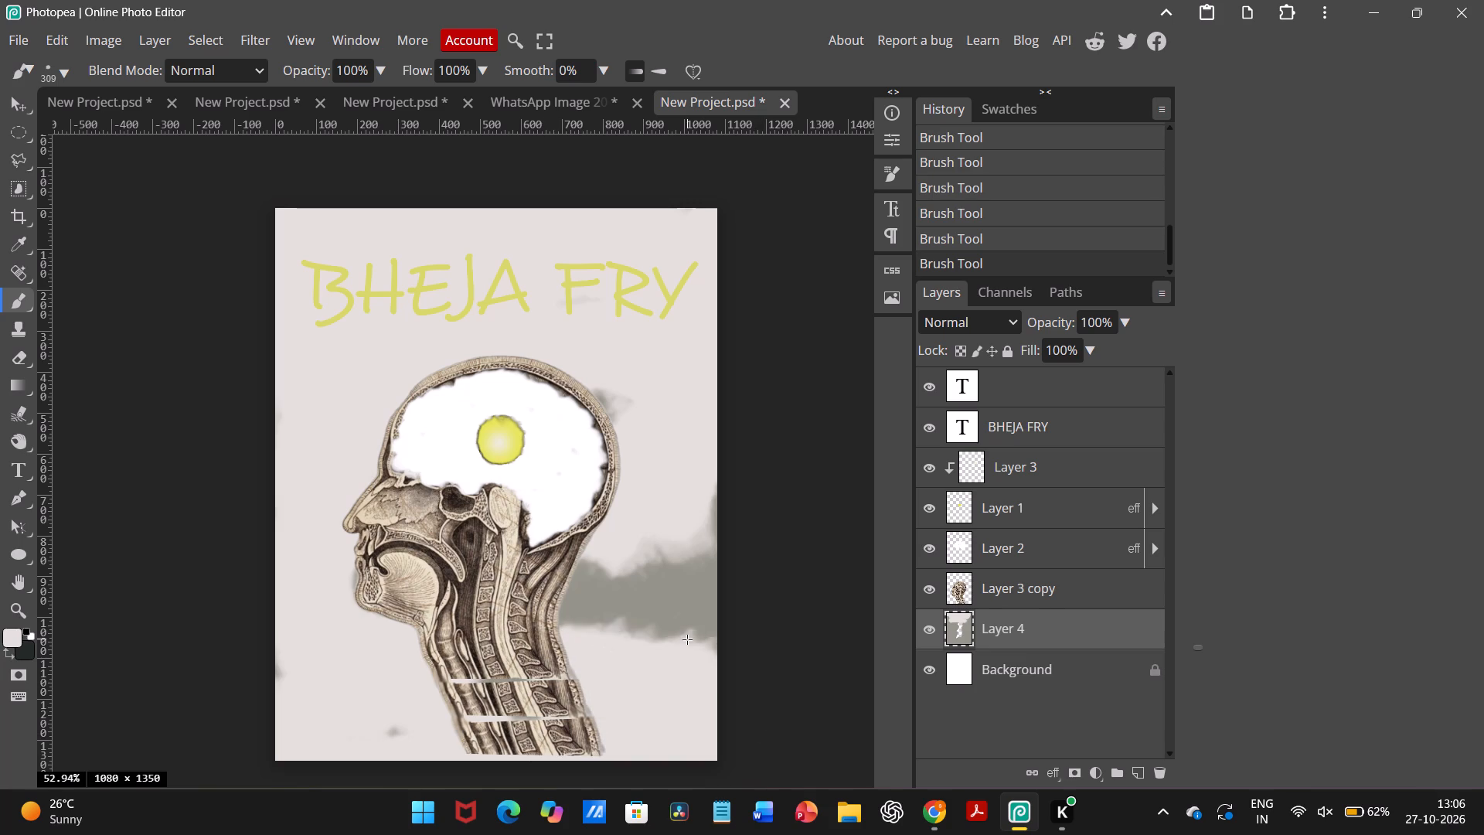
left_click_drag(676, 635, 691, 504)
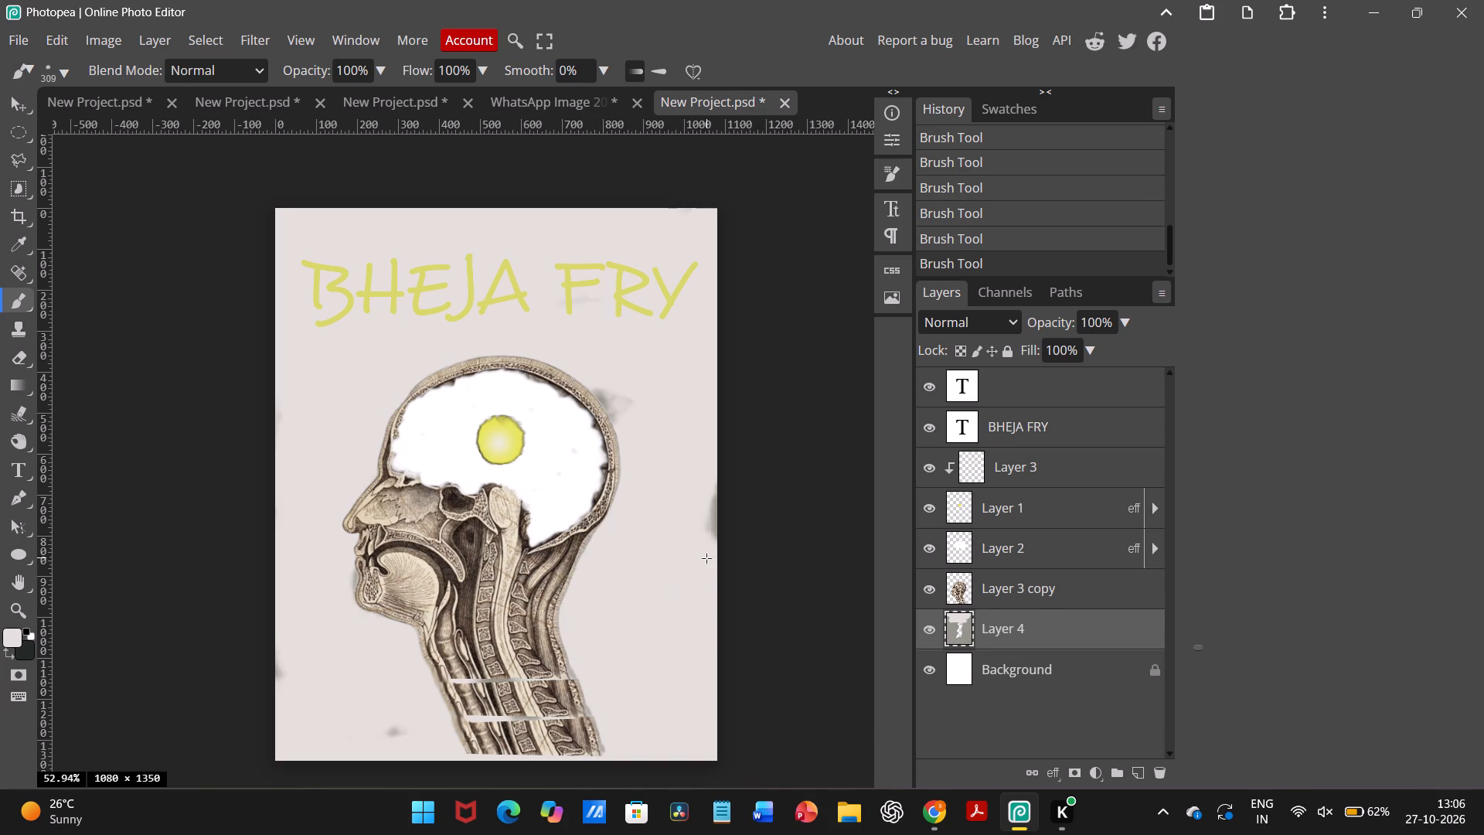
left_click_drag(691, 504, 548, 700)
left_click_drag(548, 700, 368, 715)
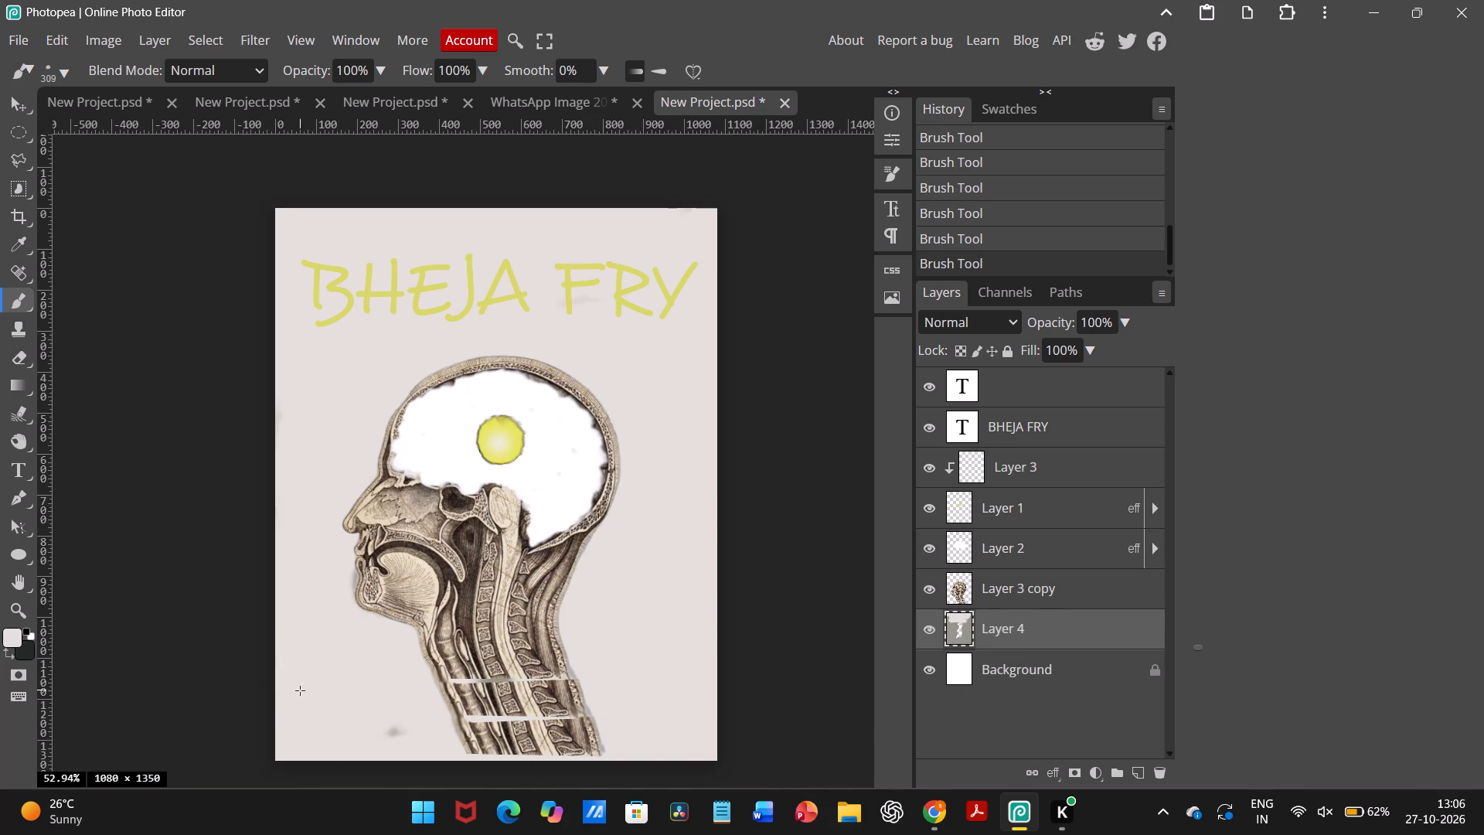
left_click_drag(368, 715, 757, 706)
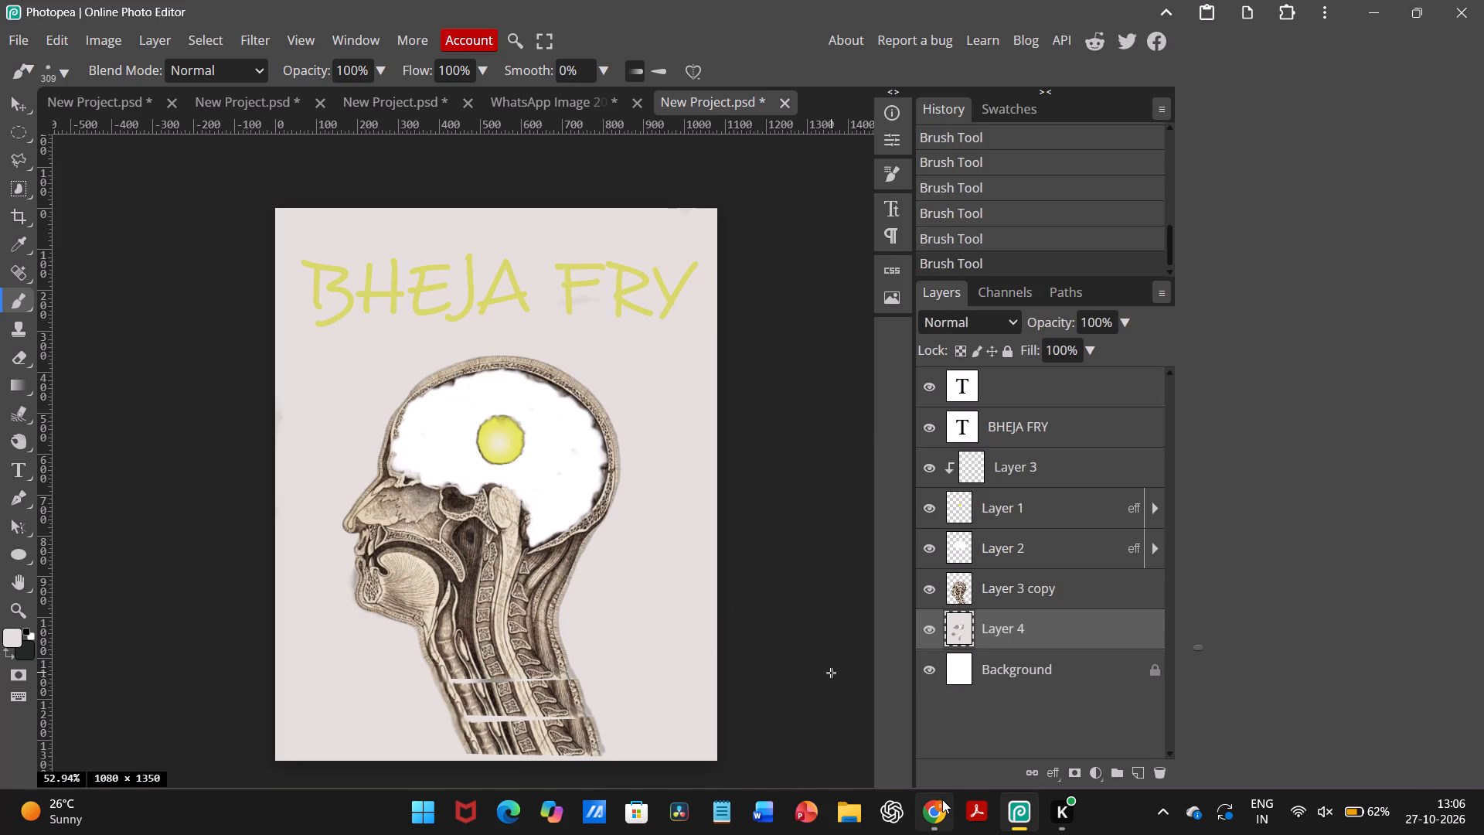
Switch to Chrome, reload the CyberVidya Attendance page and sign in with the saved credentials to view the attendance.
left_click(942, 799)
left_click(465, 10)
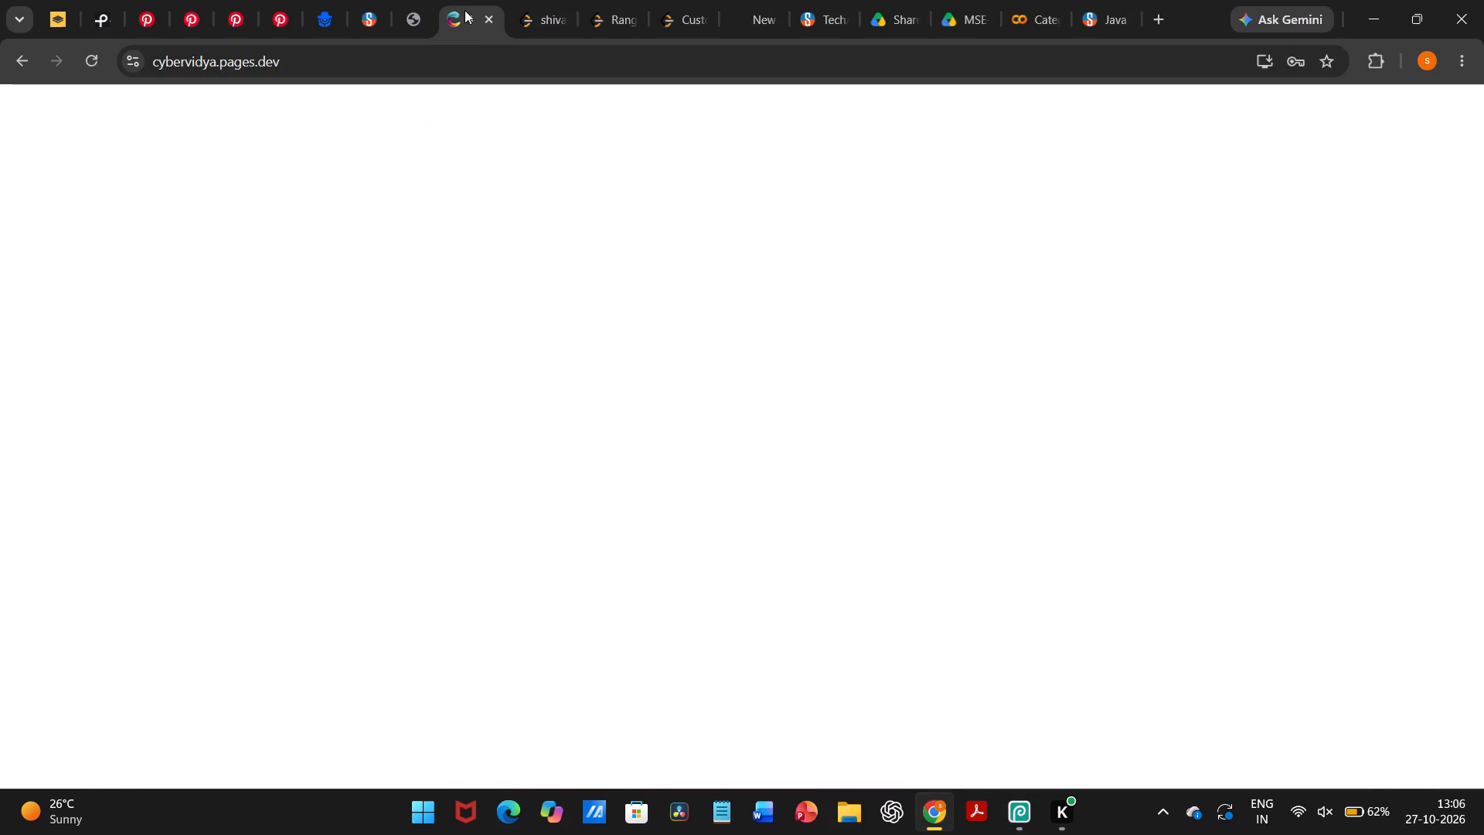
left_click(100, 56)
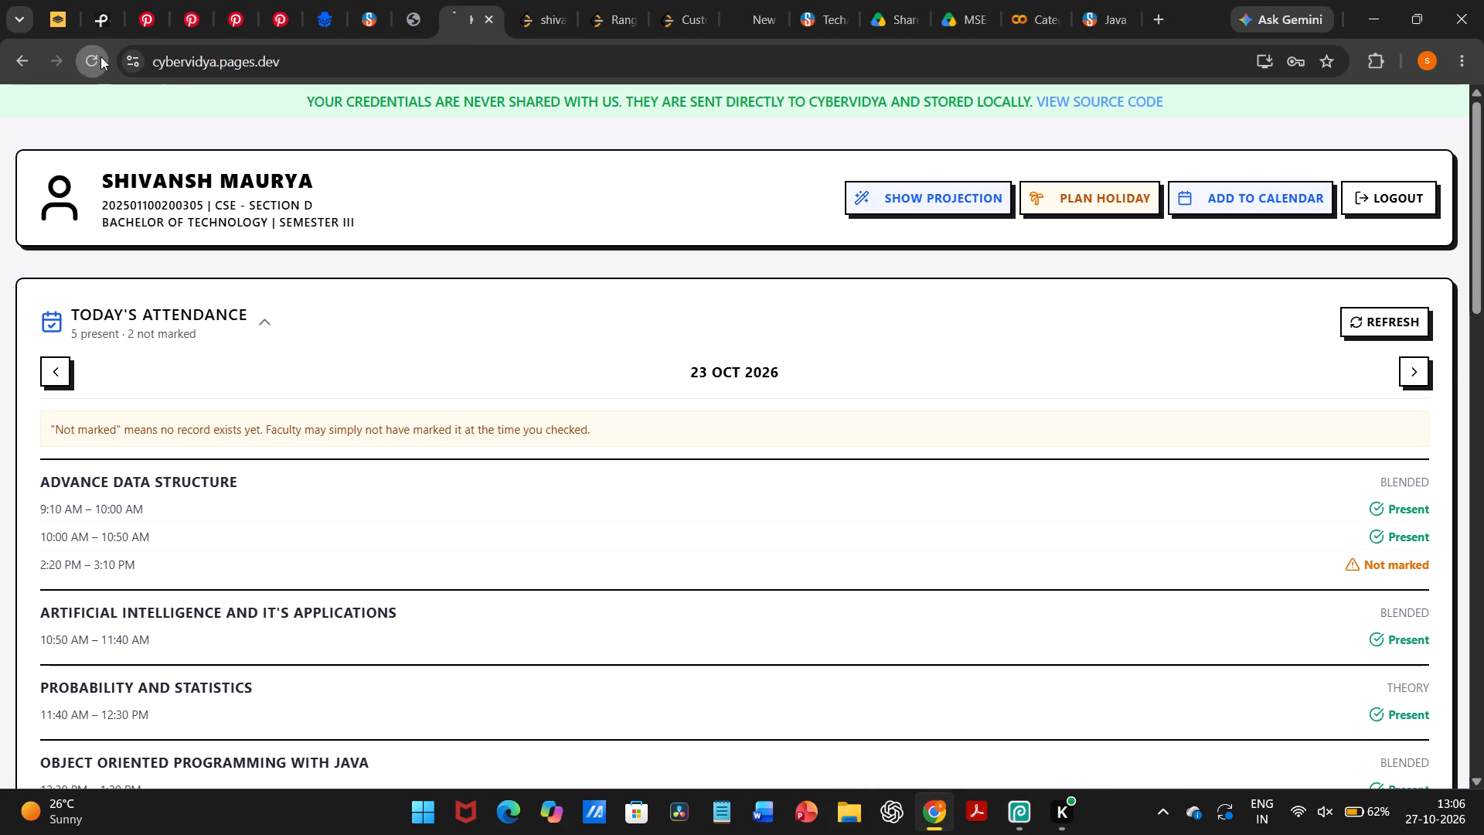
scroll(592, 412, "down", 1)
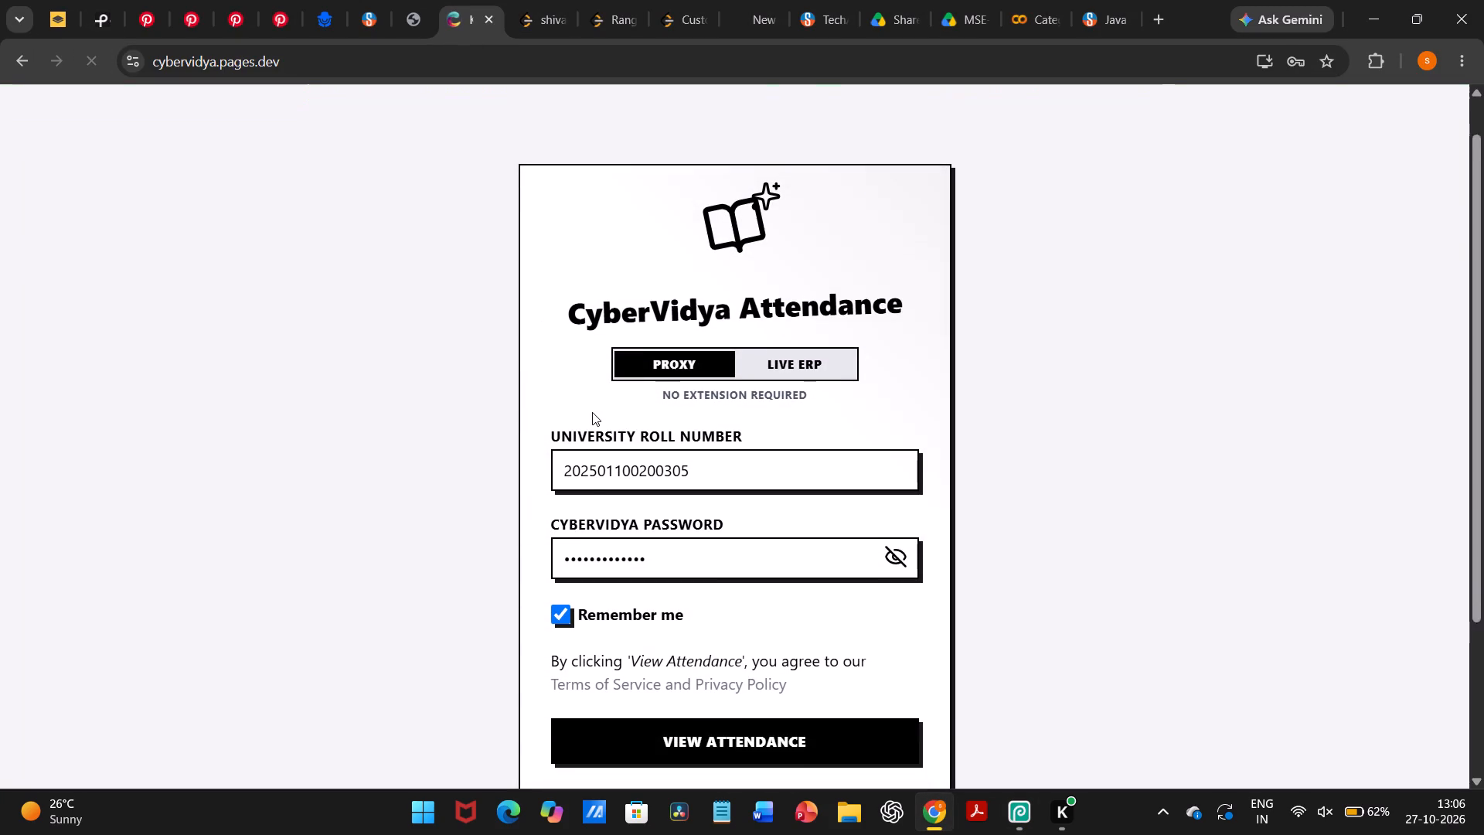
scroll(592, 412, "down", 1)
left_click(662, 693)
left_click(662, 712)
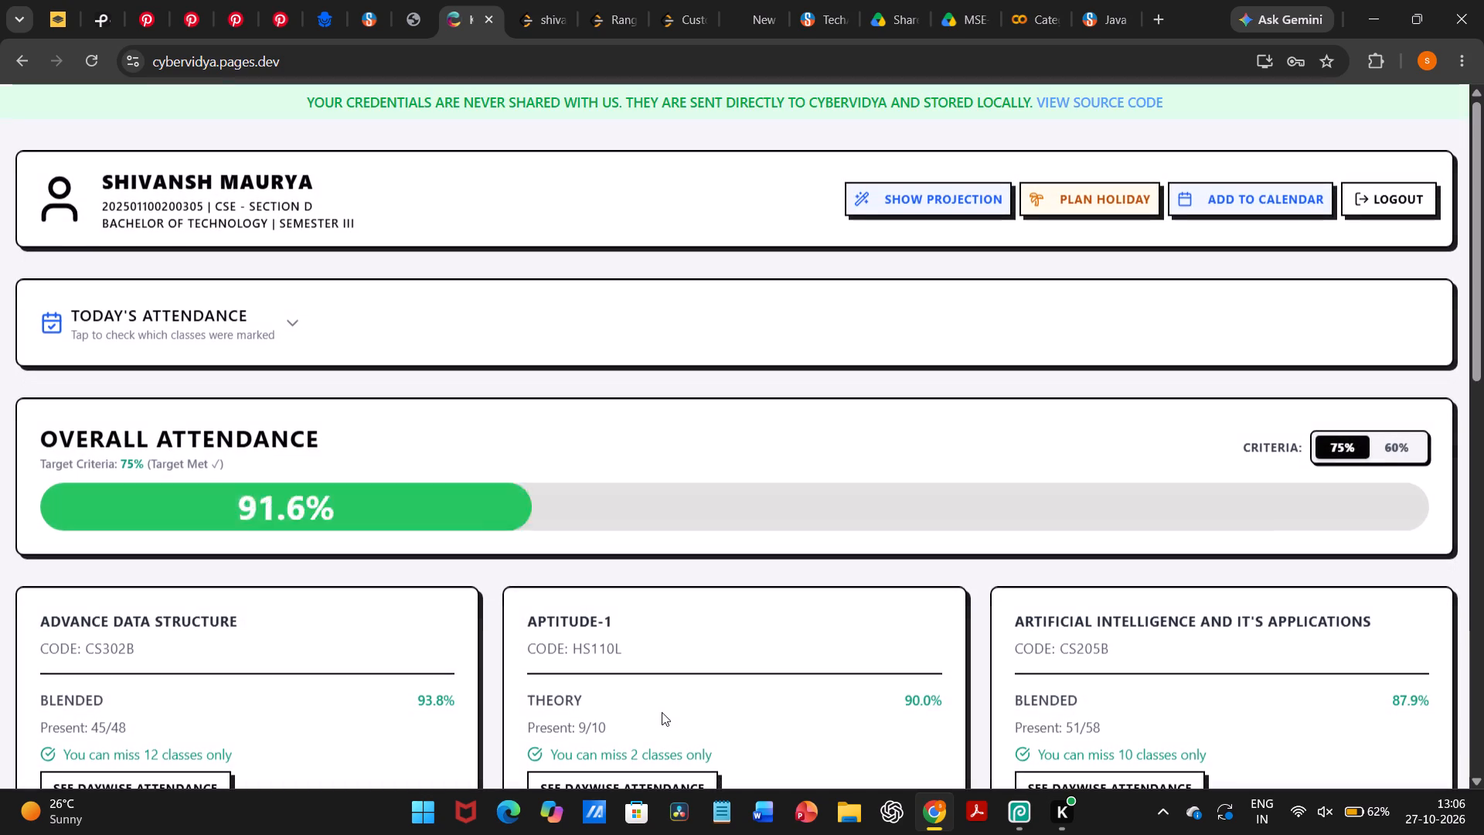
Check the daywise attendance records for Artificial Intelligence and It's Applications and for Advance Data Structure.
scroll(678, 550, "down", 2)
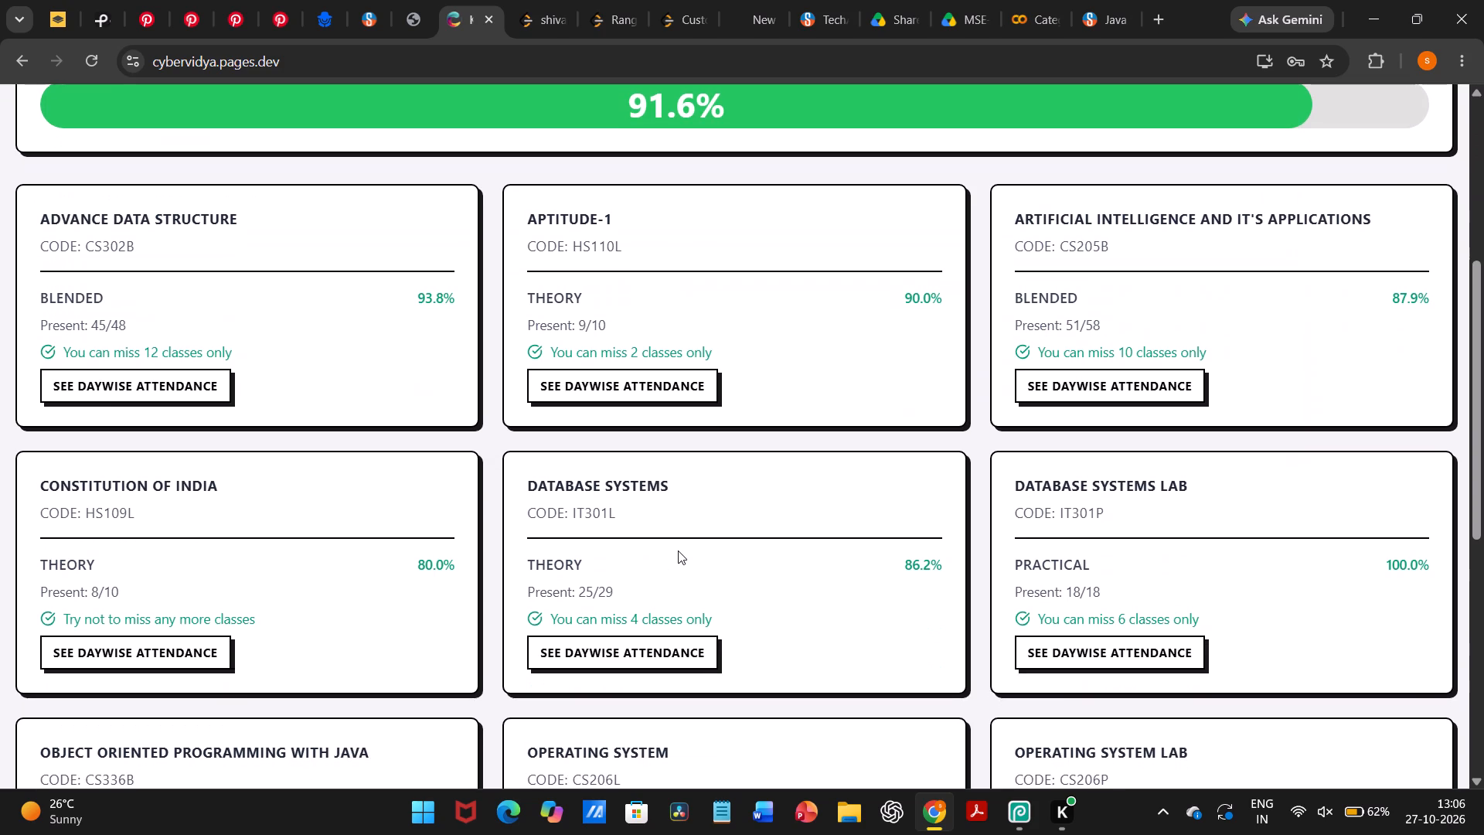
scroll(678, 550, "down", 1)
left_click(1104, 386)
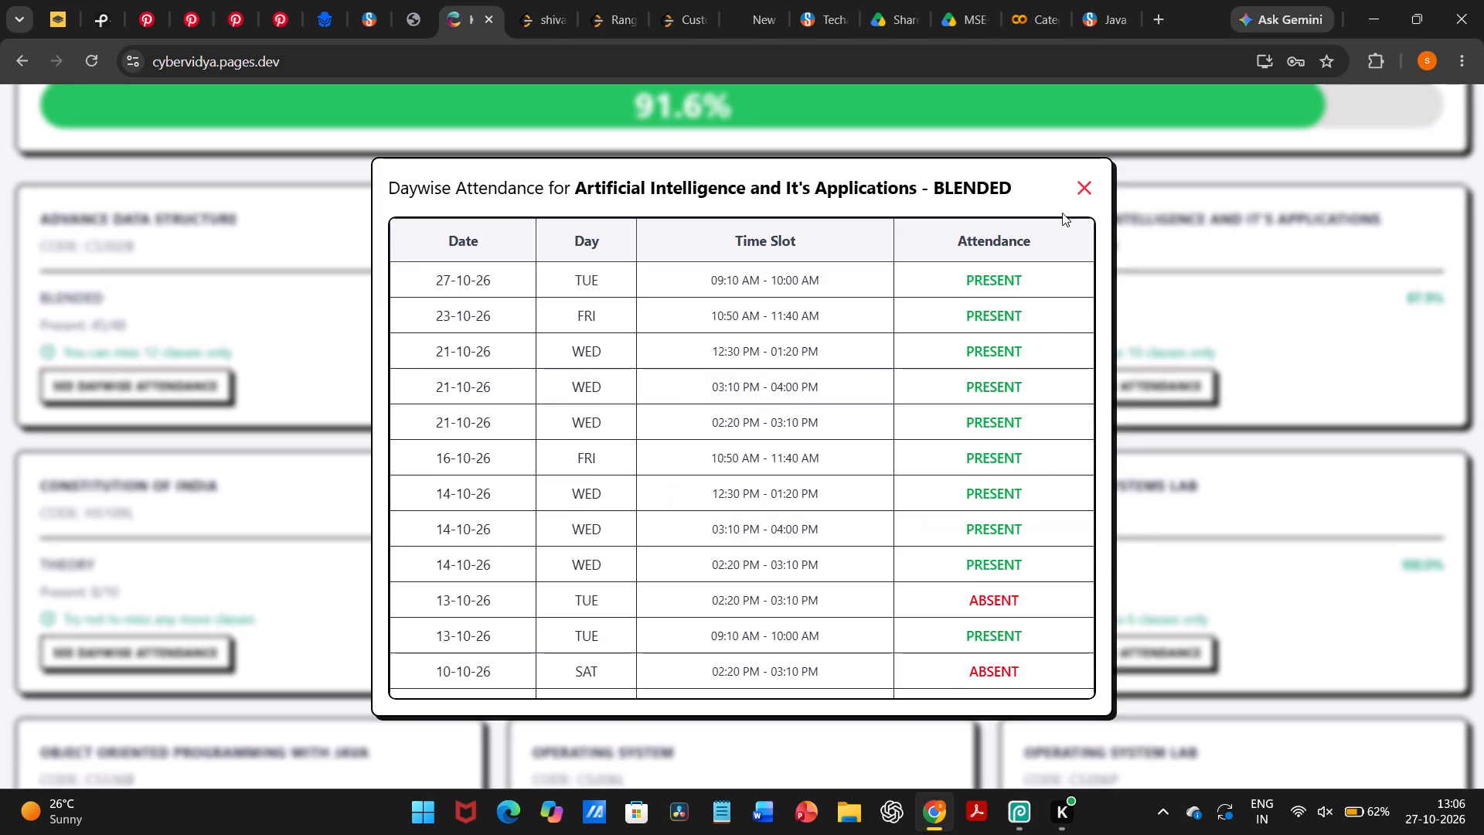
left_click(1085, 196)
scroll(942, 341, "down", 1)
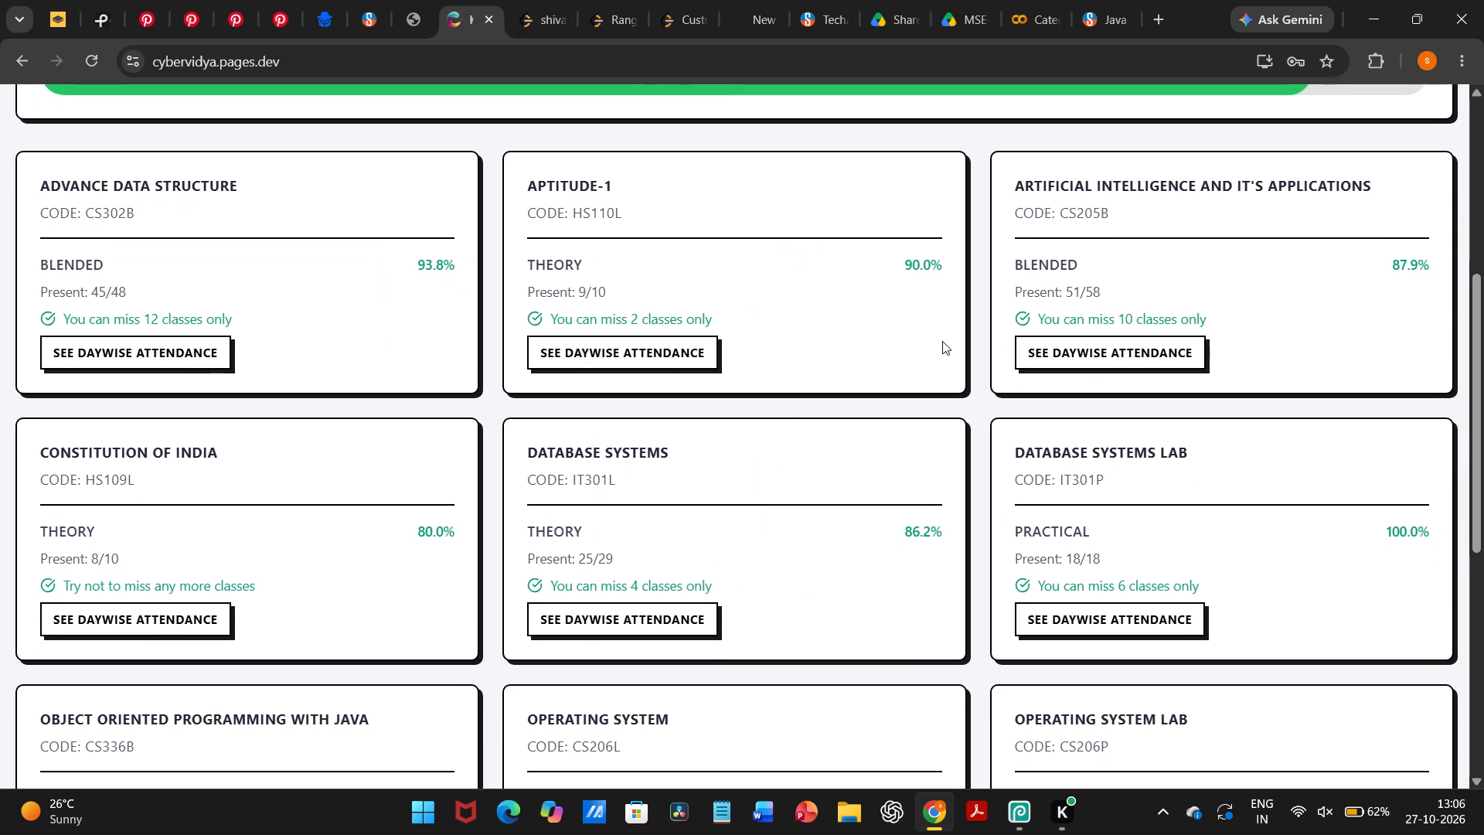
scroll(942, 341, "down", 2)
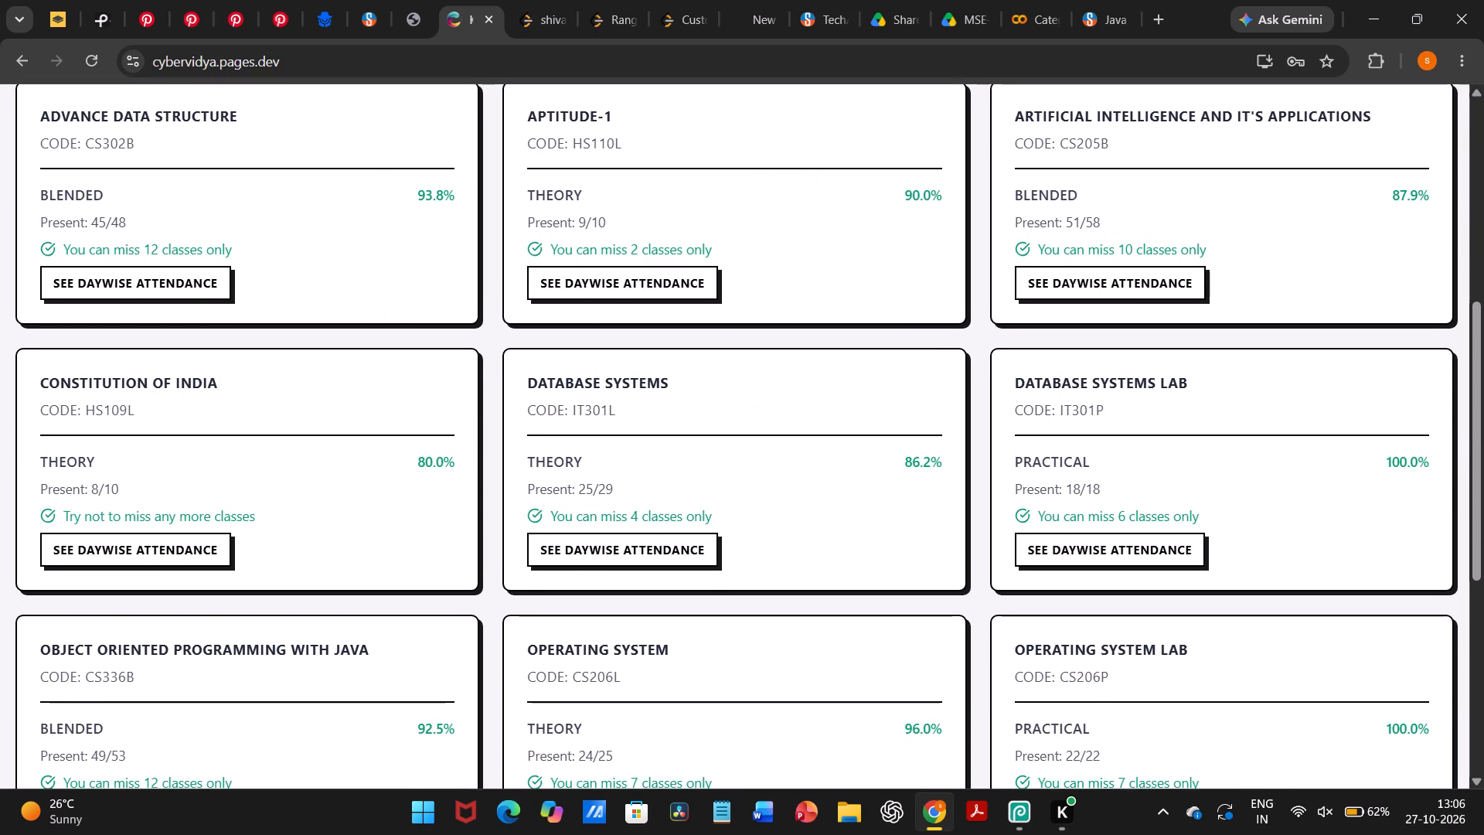
left_click(191, 303)
left_click(191, 291)
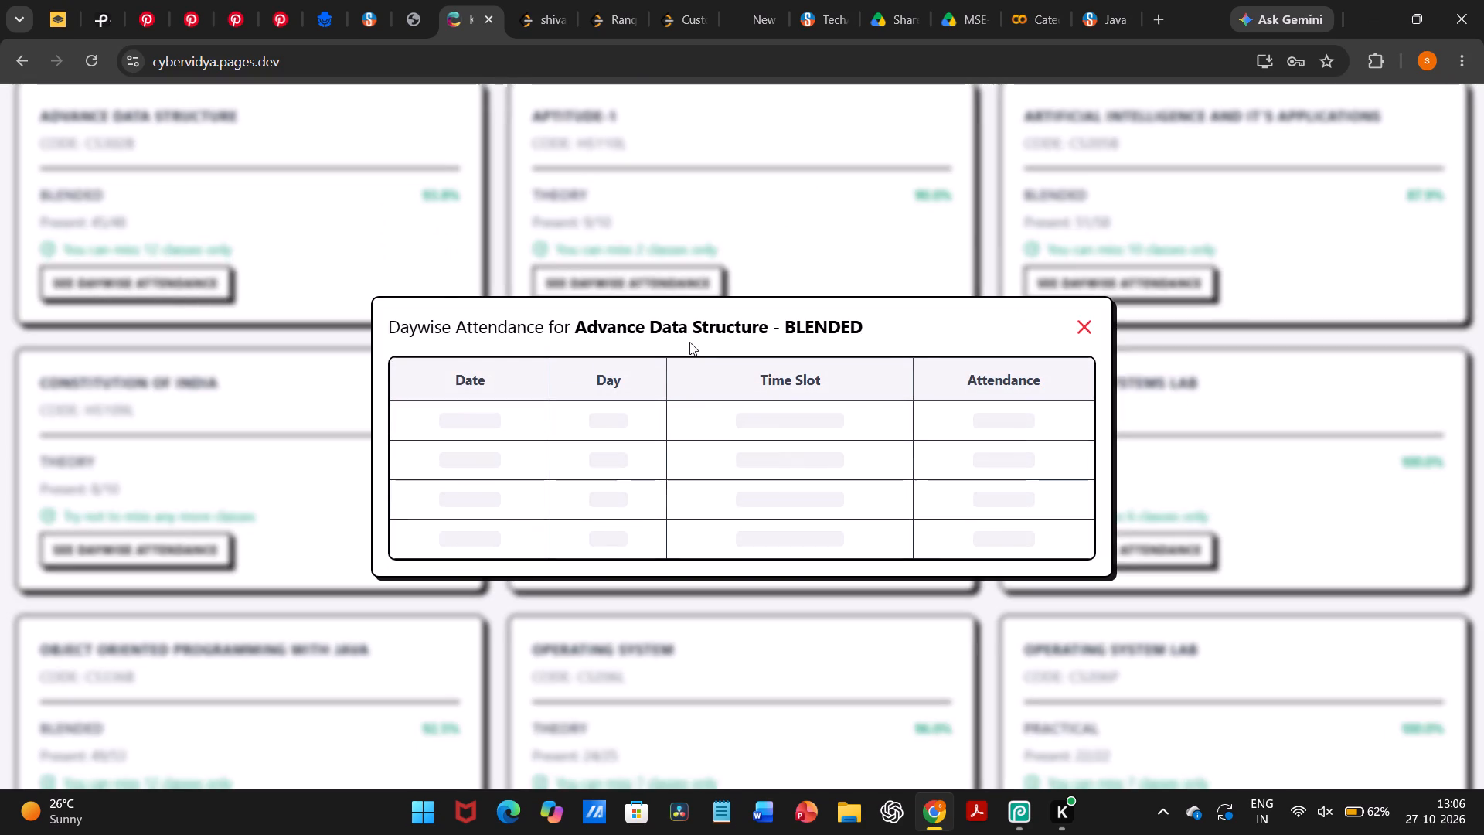
left_click(1083, 189)
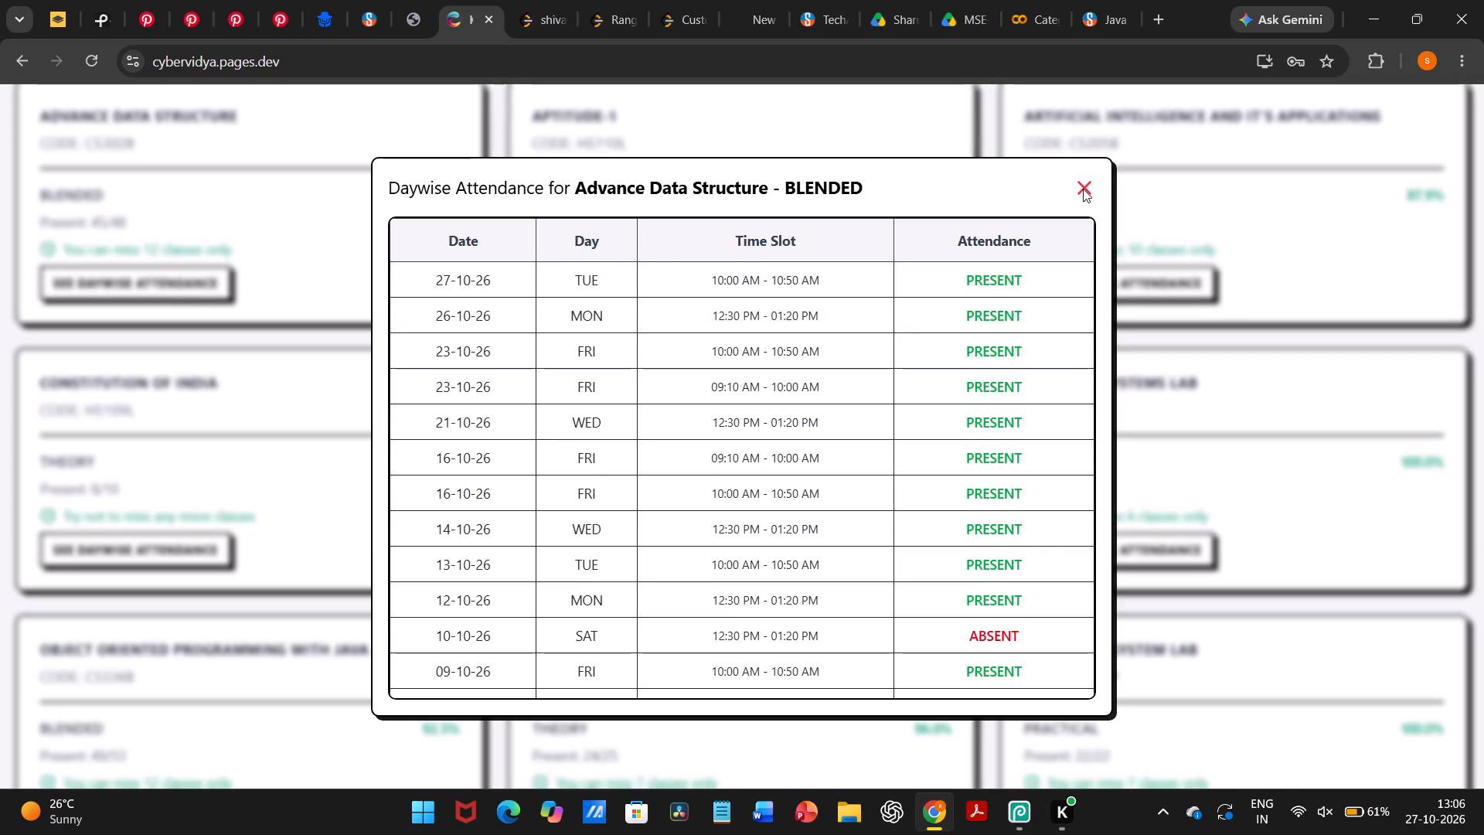
Check the daywise attendance for Database Systems and Object Oriented Programming with Java, and look over the remaining subjects.
scroll(817, 408, "down", 2)
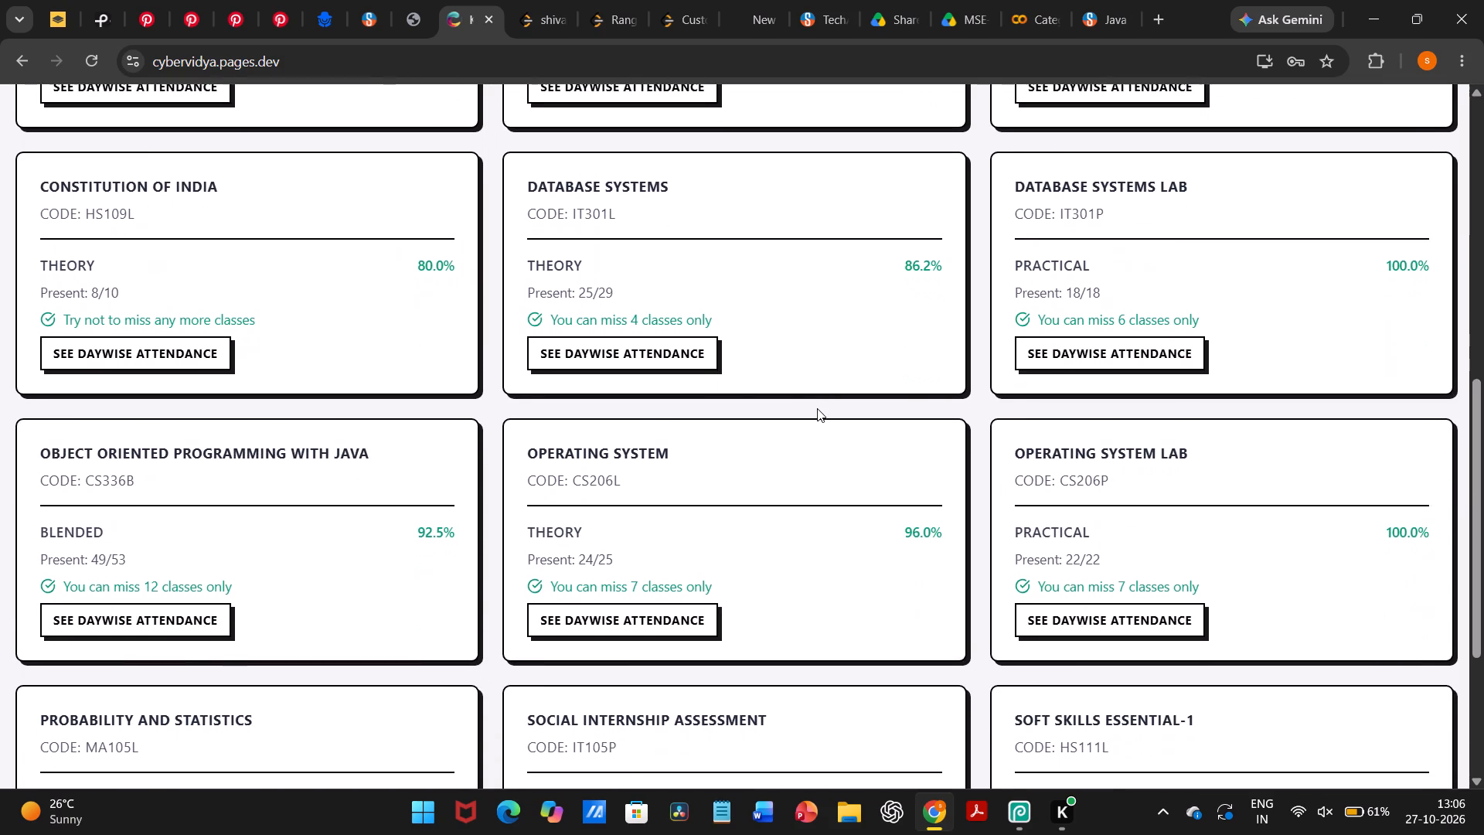
scroll(817, 408, "down", 1)
left_click(690, 343)
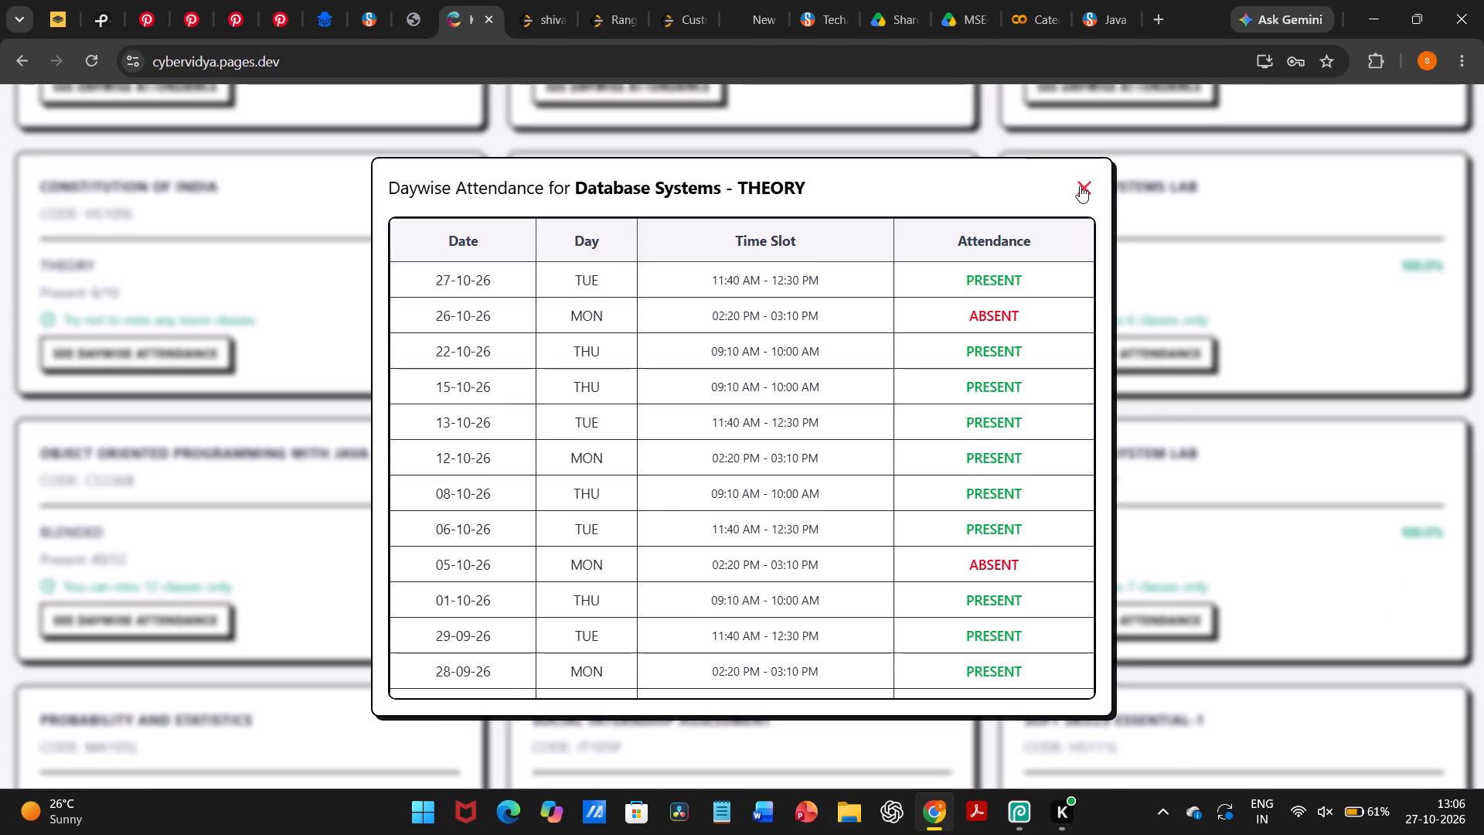
left_click(1080, 186)
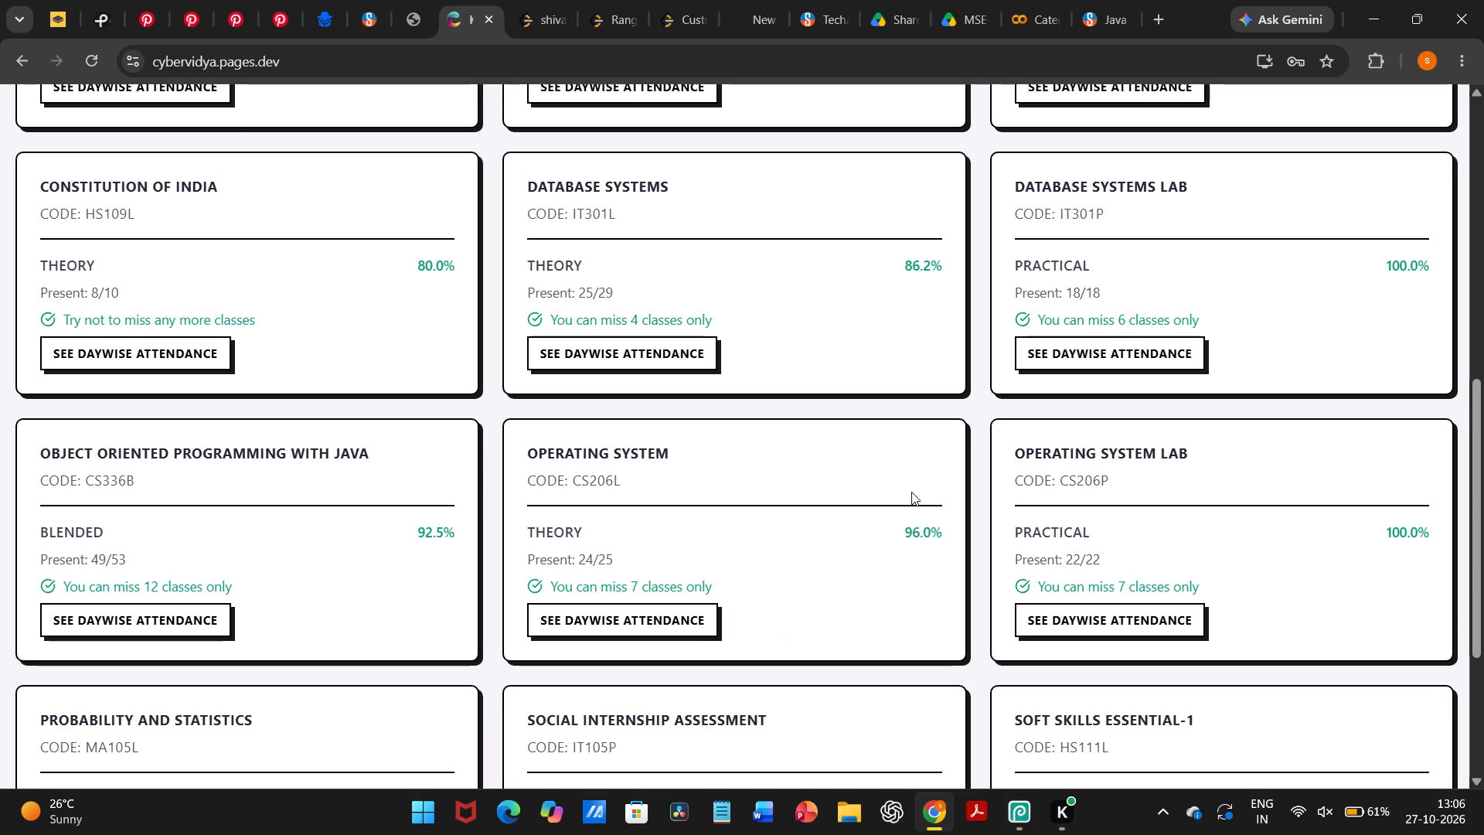
scroll(911, 492, "down", 1)
left_click(182, 318)
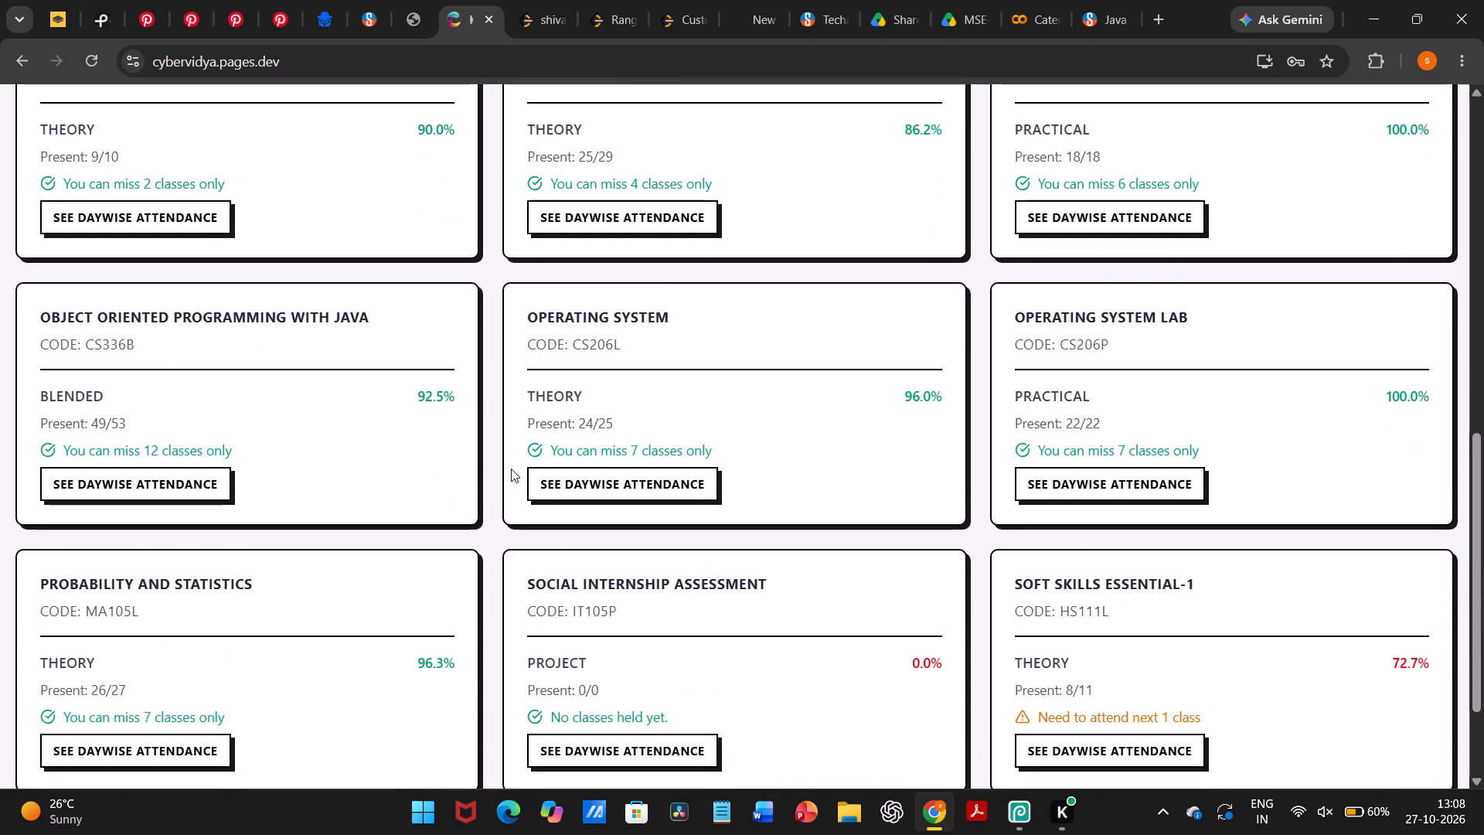
left_click(179, 492)
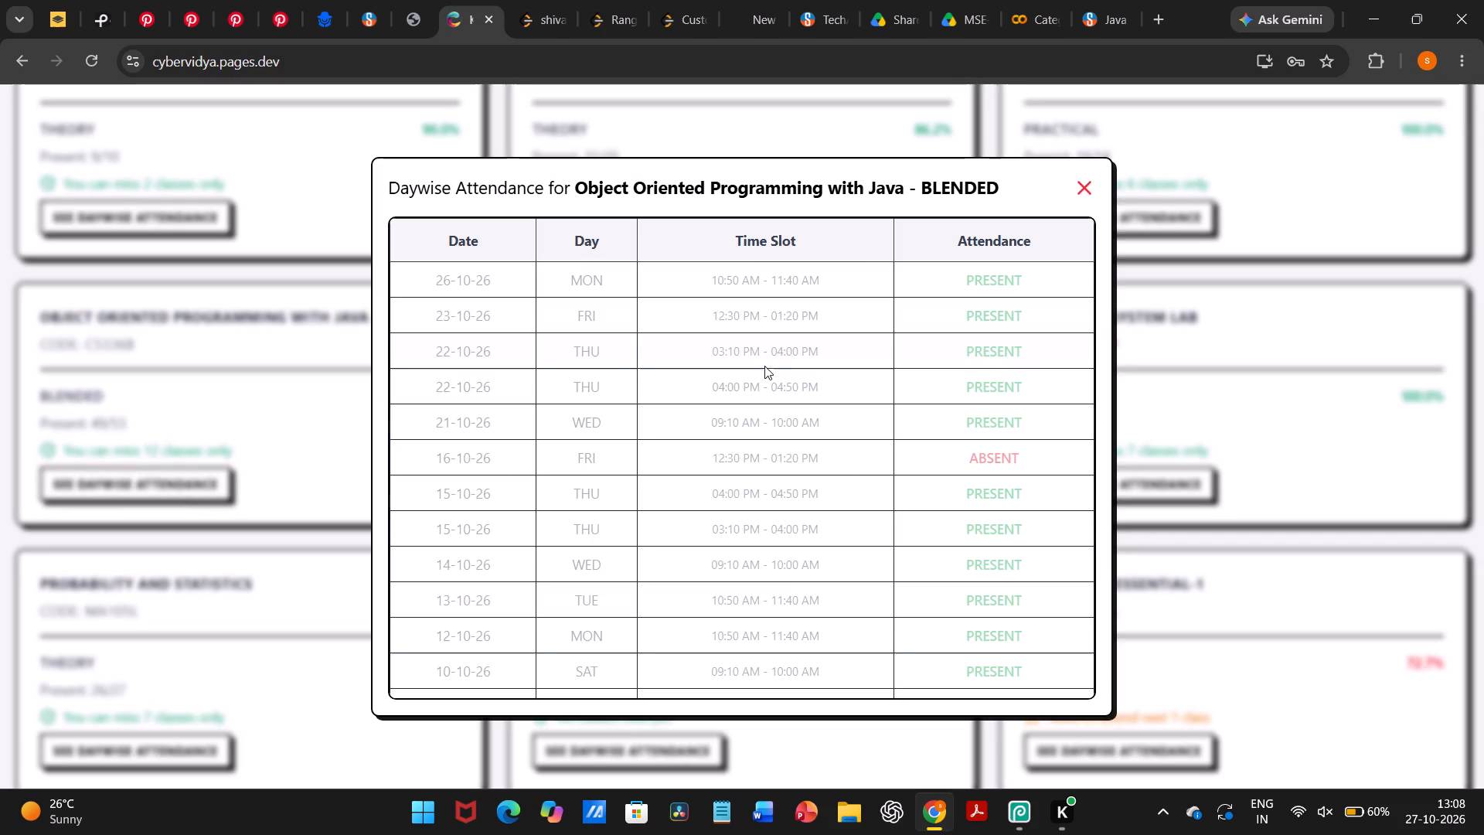
left_click(1085, 193)
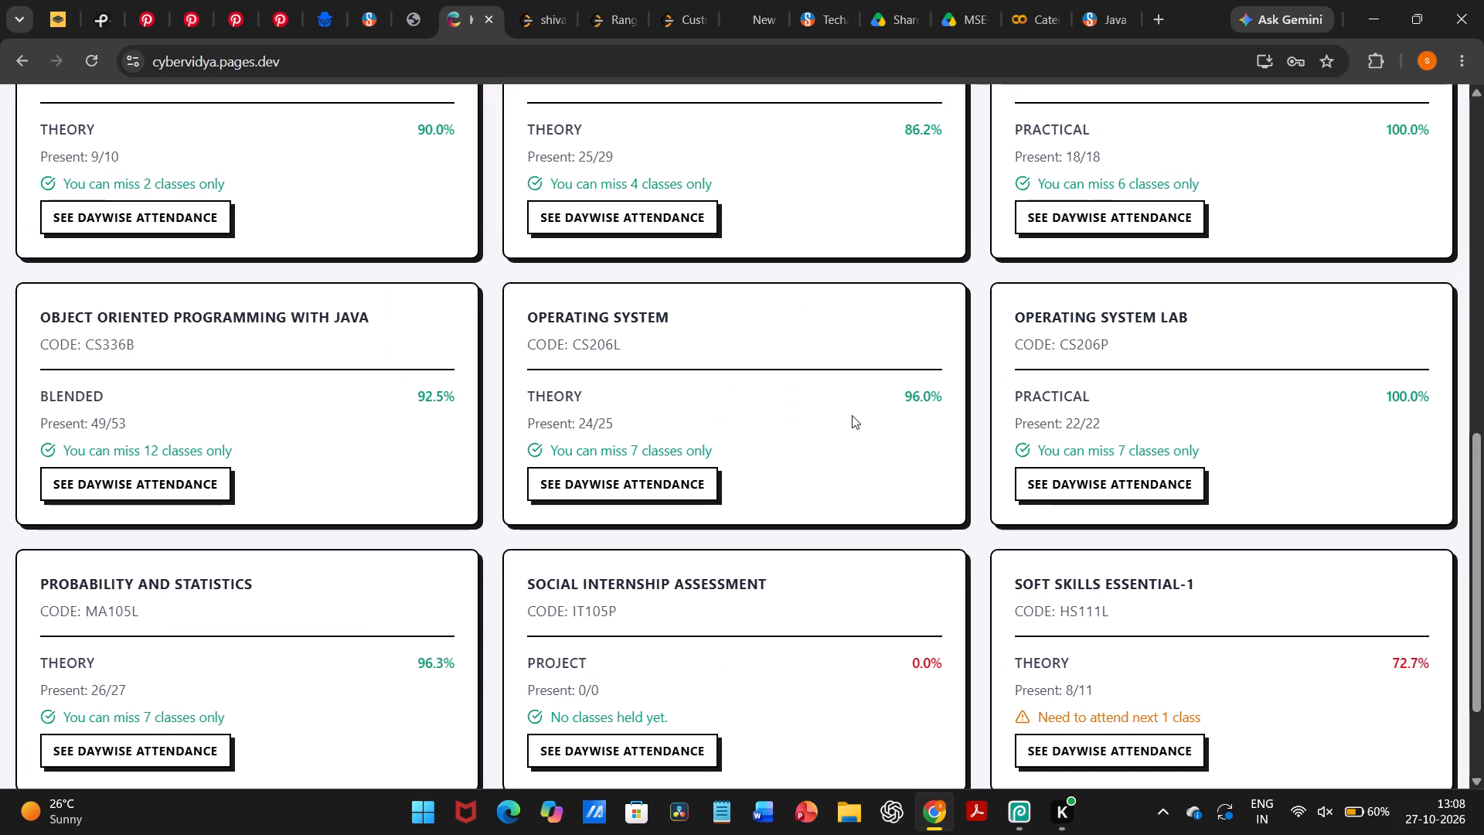
scroll(852, 415, "down", 2)
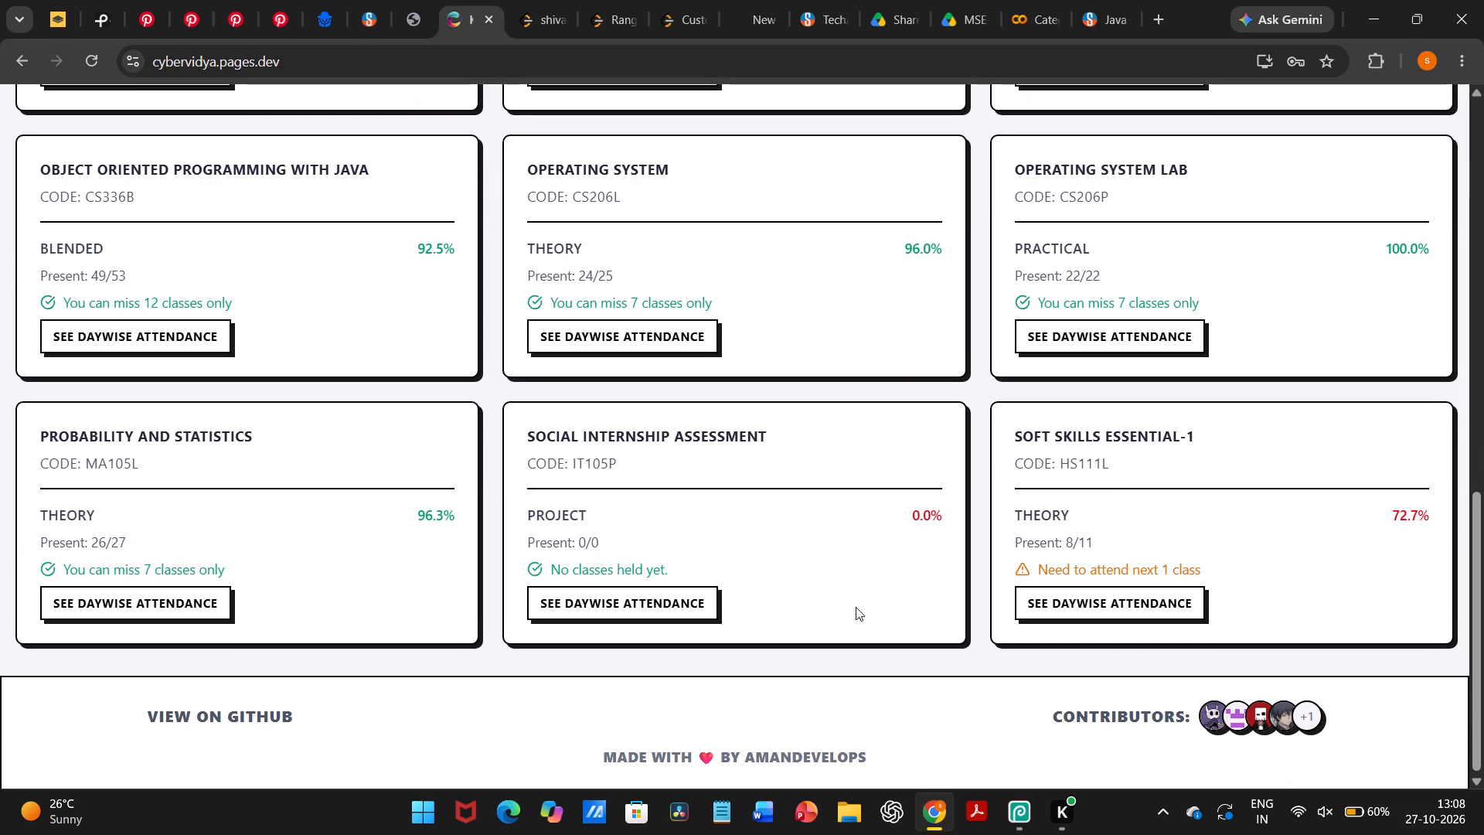
Return to Photopea and change the colour of the whole BHEJA FRY title text to the yellow #d2d250.
left_click(1032, 810)
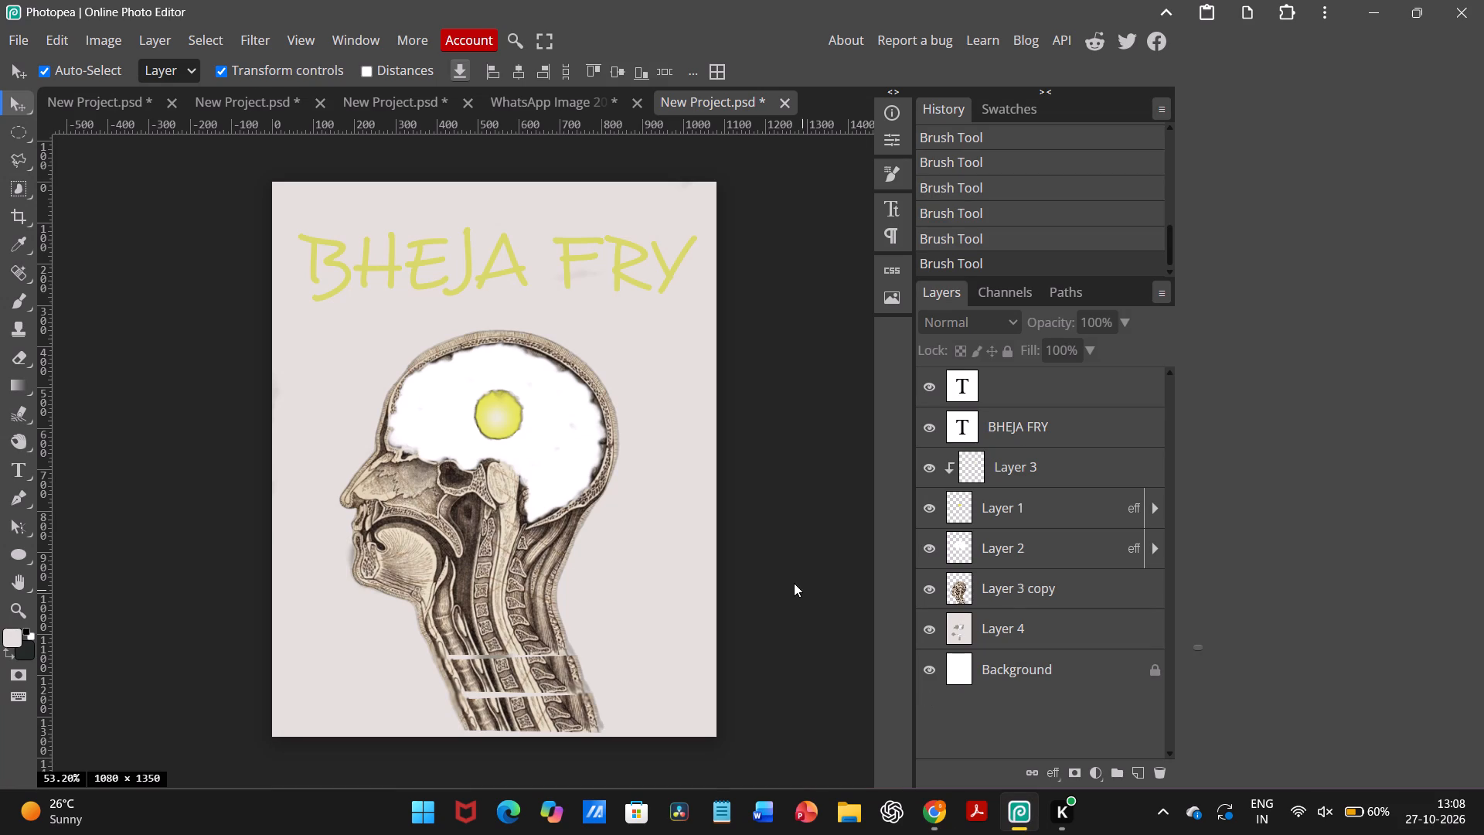
scroll(733, 543, "up", 1)
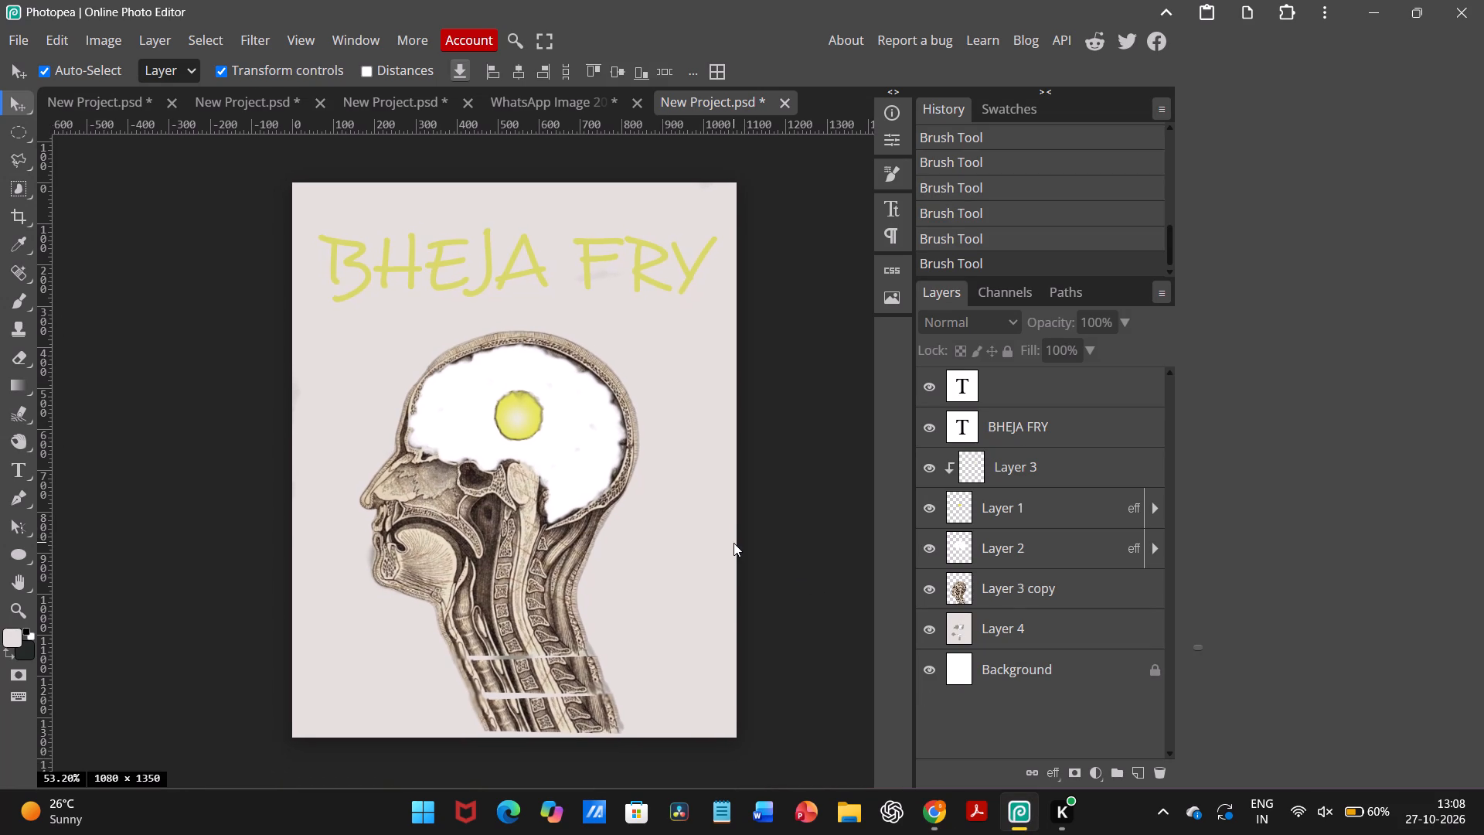
scroll(733, 543, "right", 1)
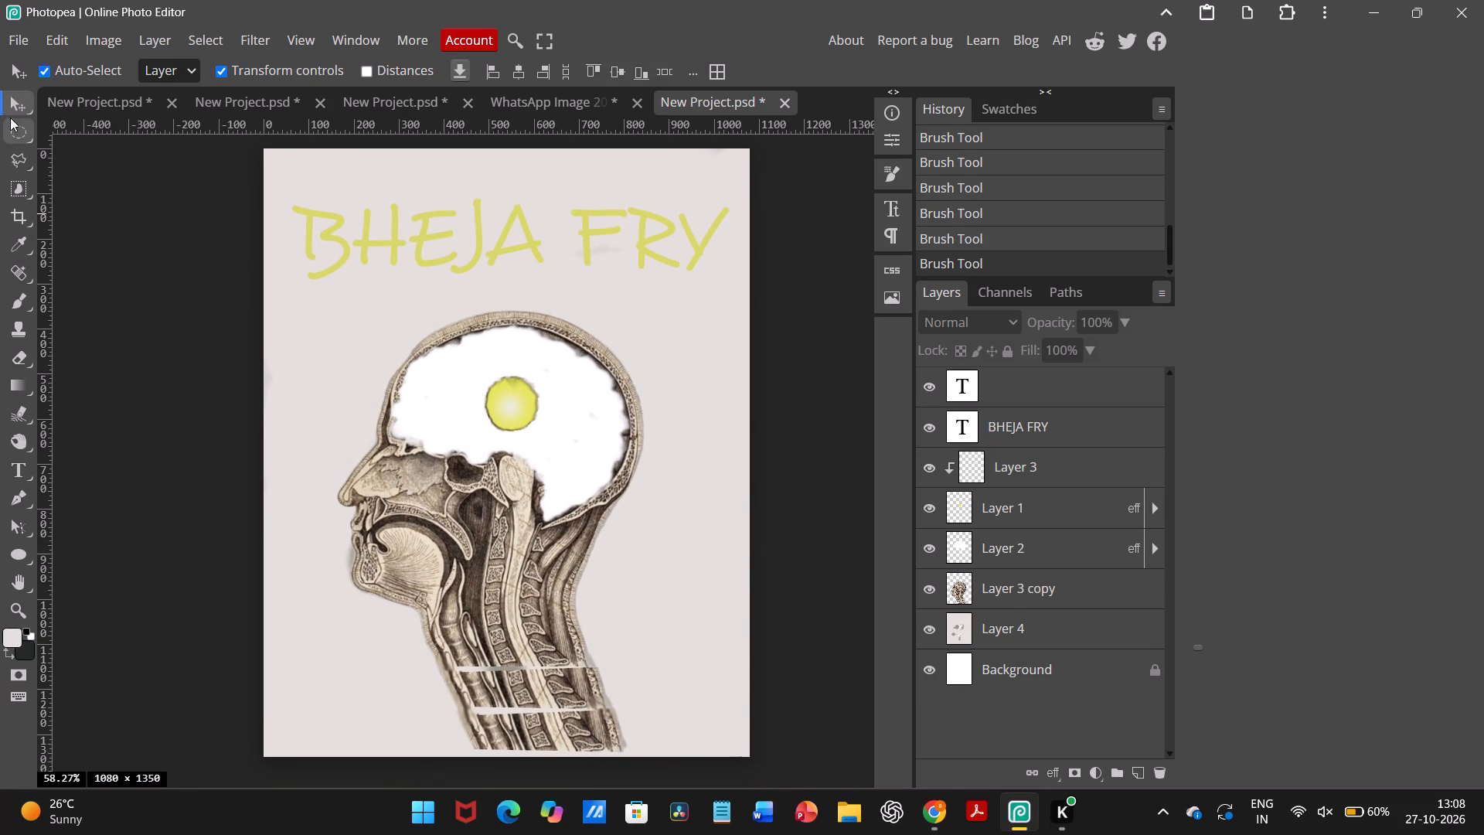
left_click(364, 235)
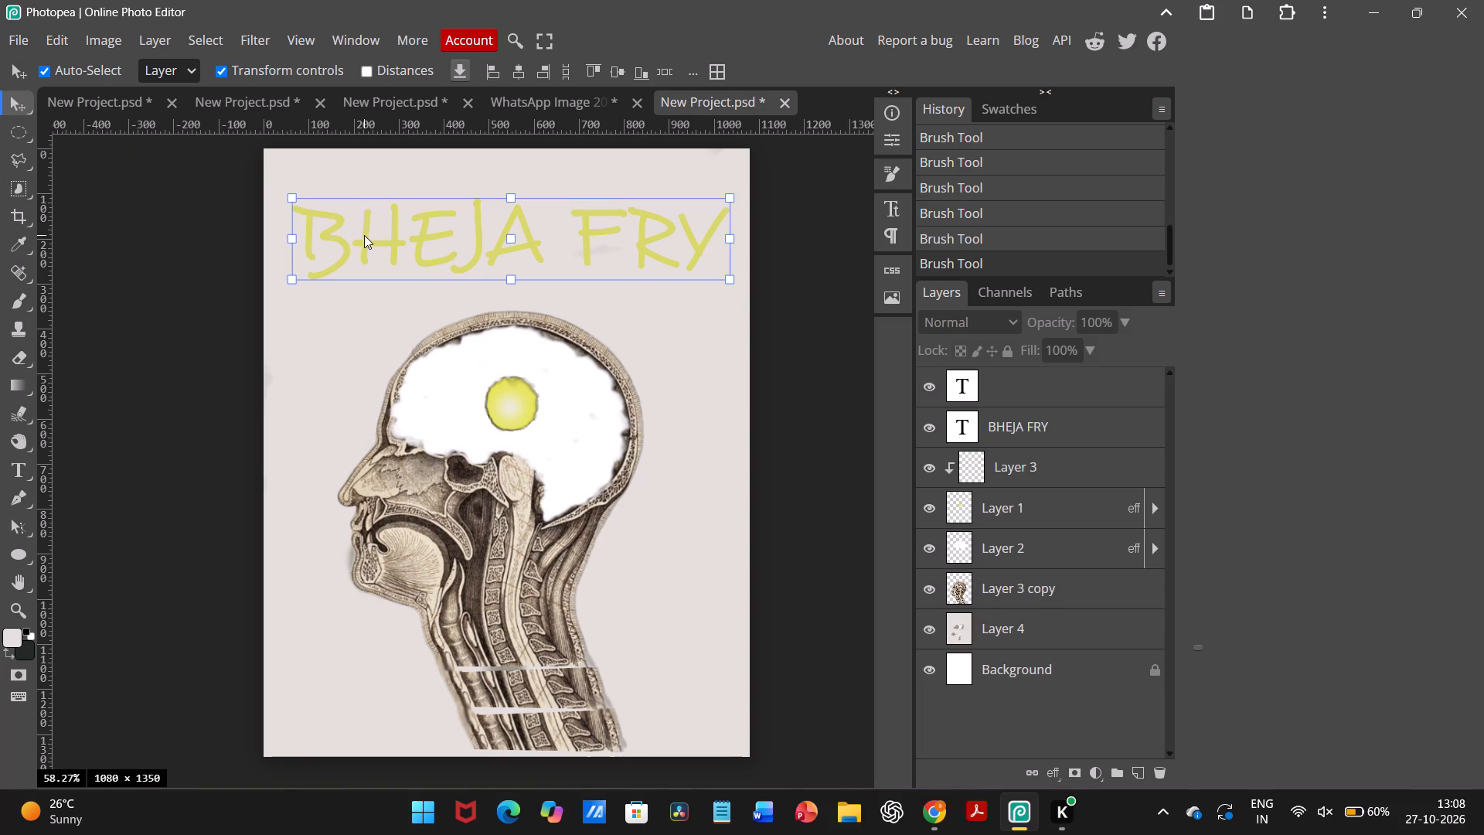
triple_click(469, 243)
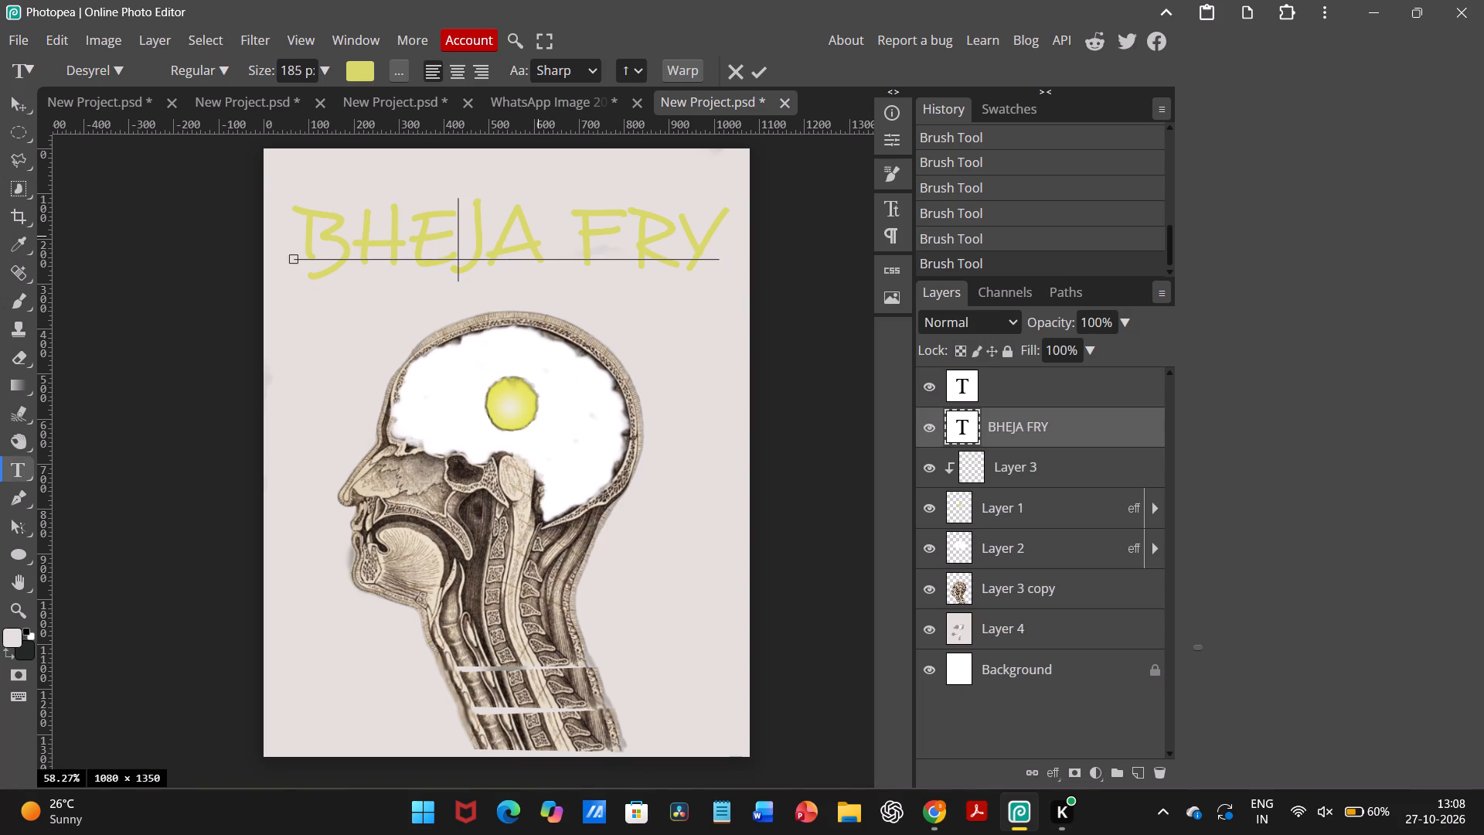
left_click_drag(730, 228, 314, 222)
left_click(354, 74)
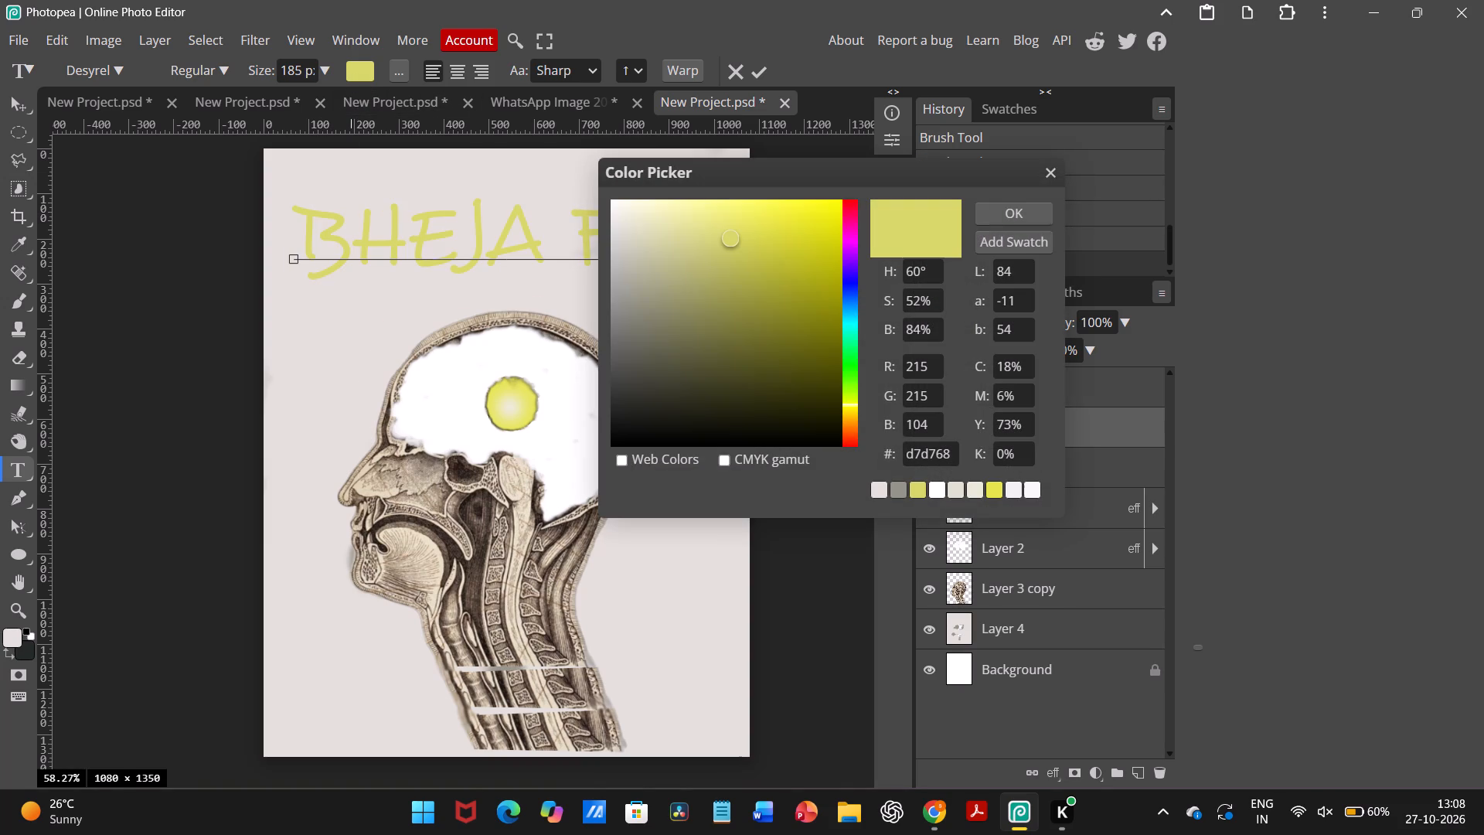
left_click_drag(733, 236, 769, 233)
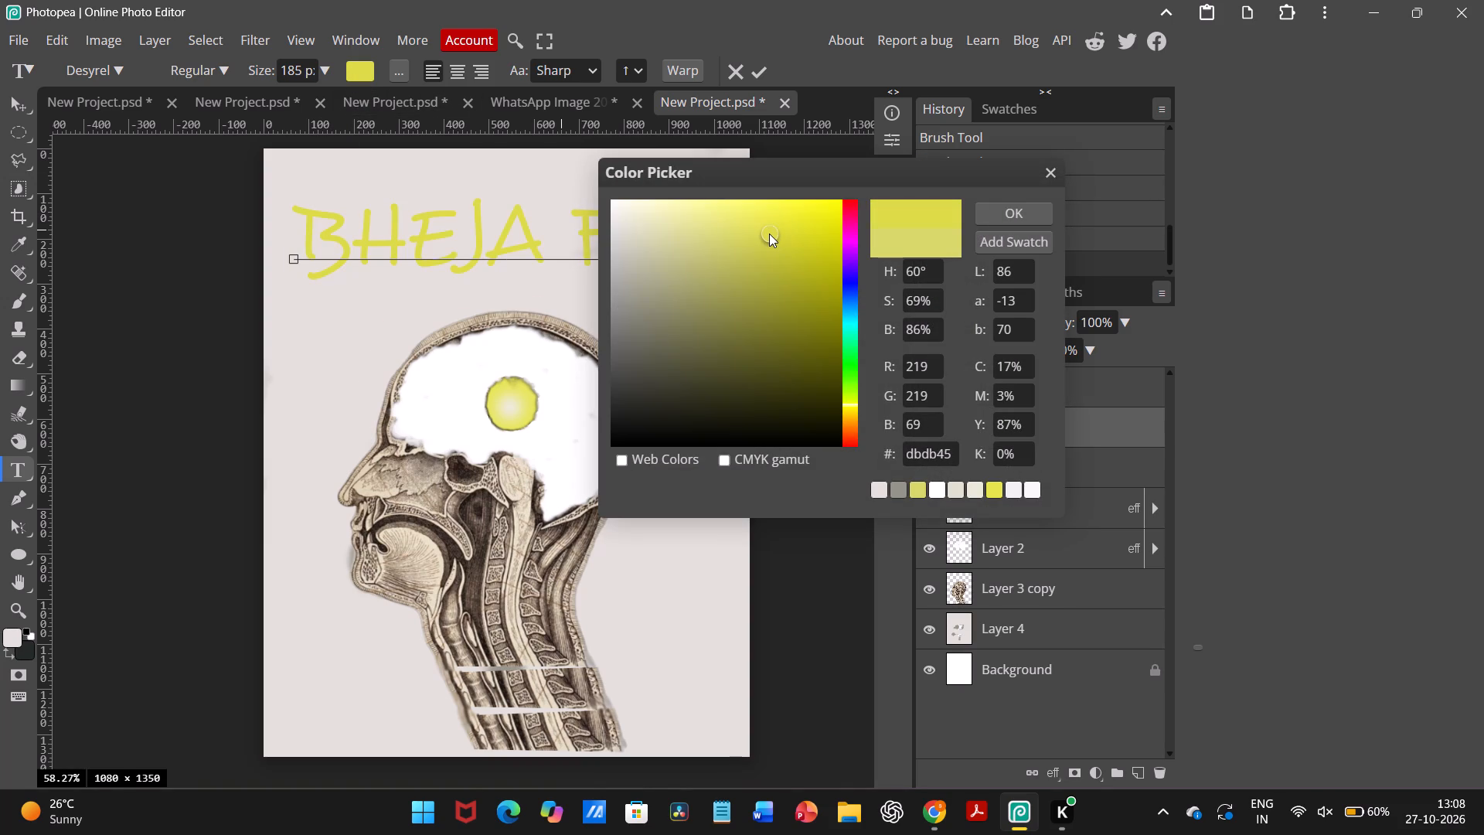
left_click(917, 482)
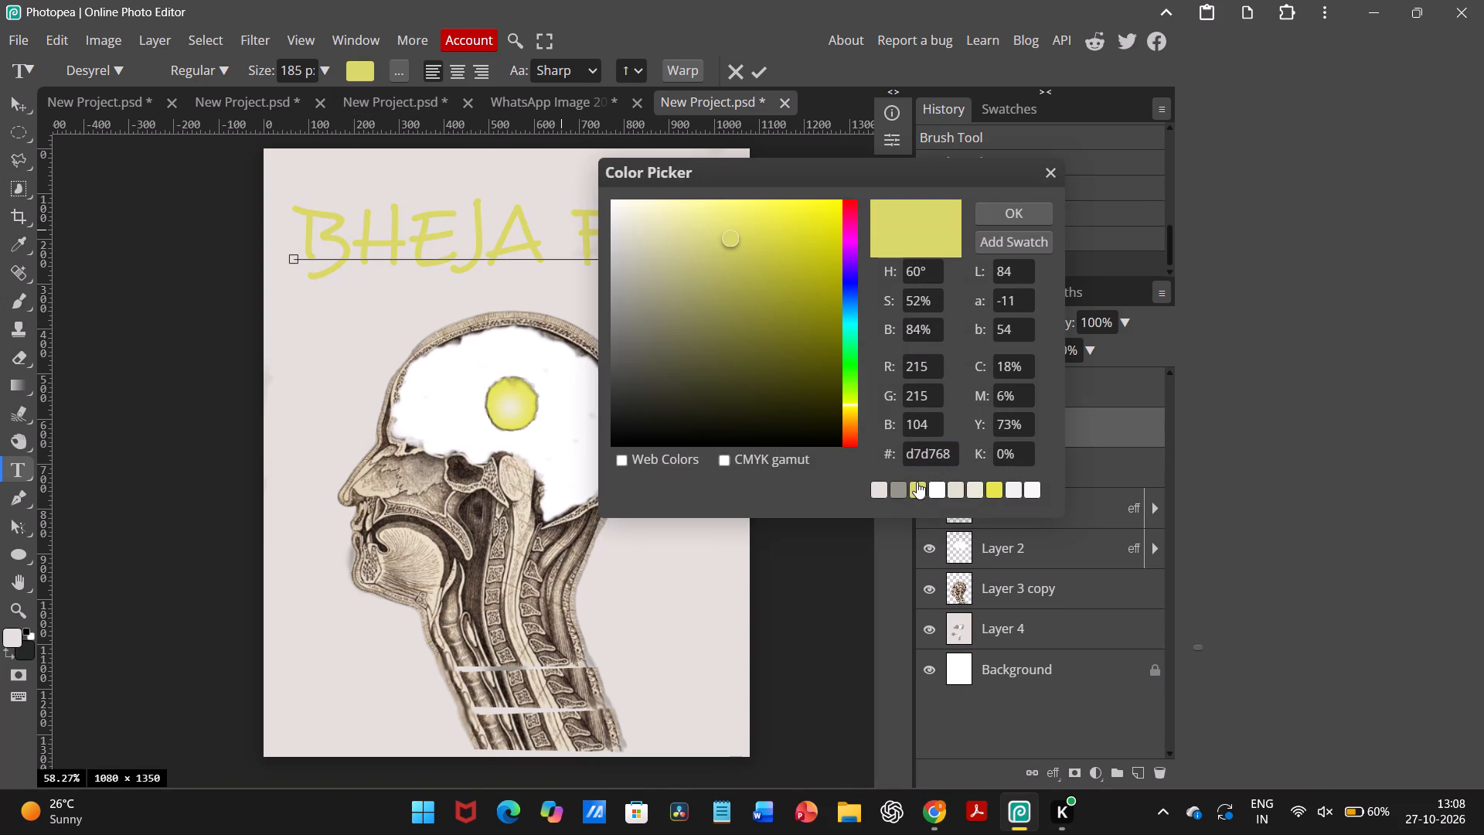
left_click_drag(736, 237, 773, 233)
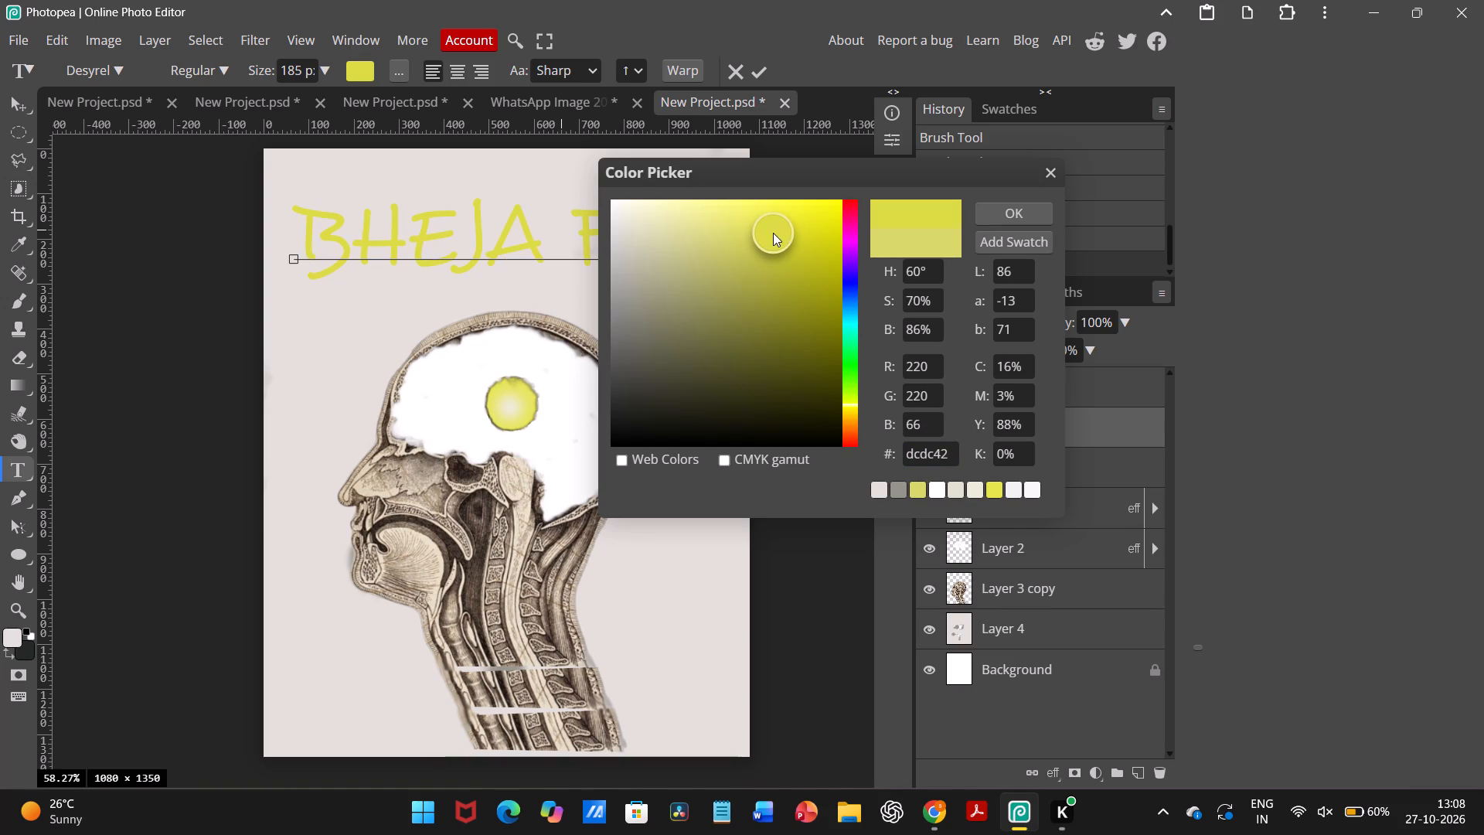
left_click_drag(773, 233, 759, 227)
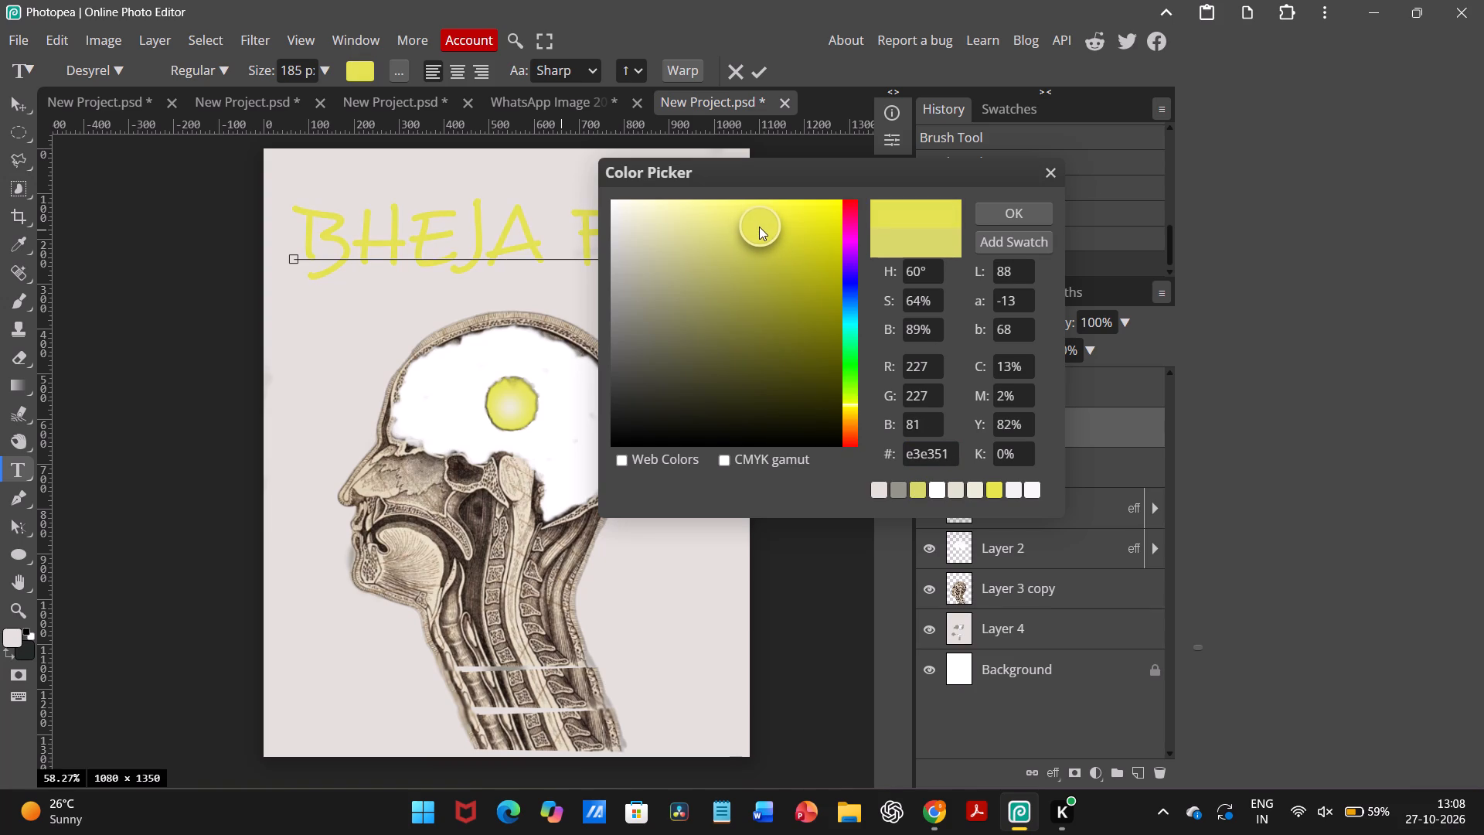
left_click_drag(759, 227, 756, 247)
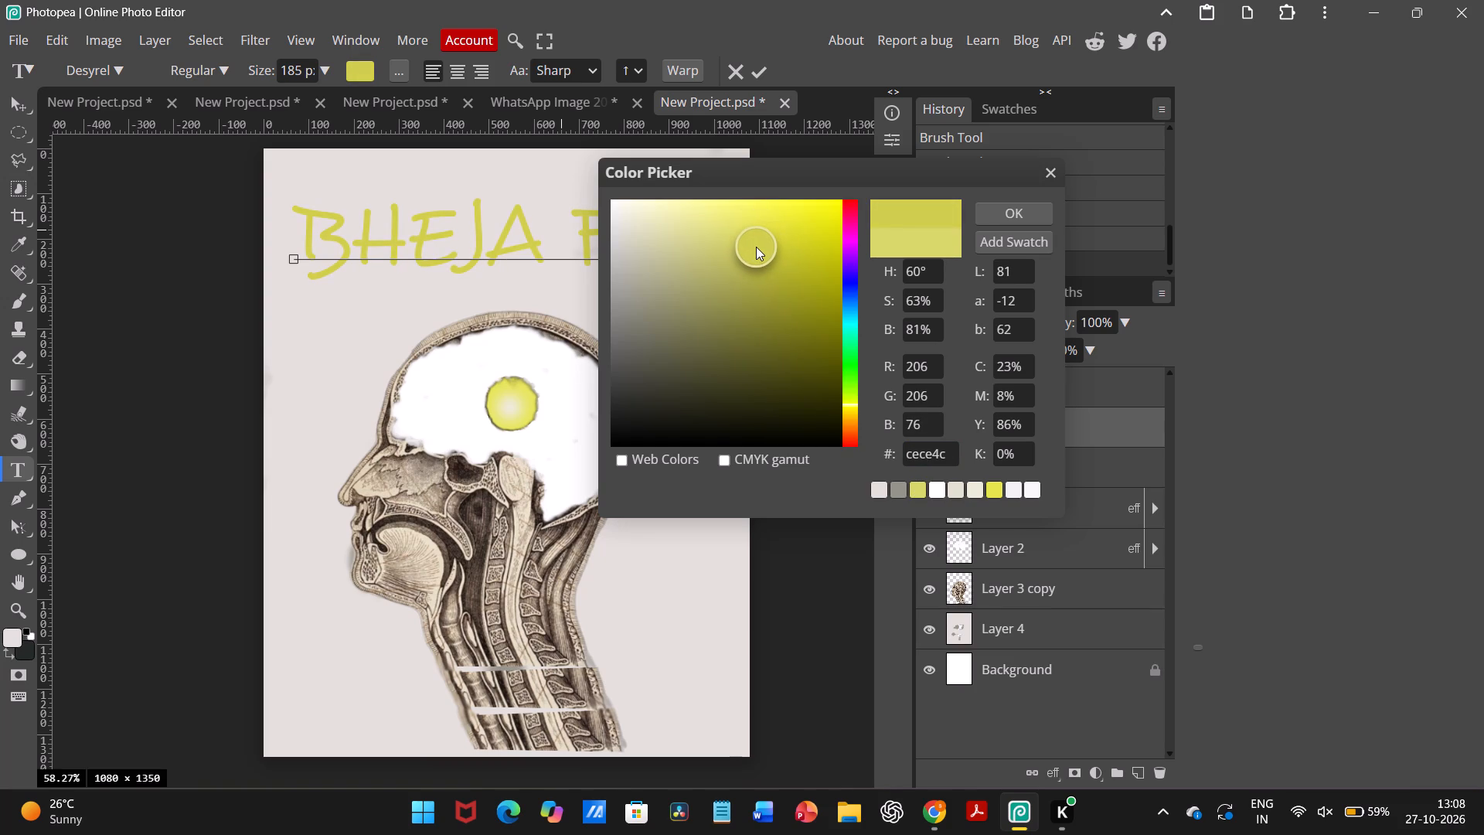
left_click_drag(756, 247, 754, 243)
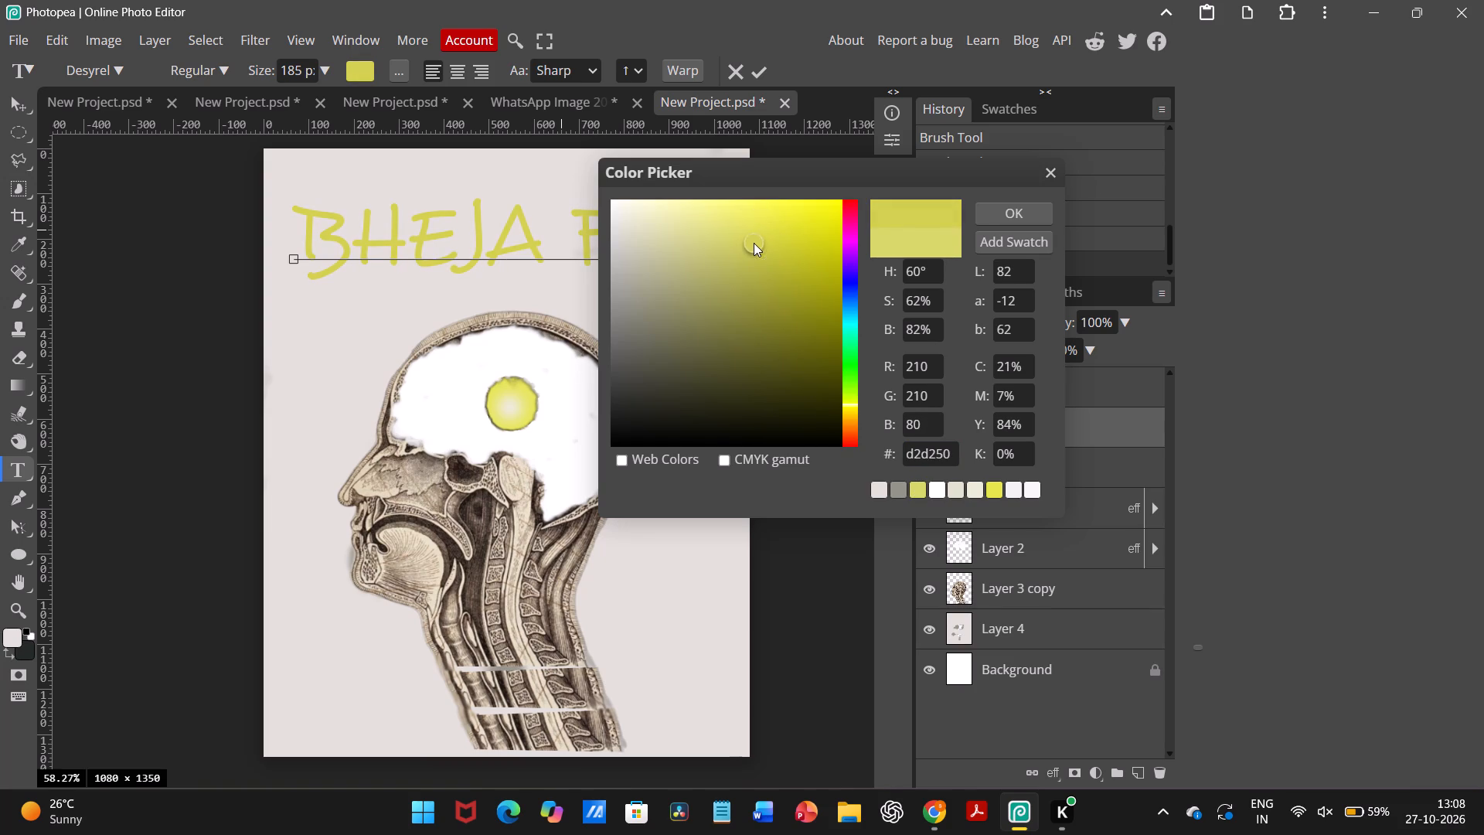
scroll(482, 375, "left", 2)
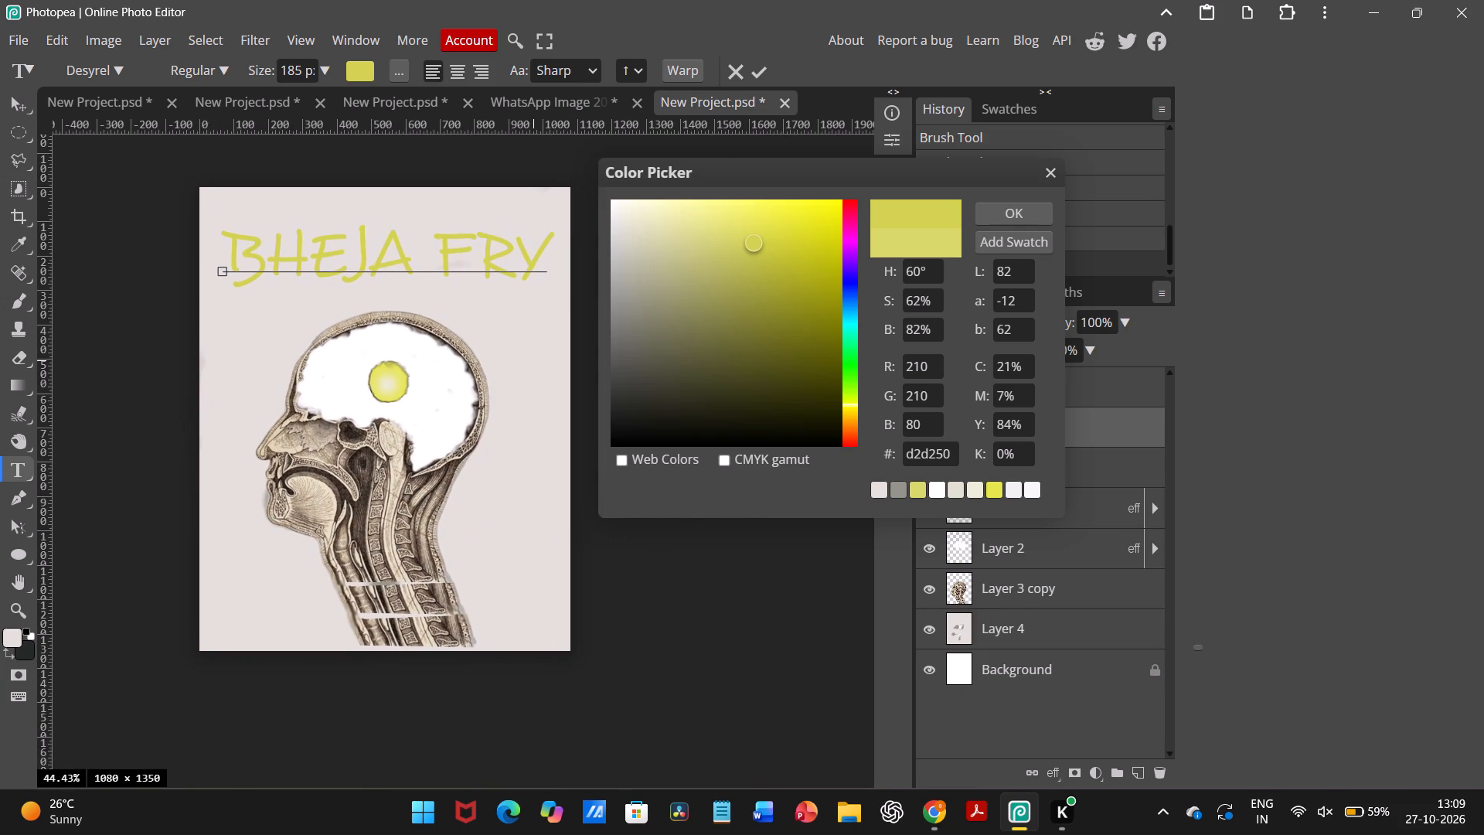
left_click(995, 204)
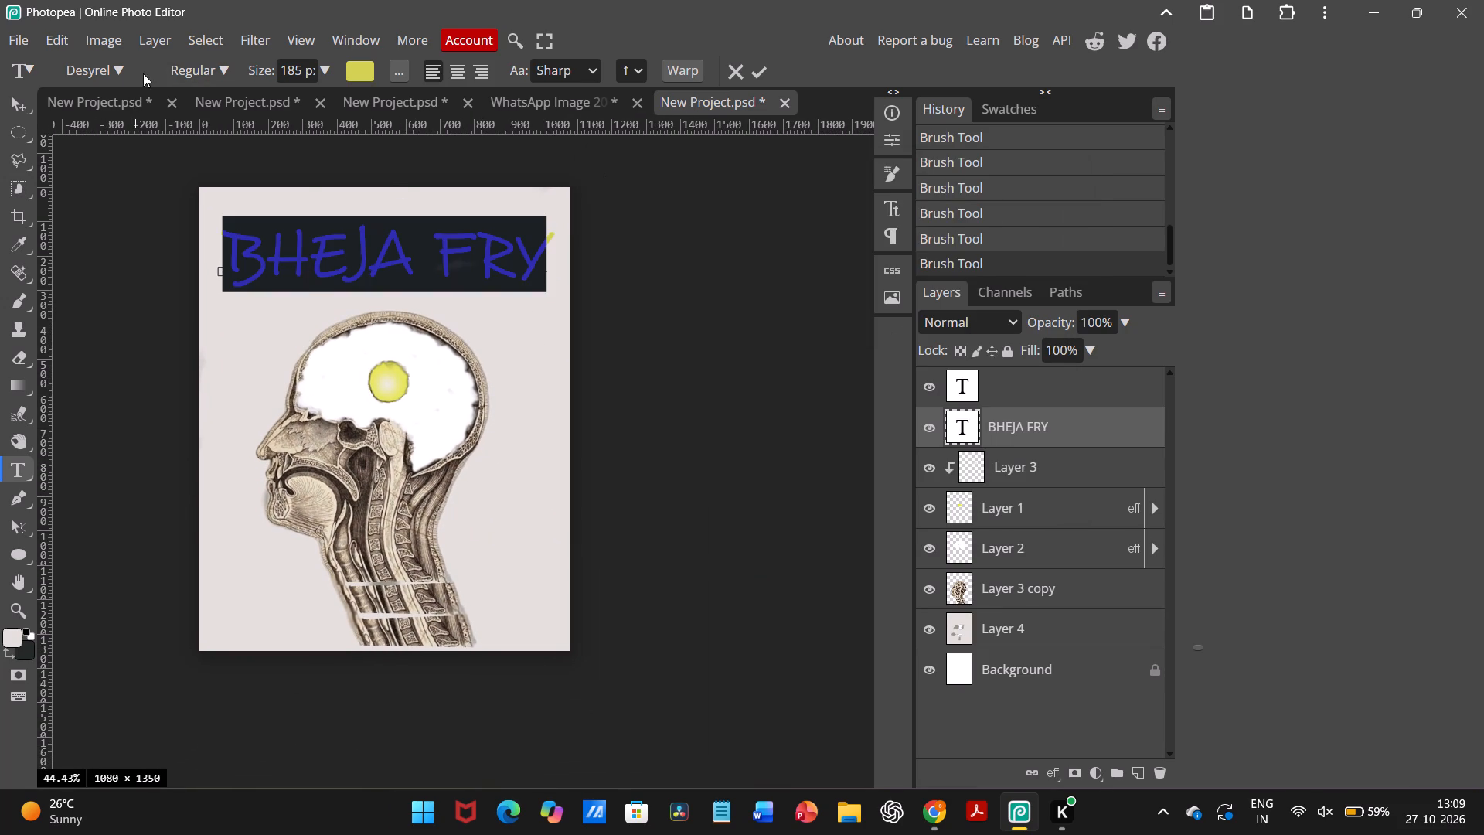
Change the BHEJA FRY title's font to Destroy and apply the text edit.
left_click(127, 73)
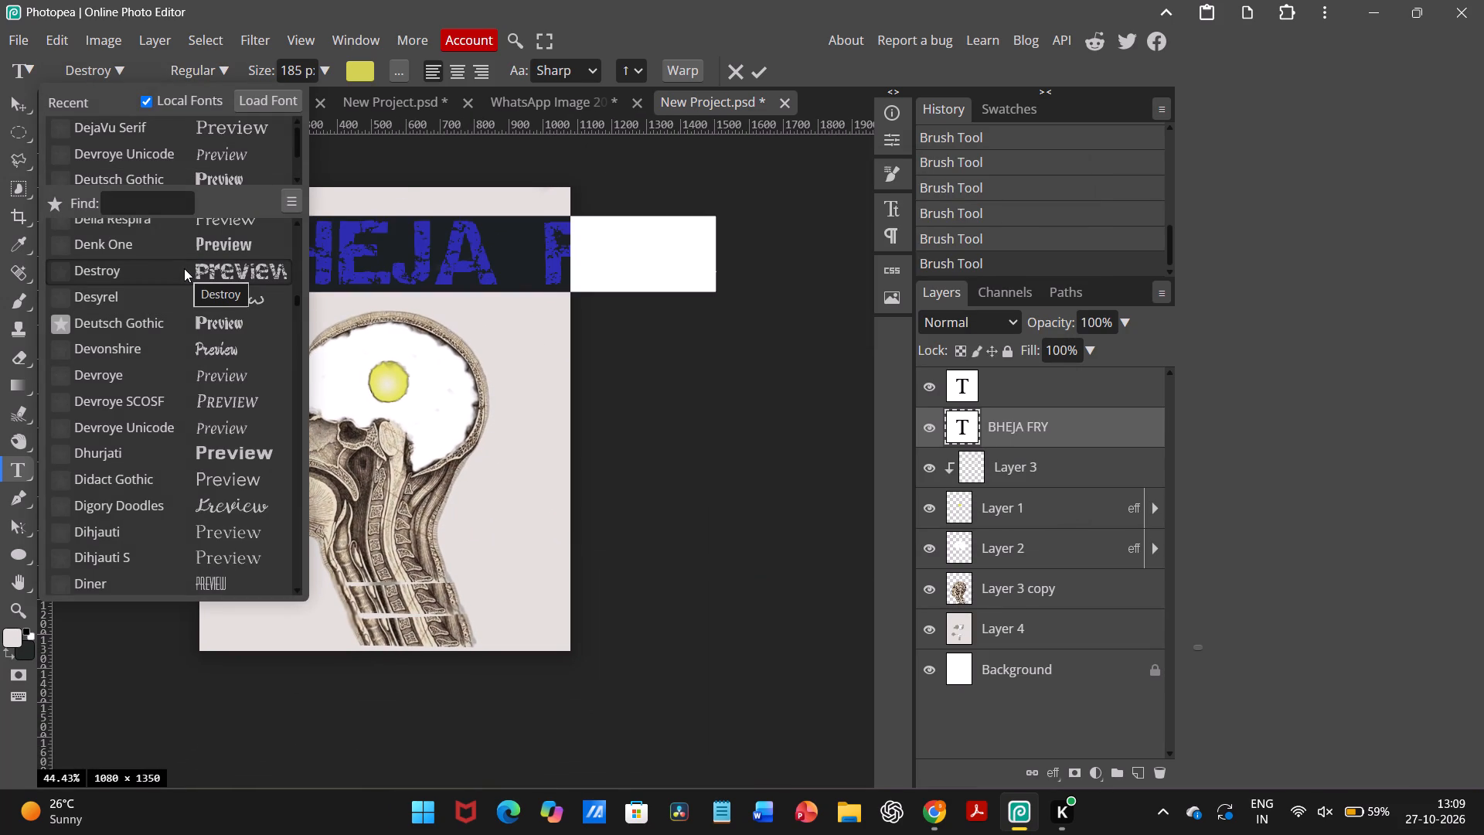
left_click(203, 271)
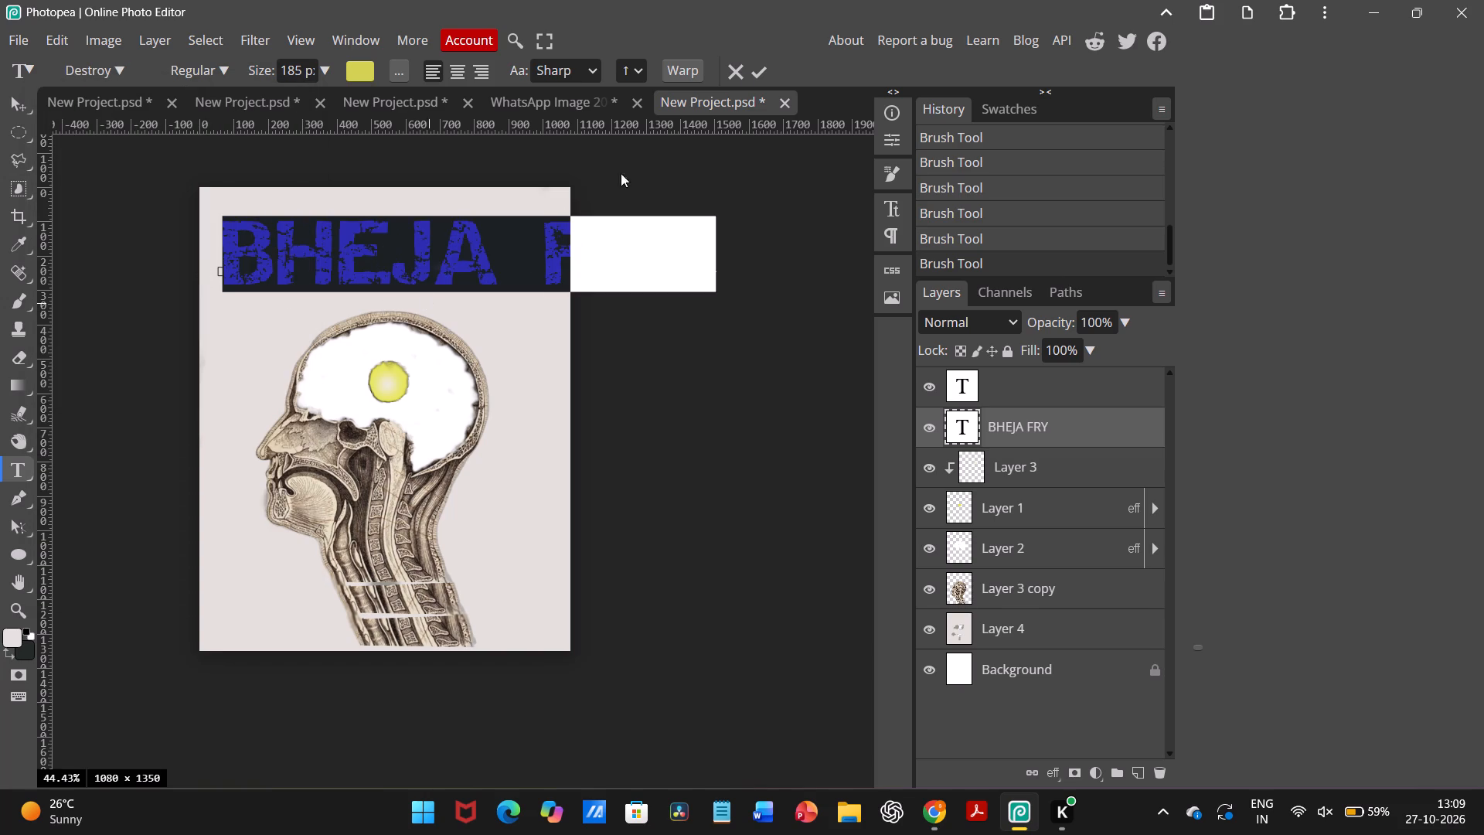
left_click(751, 71)
left_click(796, 290)
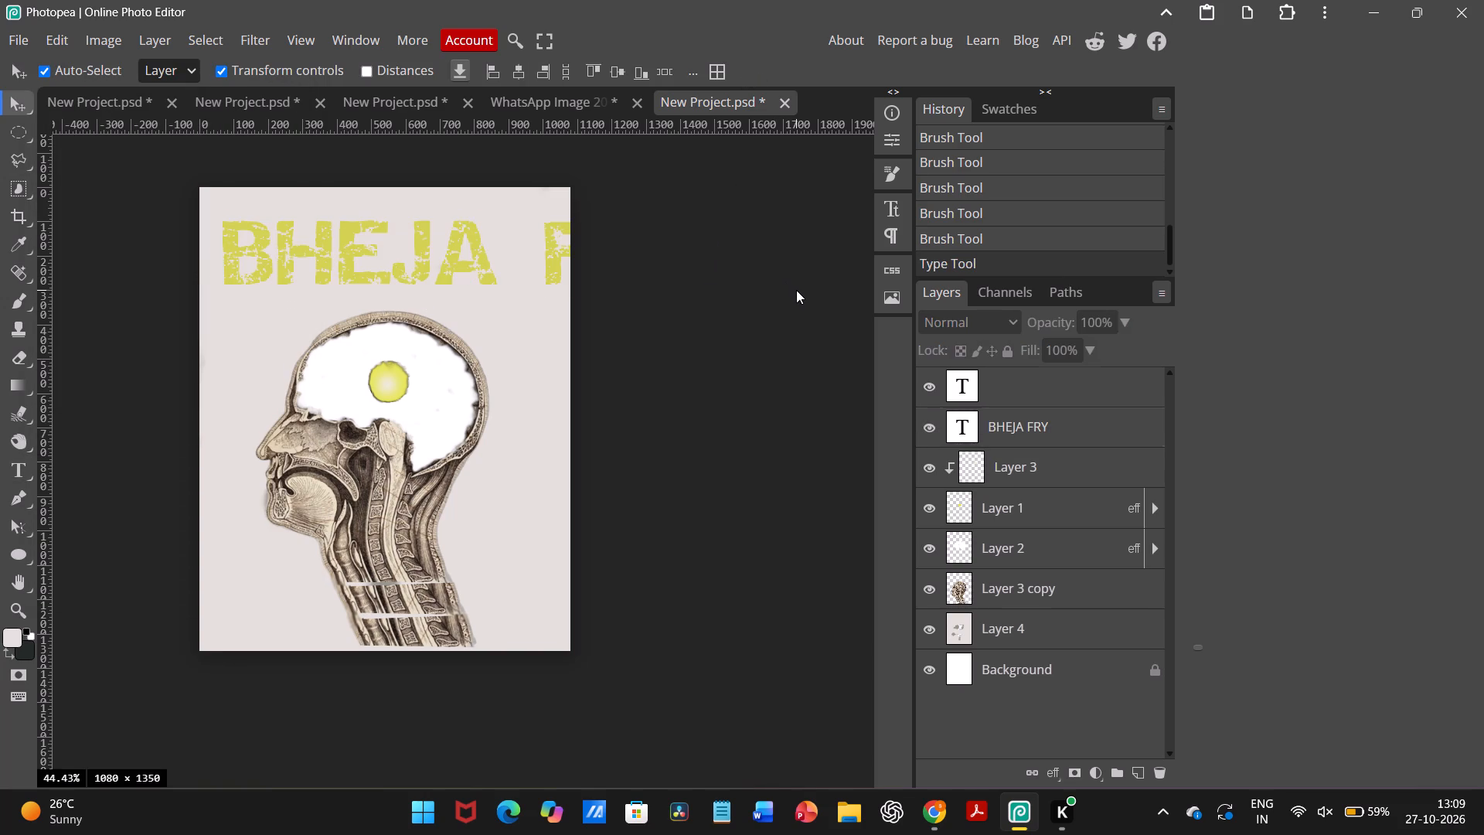
Scale the BHEJA FRY title down proportionally to about 68% so it fits within the poster's width, and apply the transform.
left_click(474, 247)
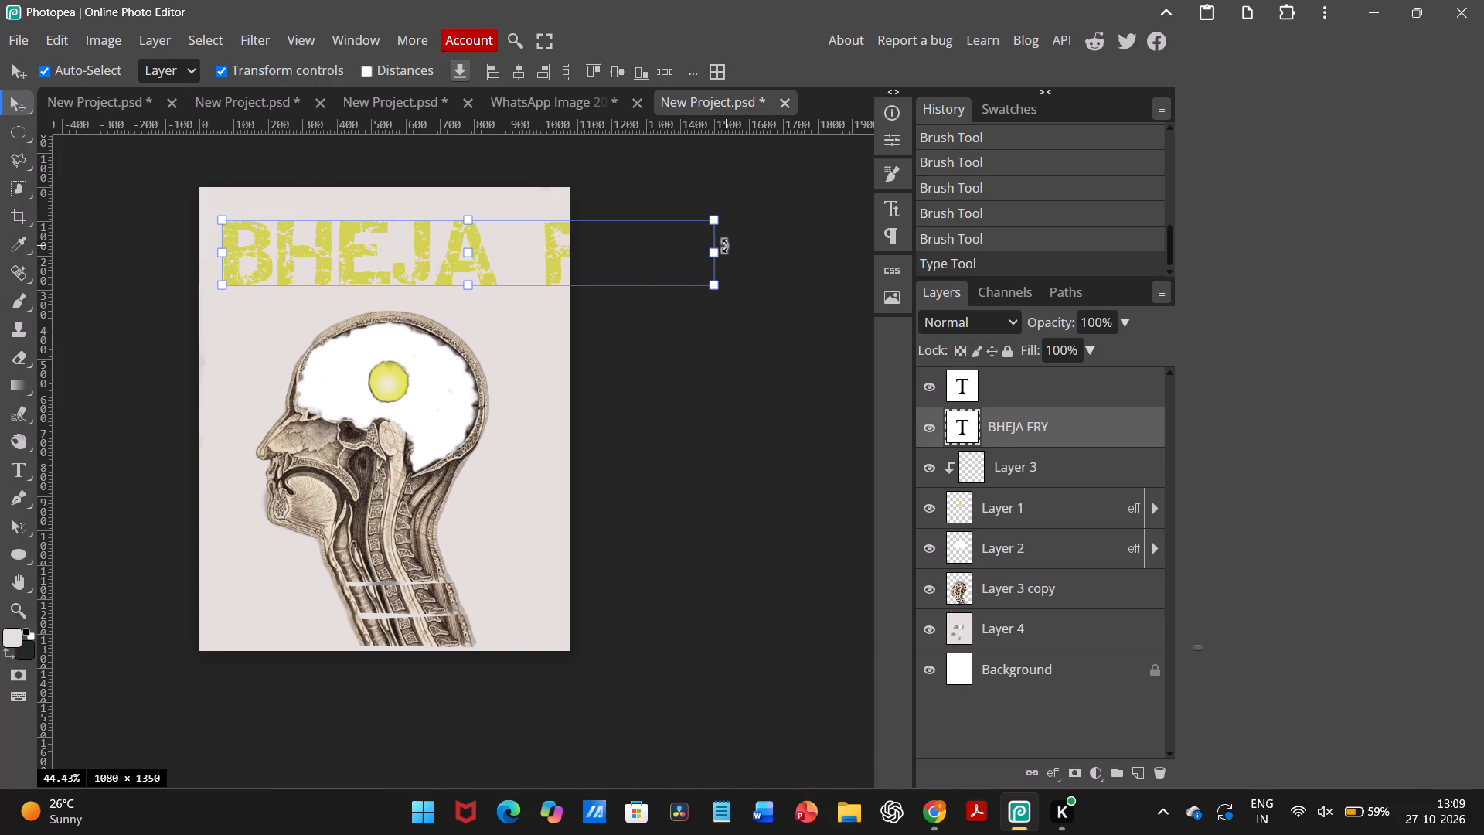
left_click_drag(711, 251, 555, 260)
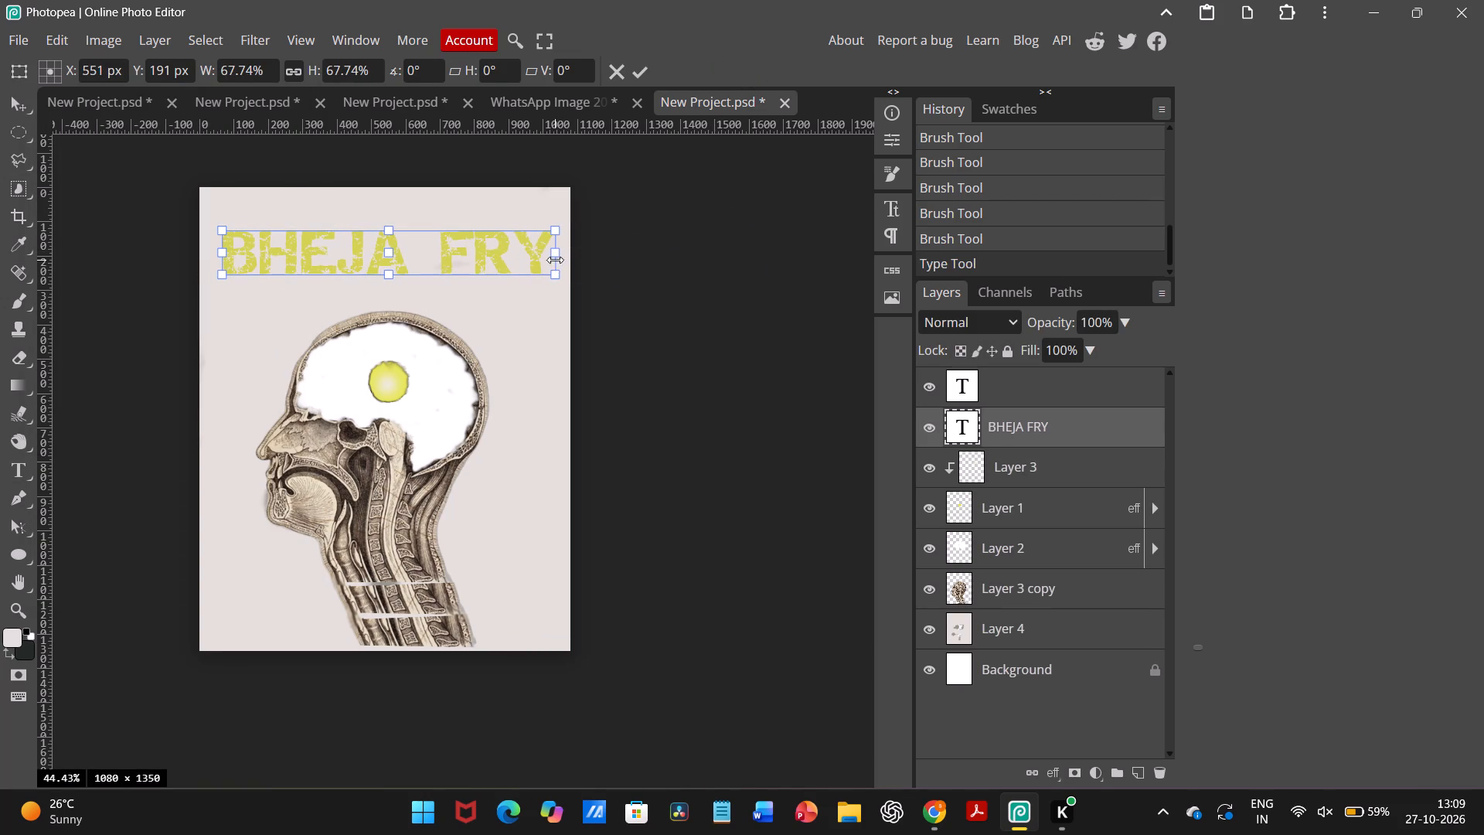
left_click(635, 73)
left_click(672, 237)
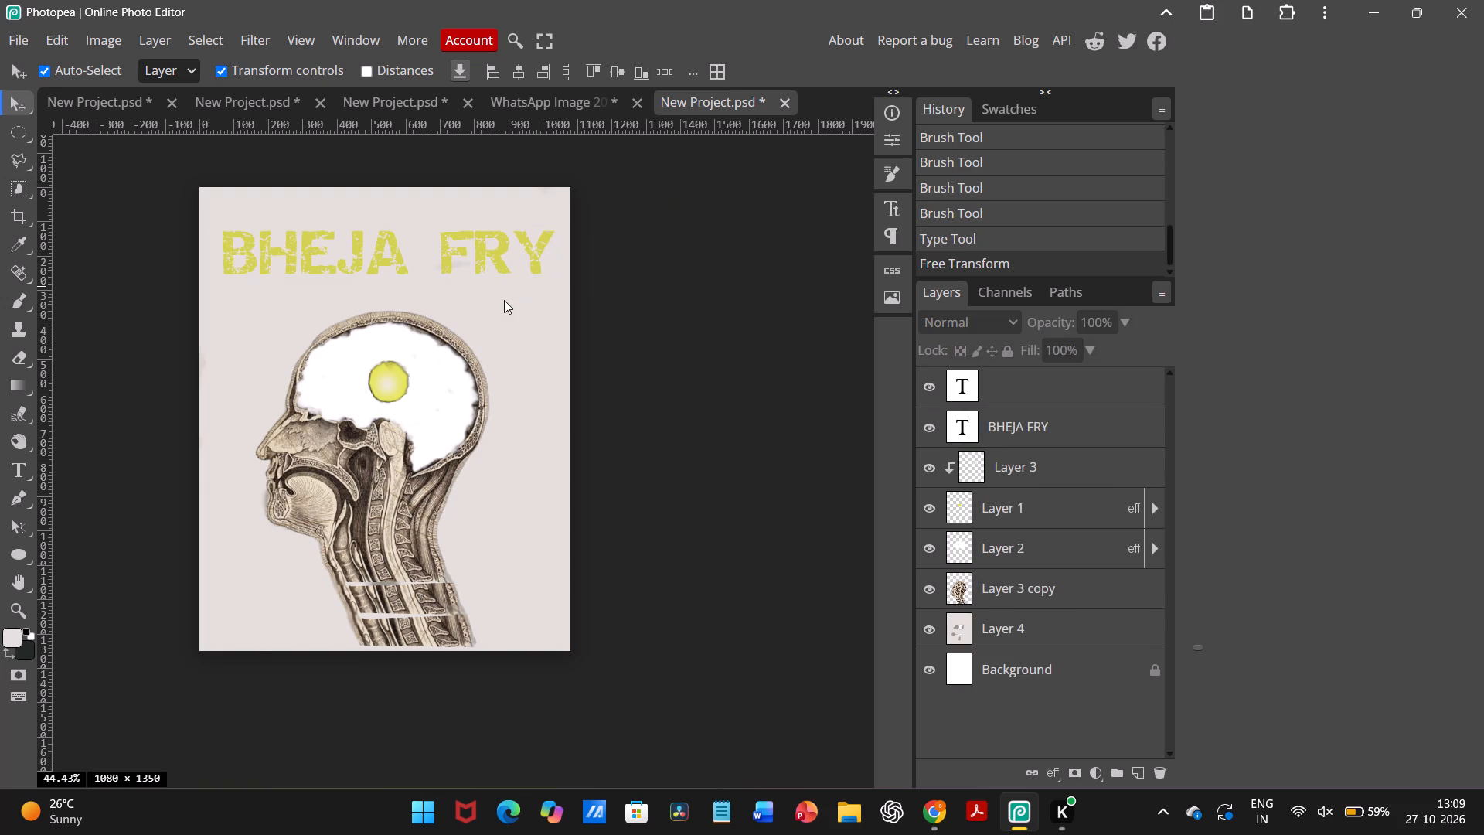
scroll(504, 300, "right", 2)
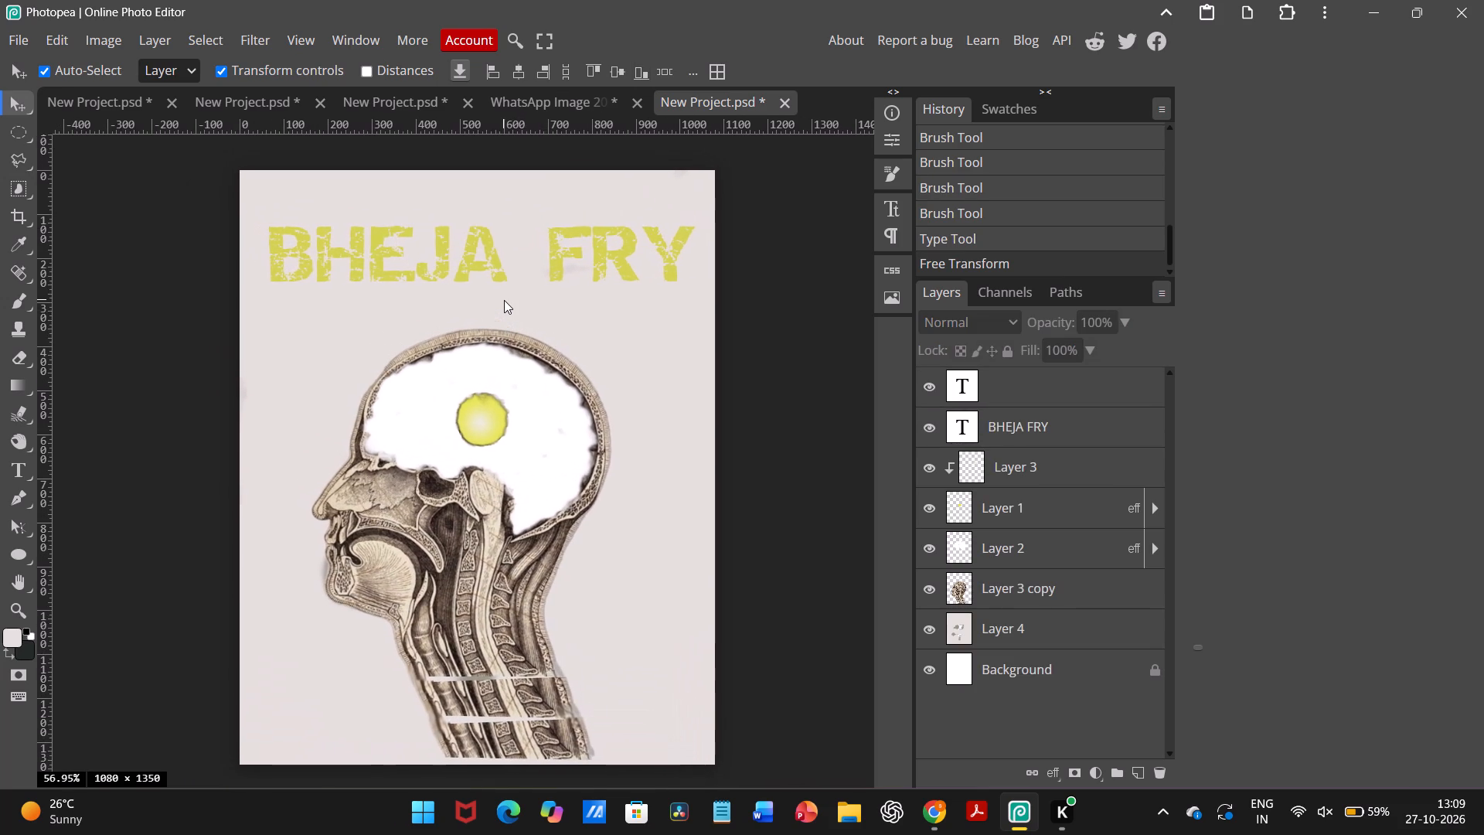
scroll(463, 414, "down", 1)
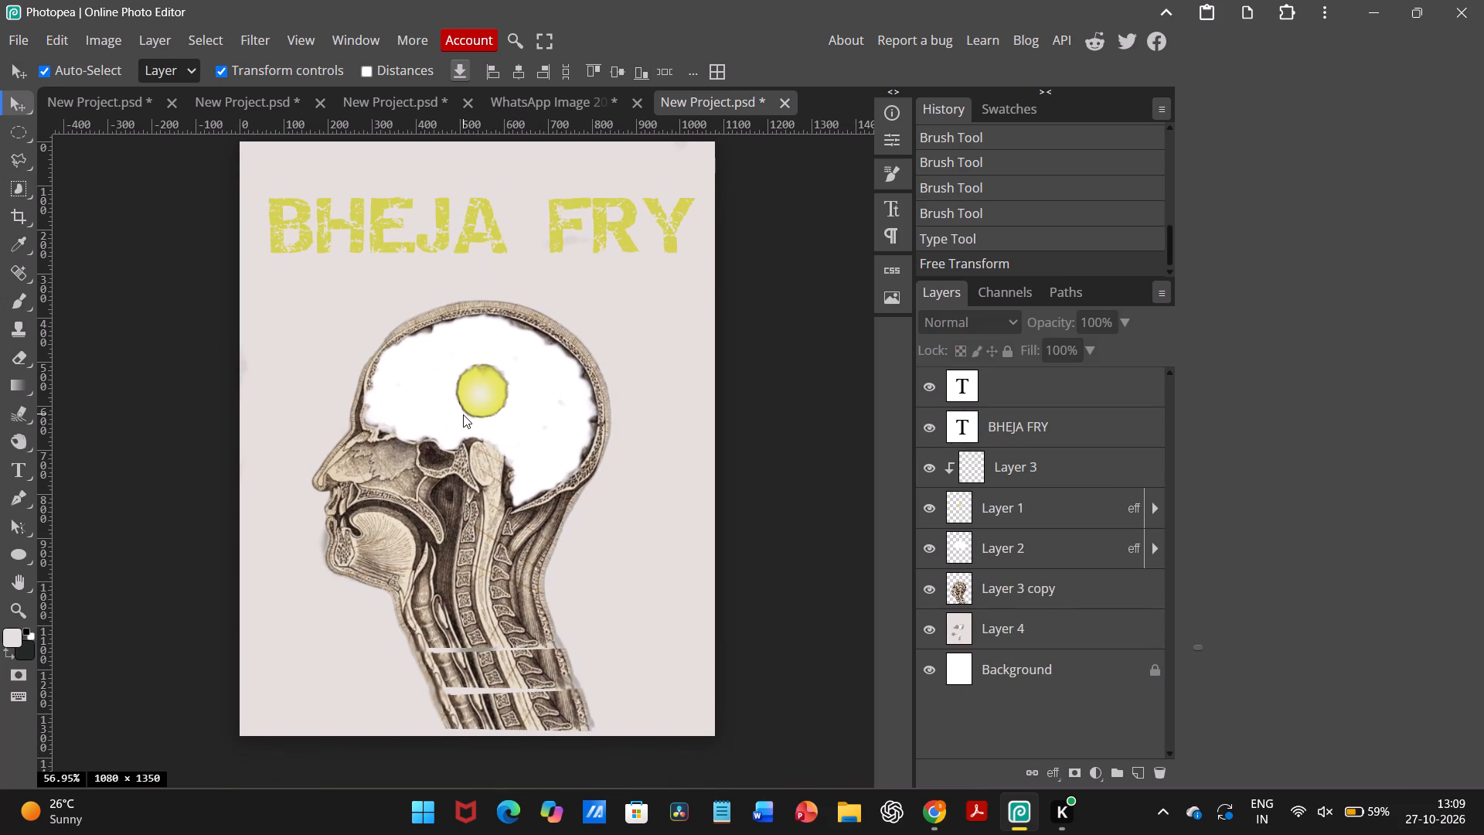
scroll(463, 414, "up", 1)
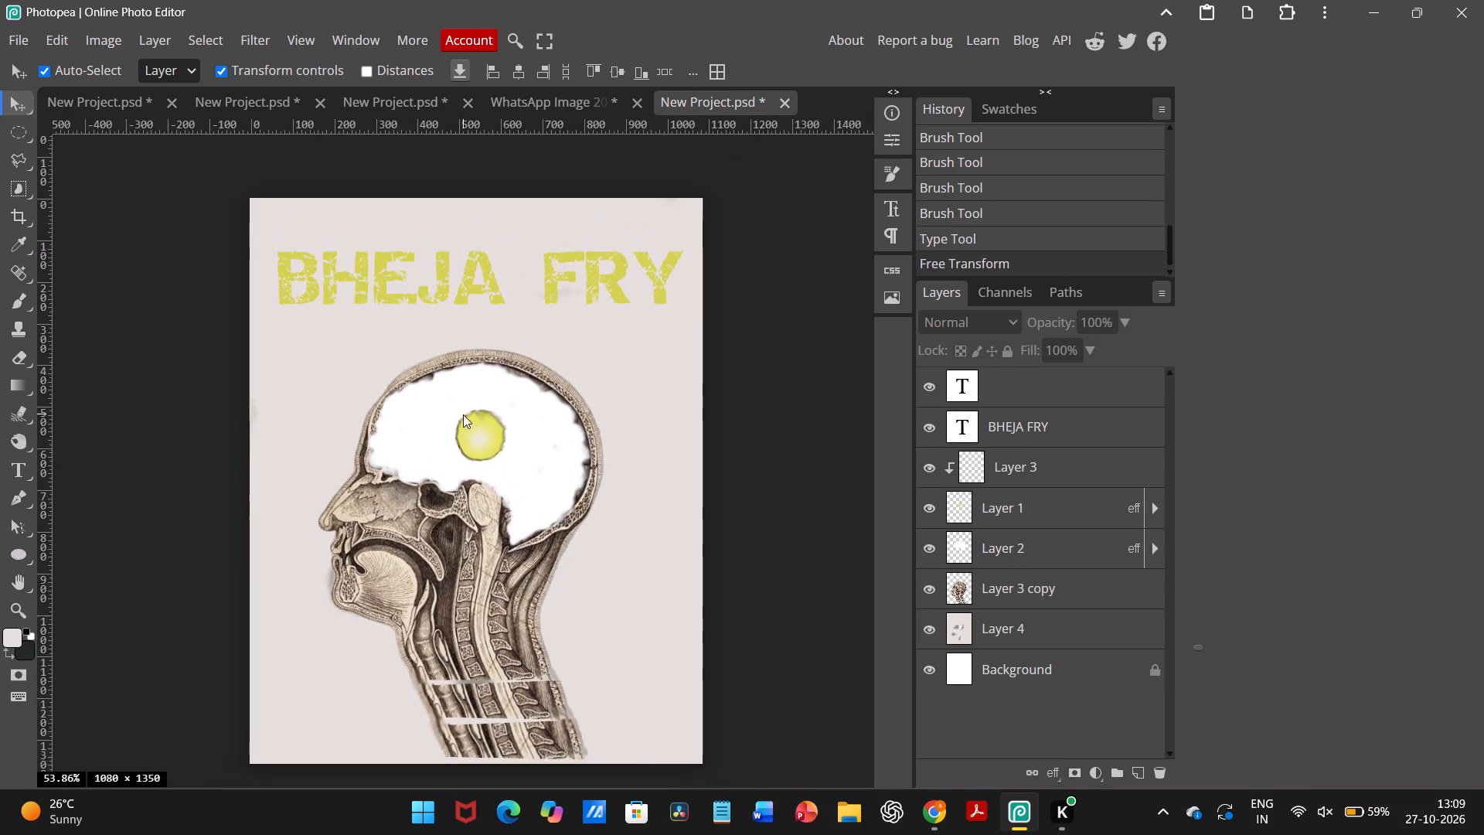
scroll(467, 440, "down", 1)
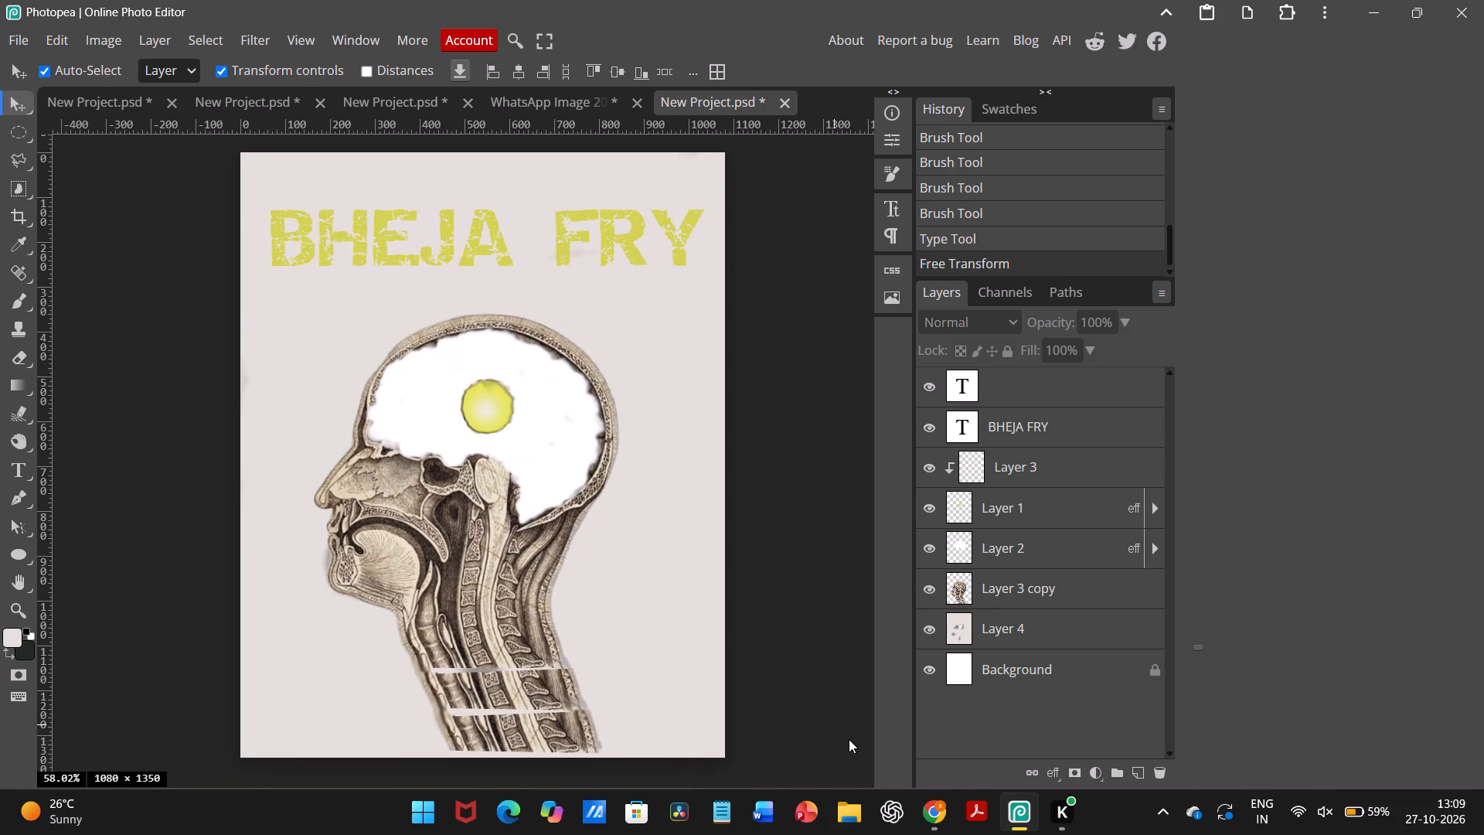
Switch to Chrome and search Pinterest for "BLACK SPRINKLES SALT PNG".
left_click(930, 821)
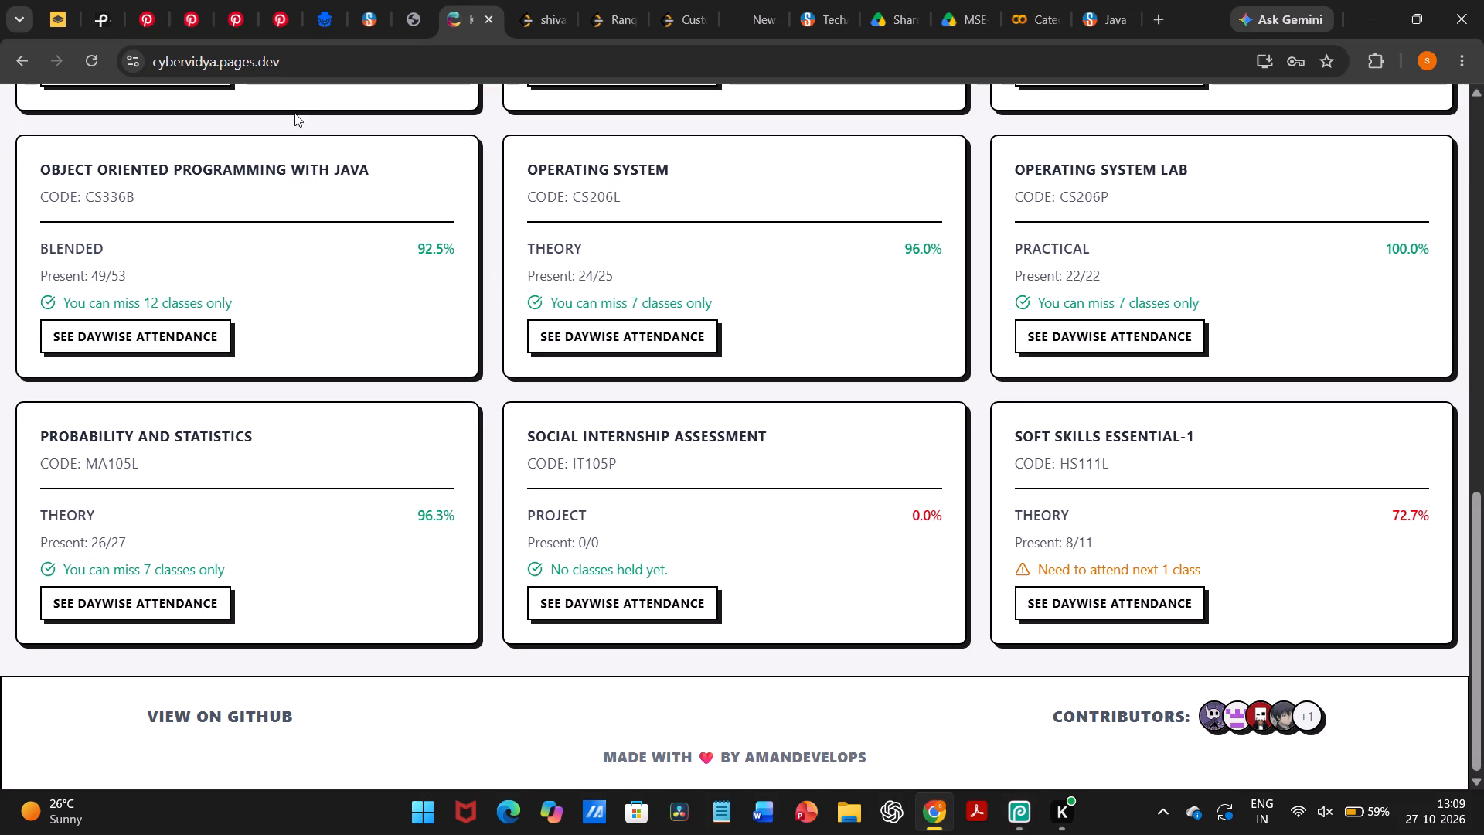
left_click(151, 20)
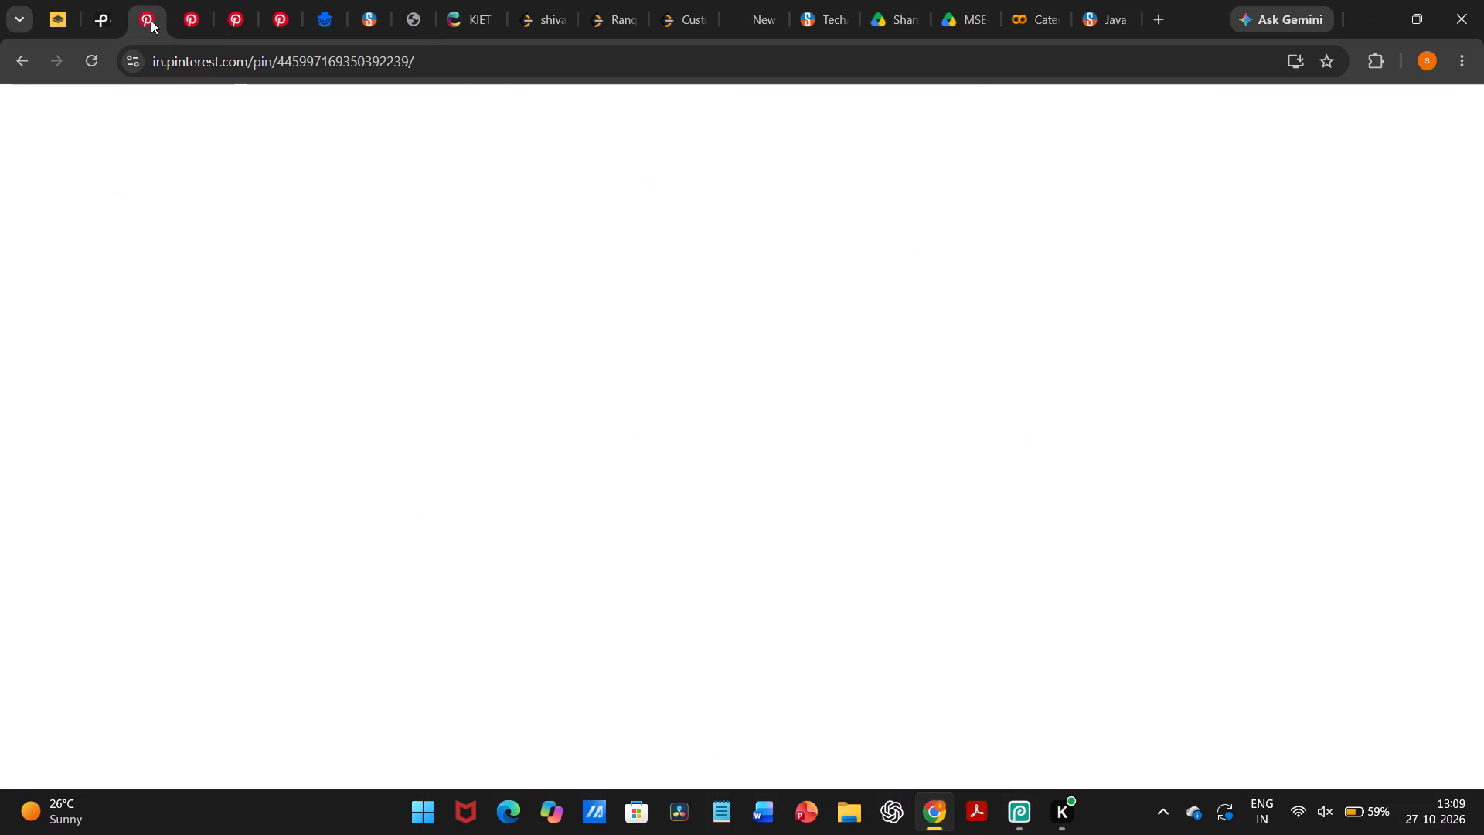
left_click(370, 126)
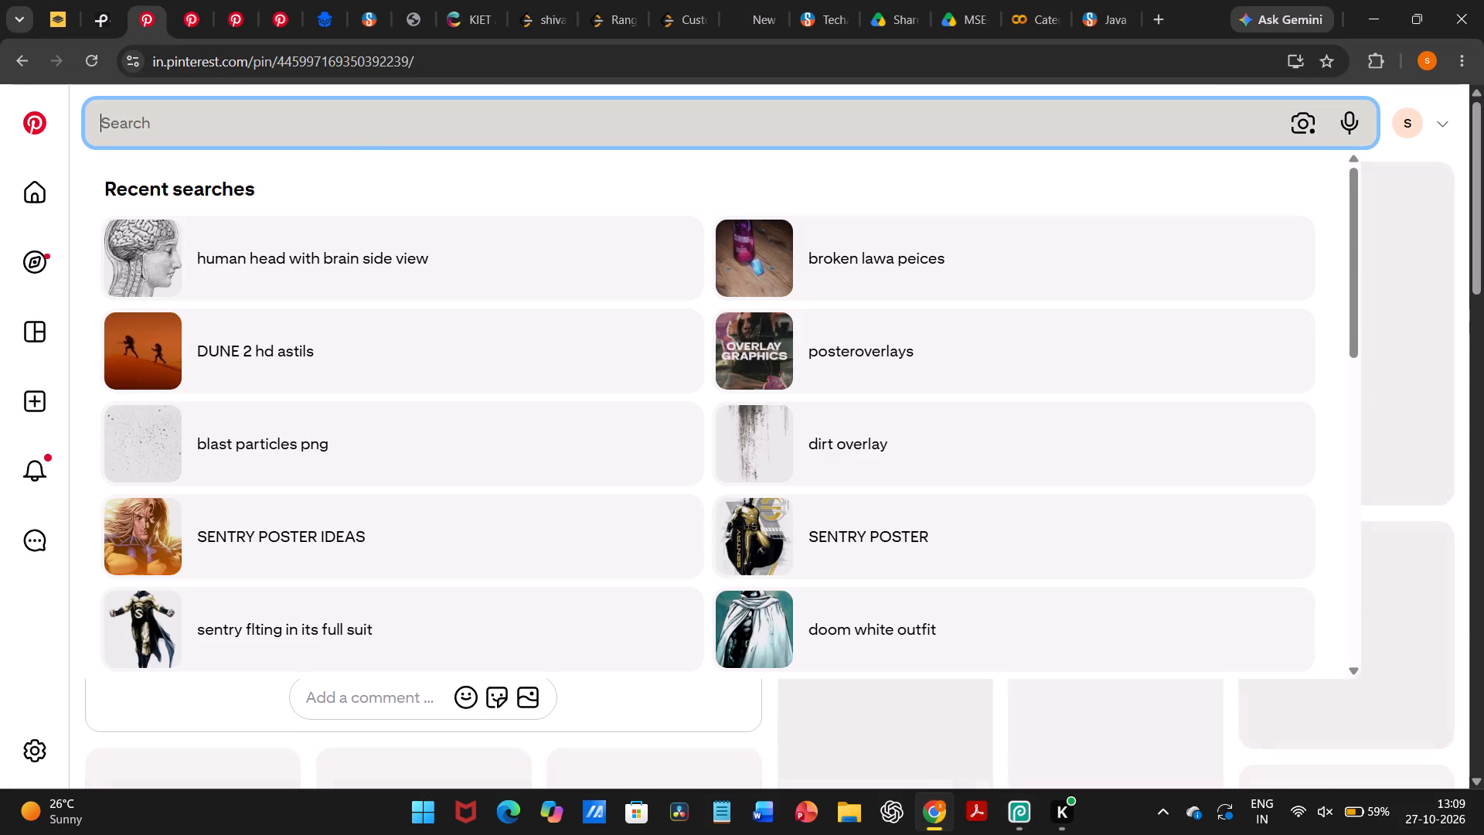
type("BLACK")
key("space")
type("SPRINKLES SALT PNG")
key("Return")
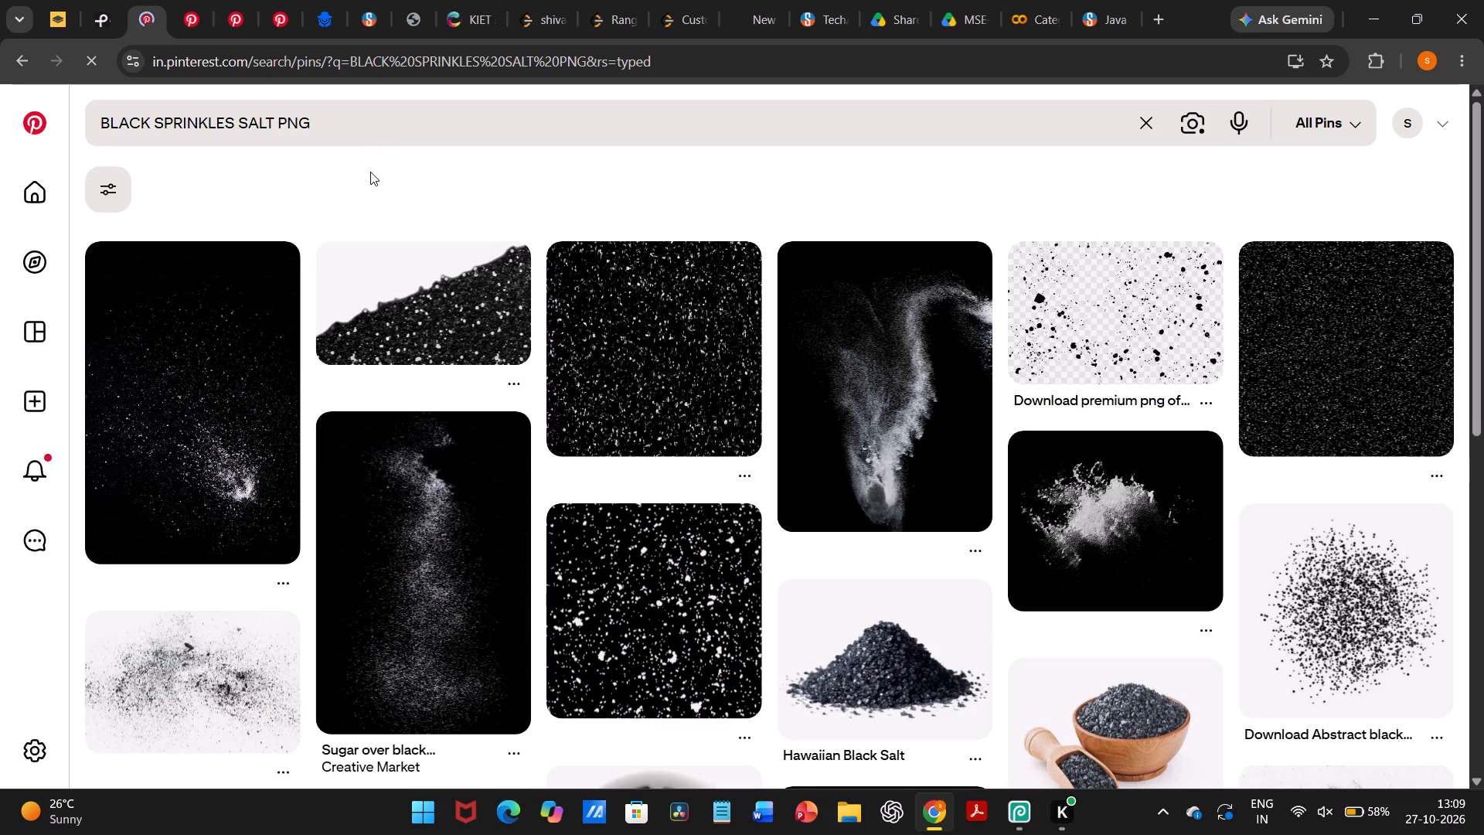
Browse the results, open the pin of an abstract black dots explosion, and copy its image.
scroll(848, 374, "down", 1)
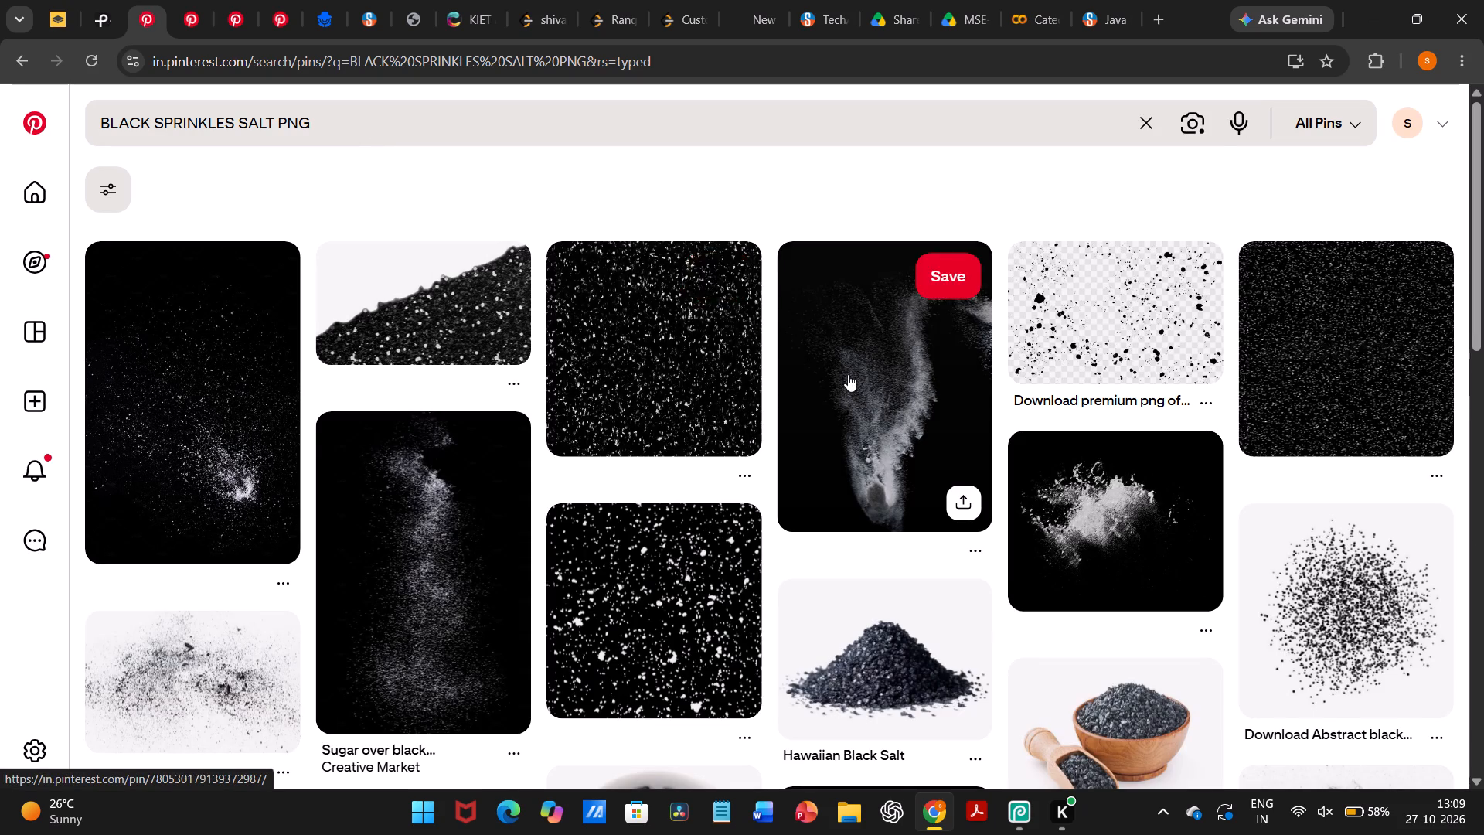
scroll(848, 374, "down", 2)
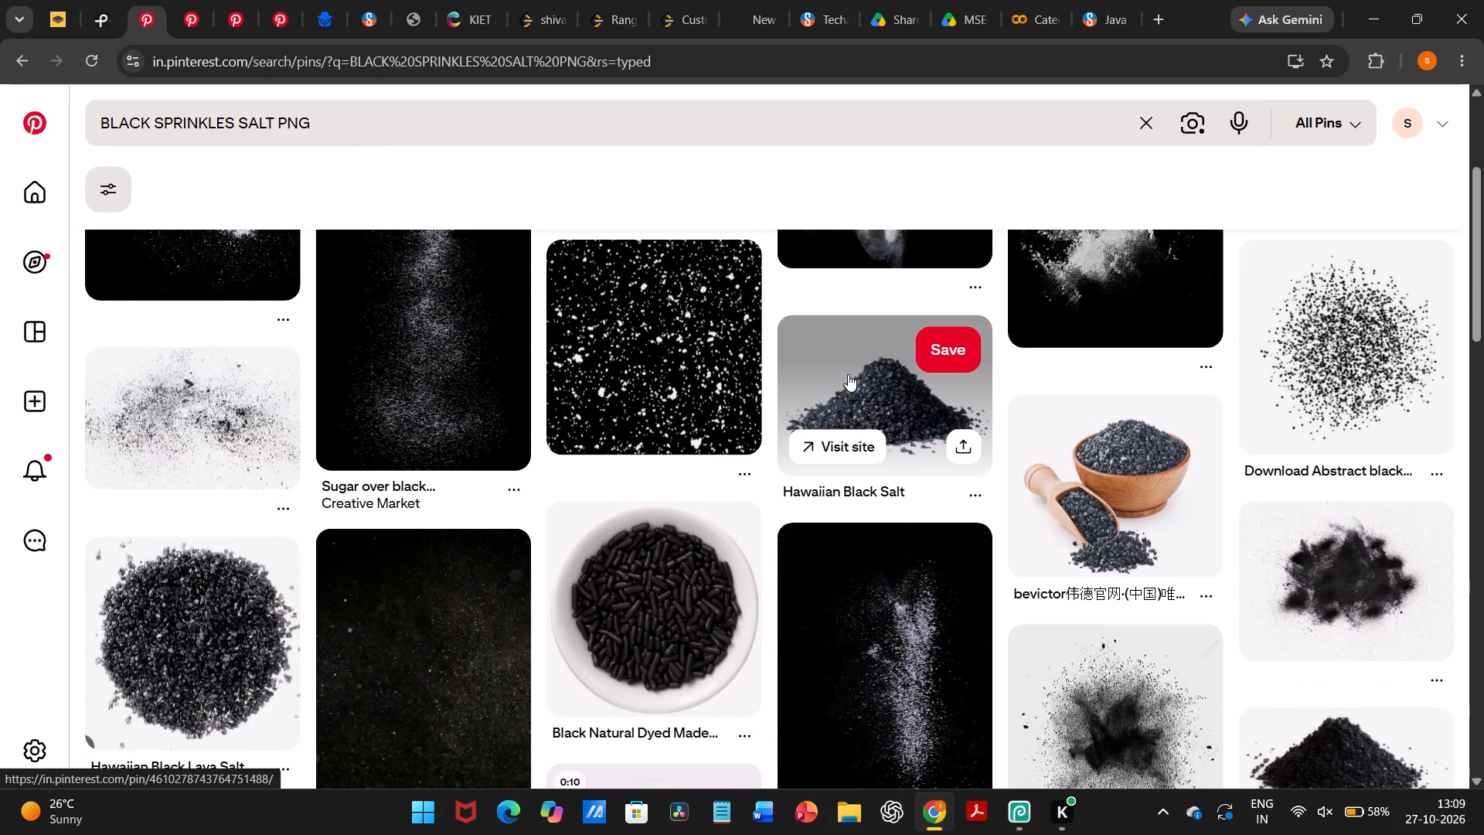
scroll(848, 374, "down", 1)
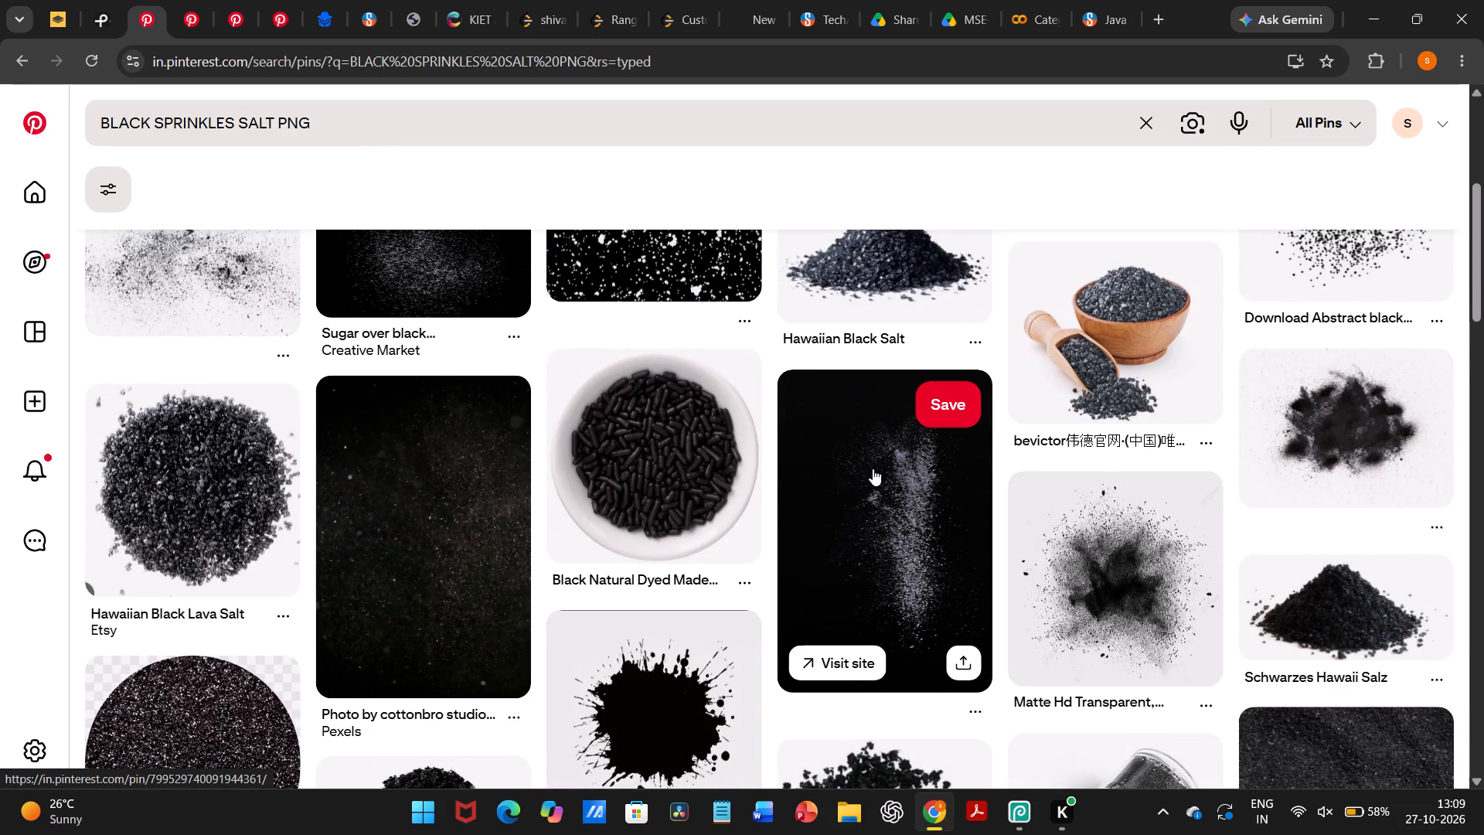
scroll(873, 469, "down", 3)
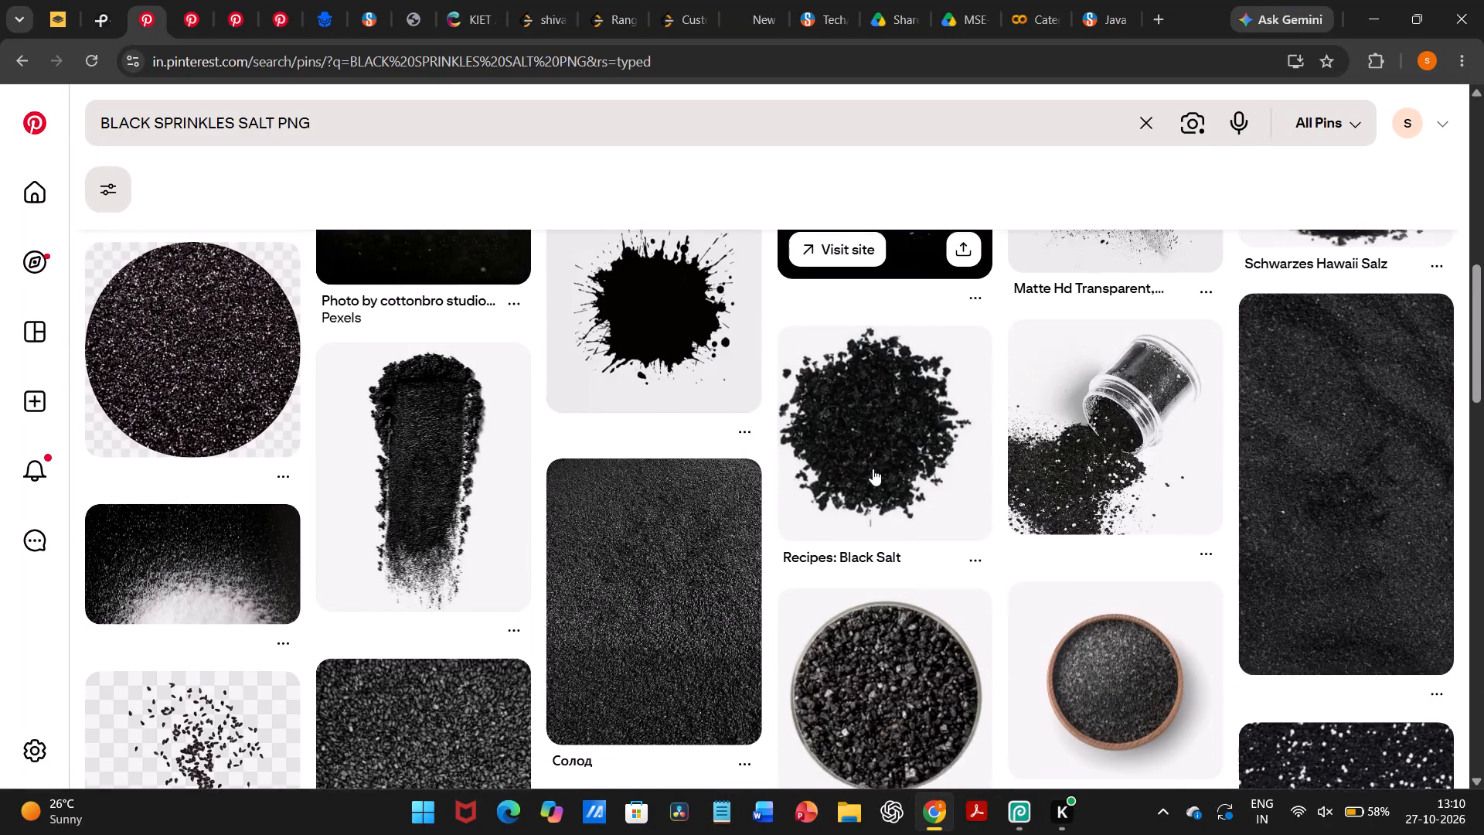
scroll(873, 469, "down", 1)
scroll(873, 469, "up", 3)
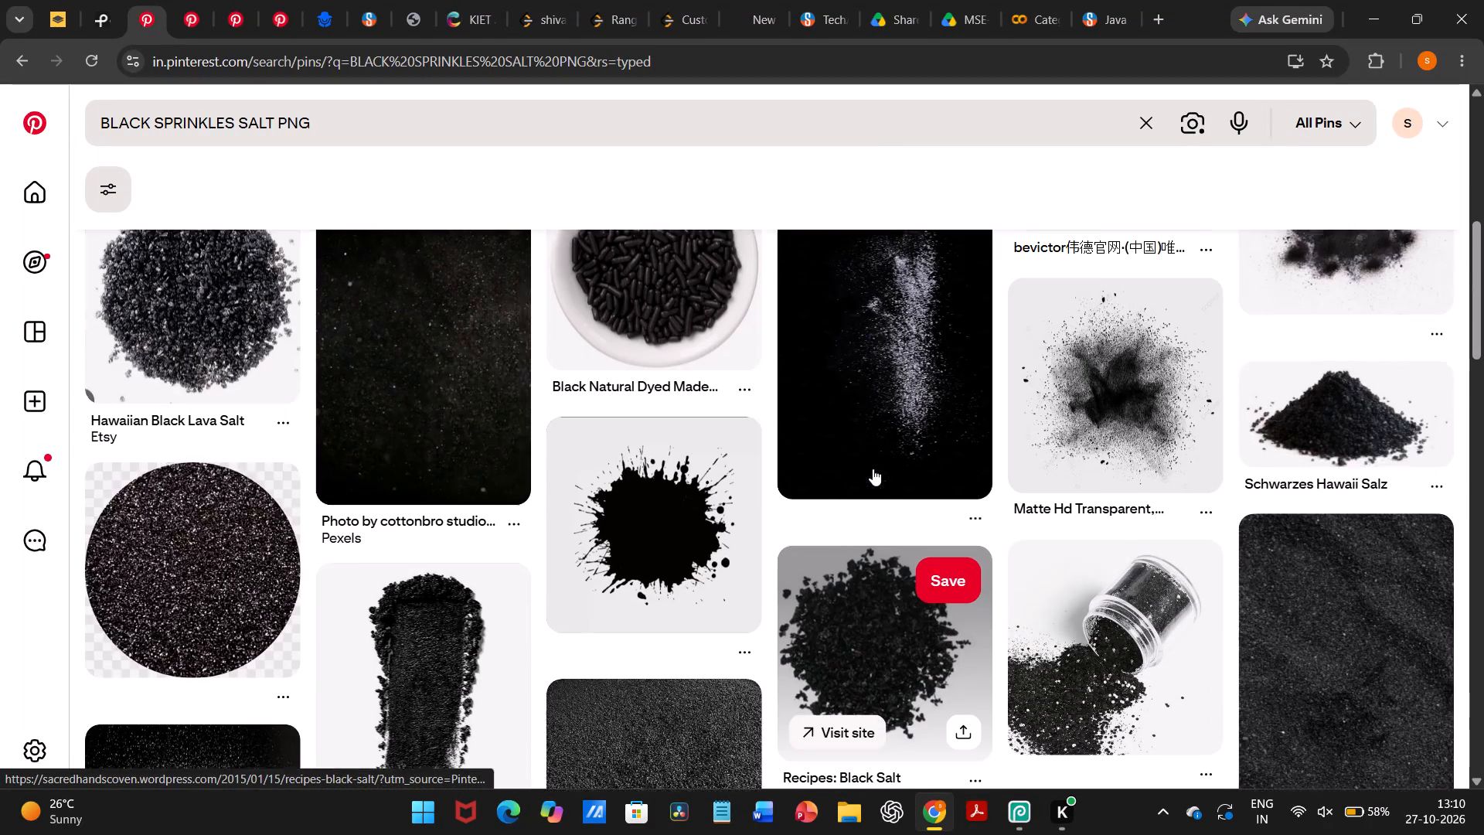
scroll(873, 469, "up", 1)
scroll(1206, 374, "up", 2)
left_click(1317, 377)
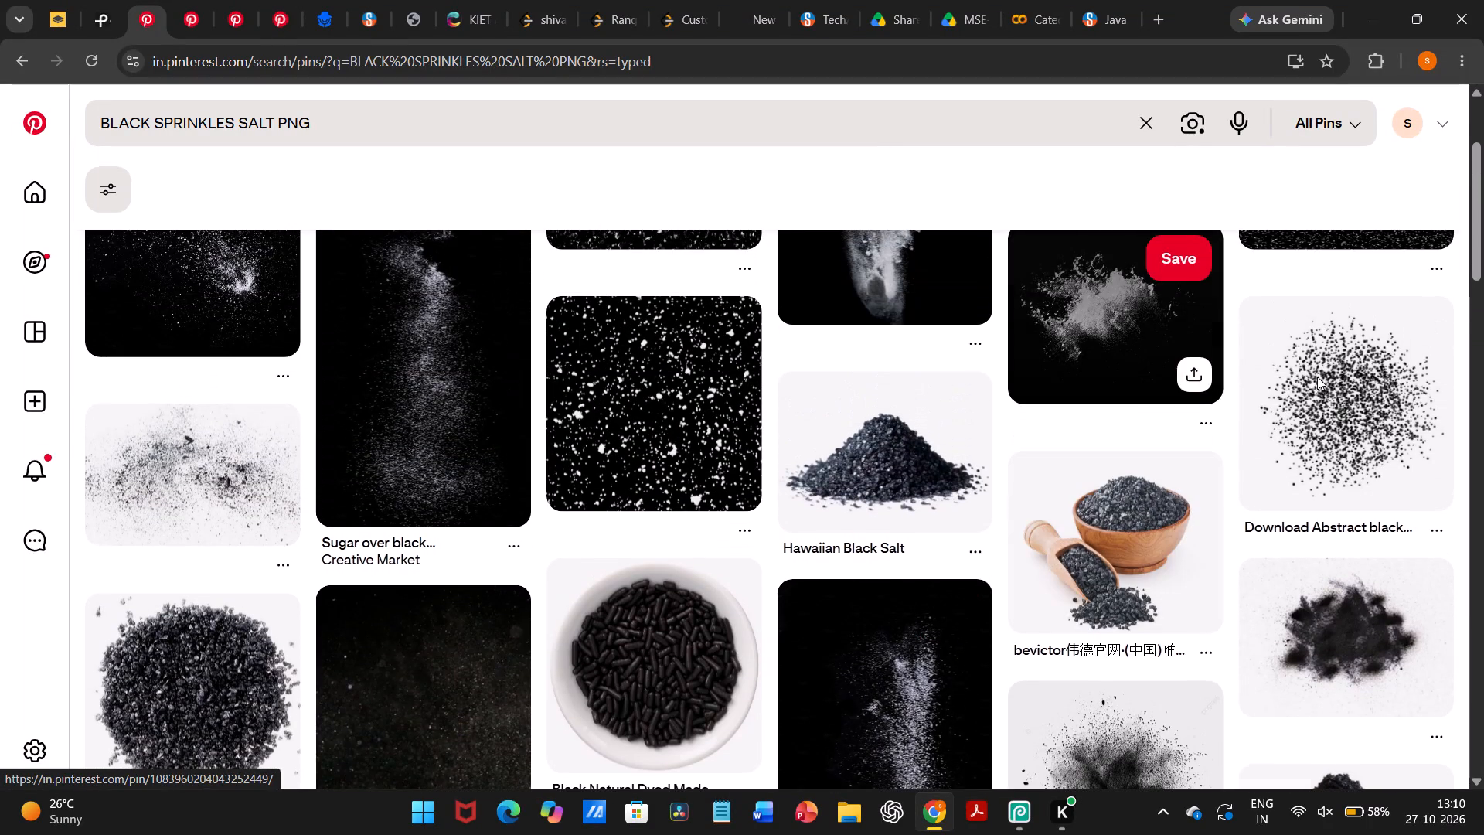
right_click(448, 404)
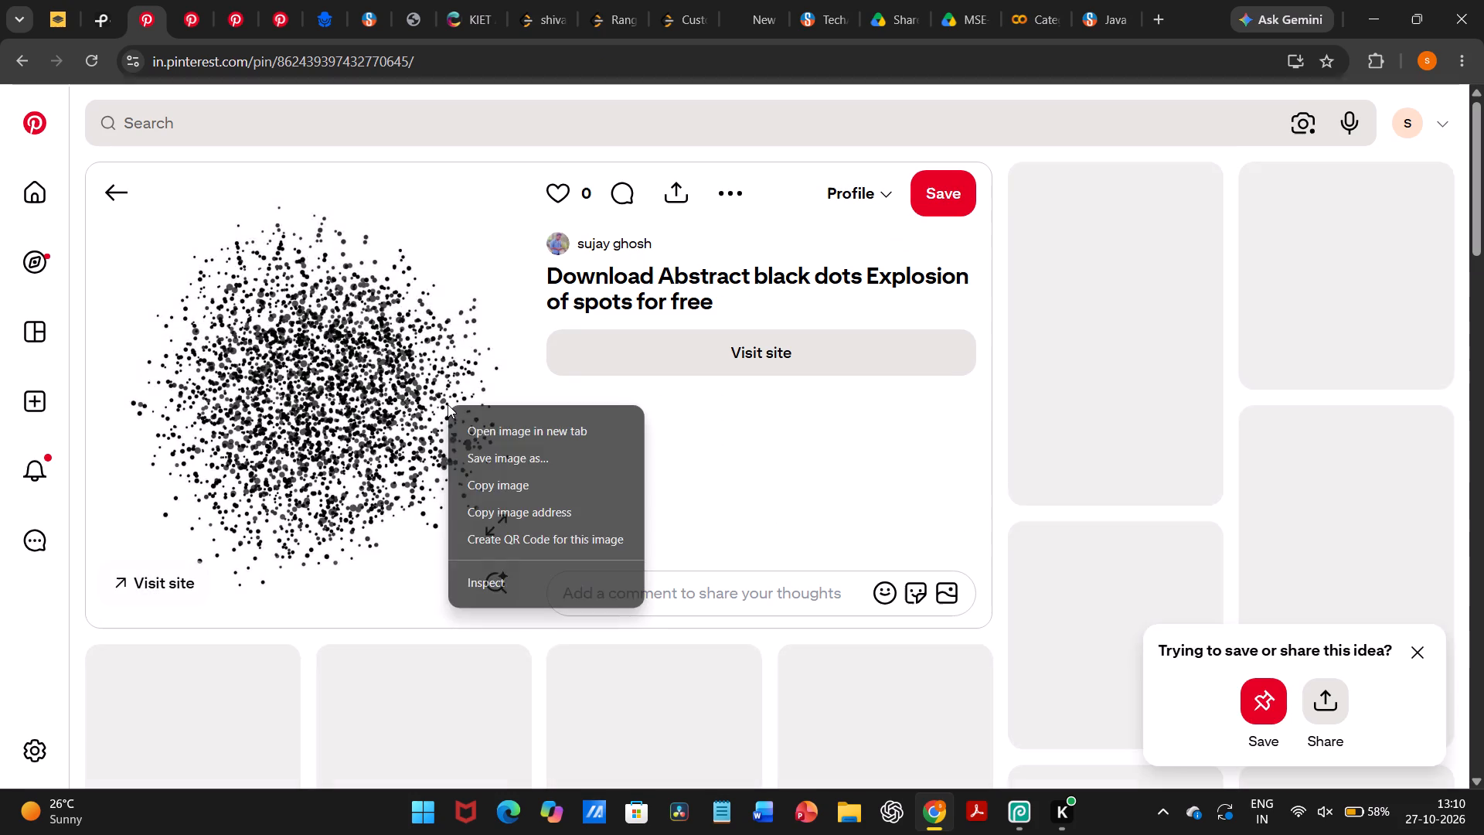
left_click(478, 492)
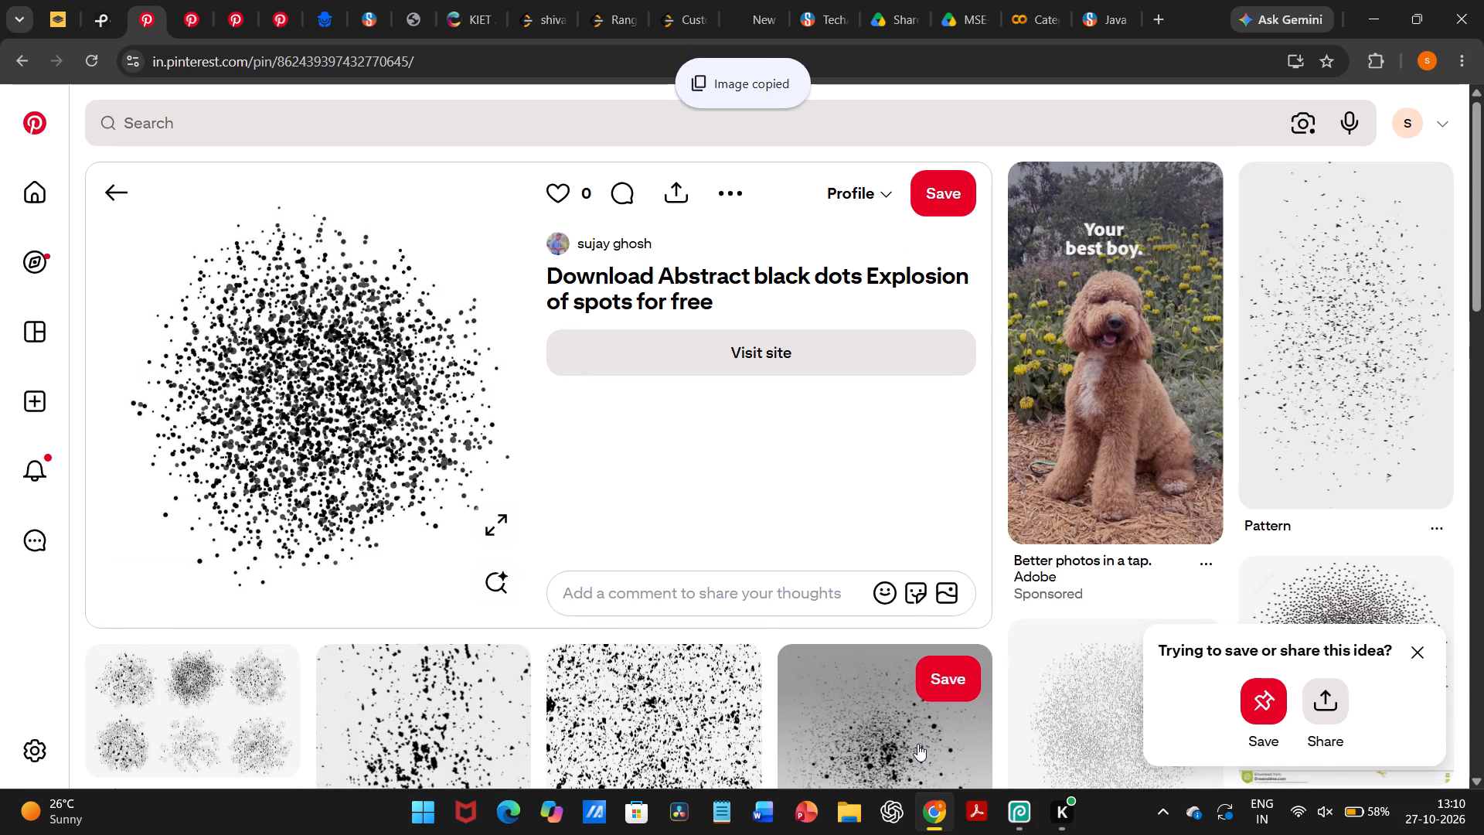
Paste the black dots image into remove.bg to strip its background, and copy the resulting cutout.
left_click(71, 7)
key("ctrl+v")
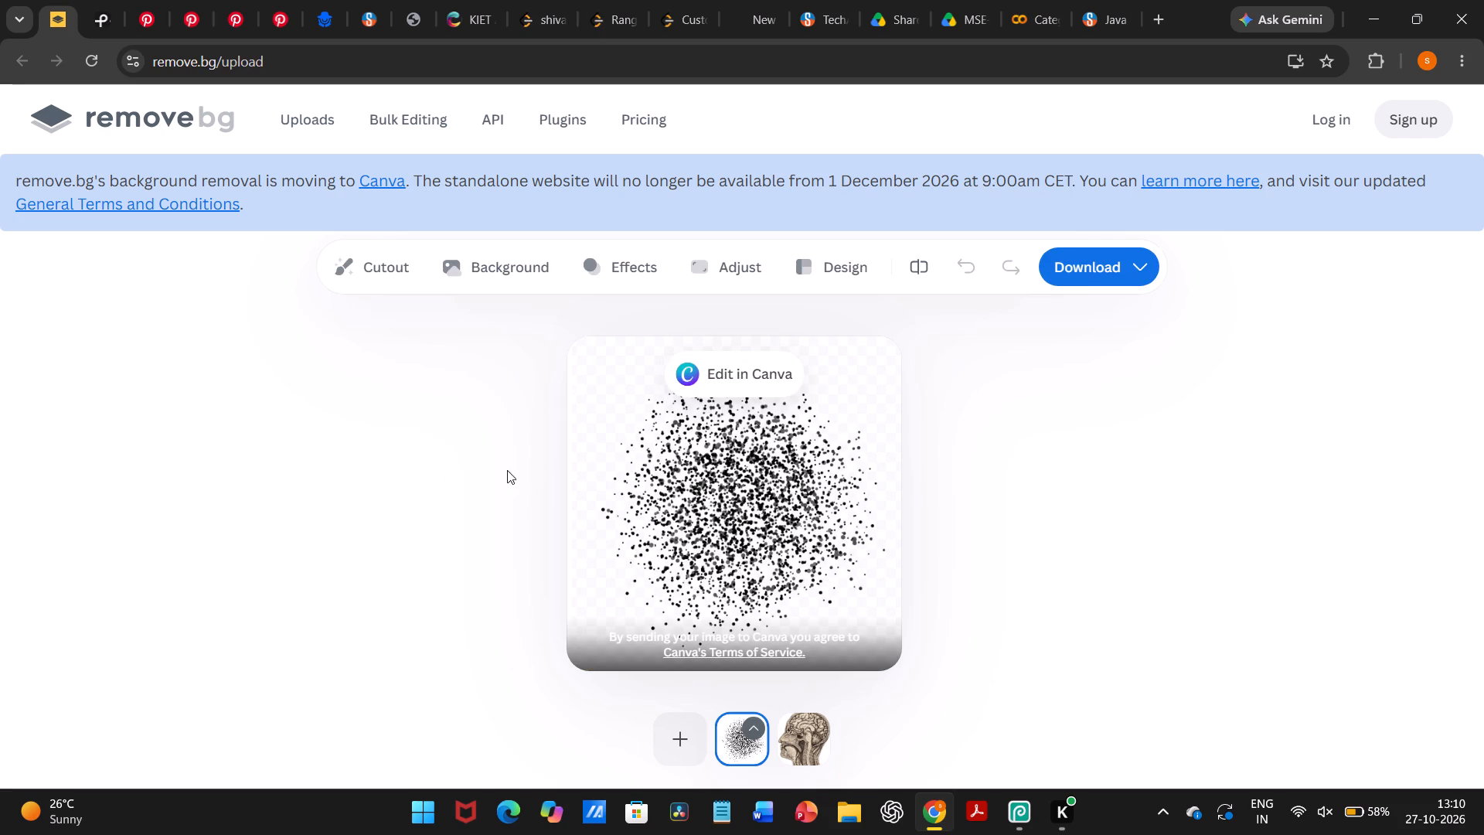
right_click(657, 489)
left_click(706, 540)
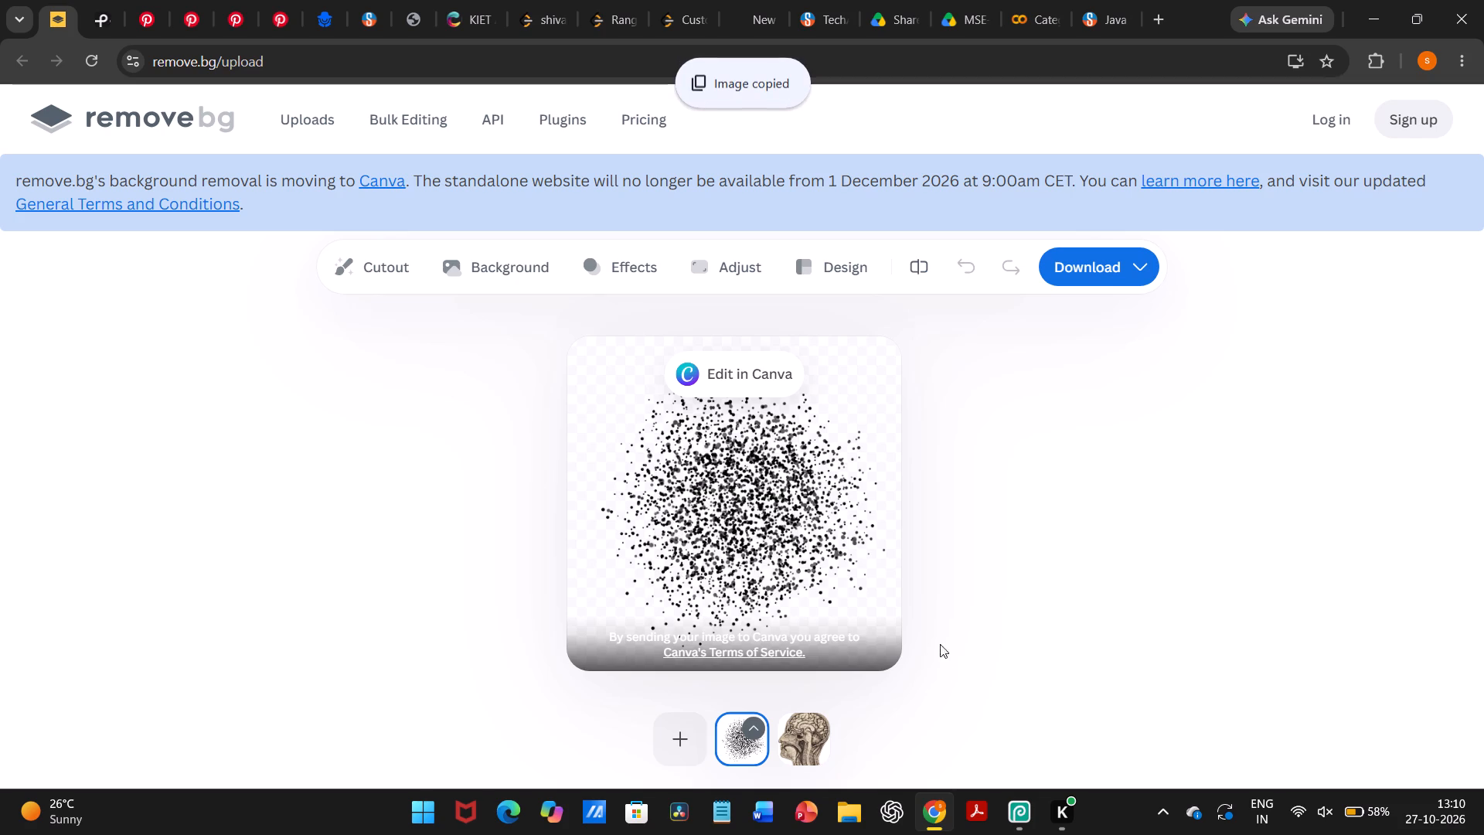
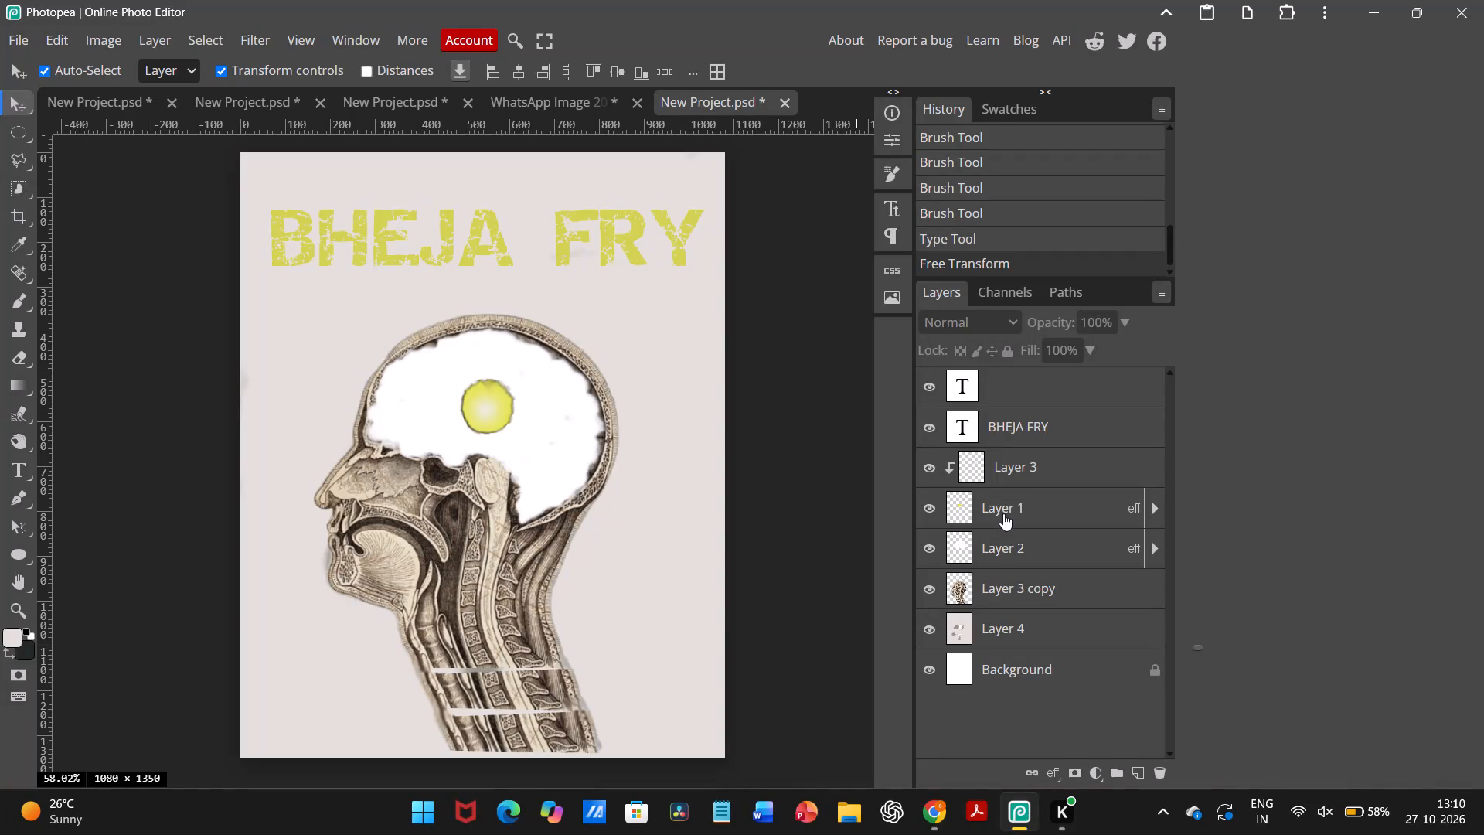
Add a new layer above Layer 3, beneath the BHEJA FRY title, and paste the black dots cutout.
left_click(1007, 474)
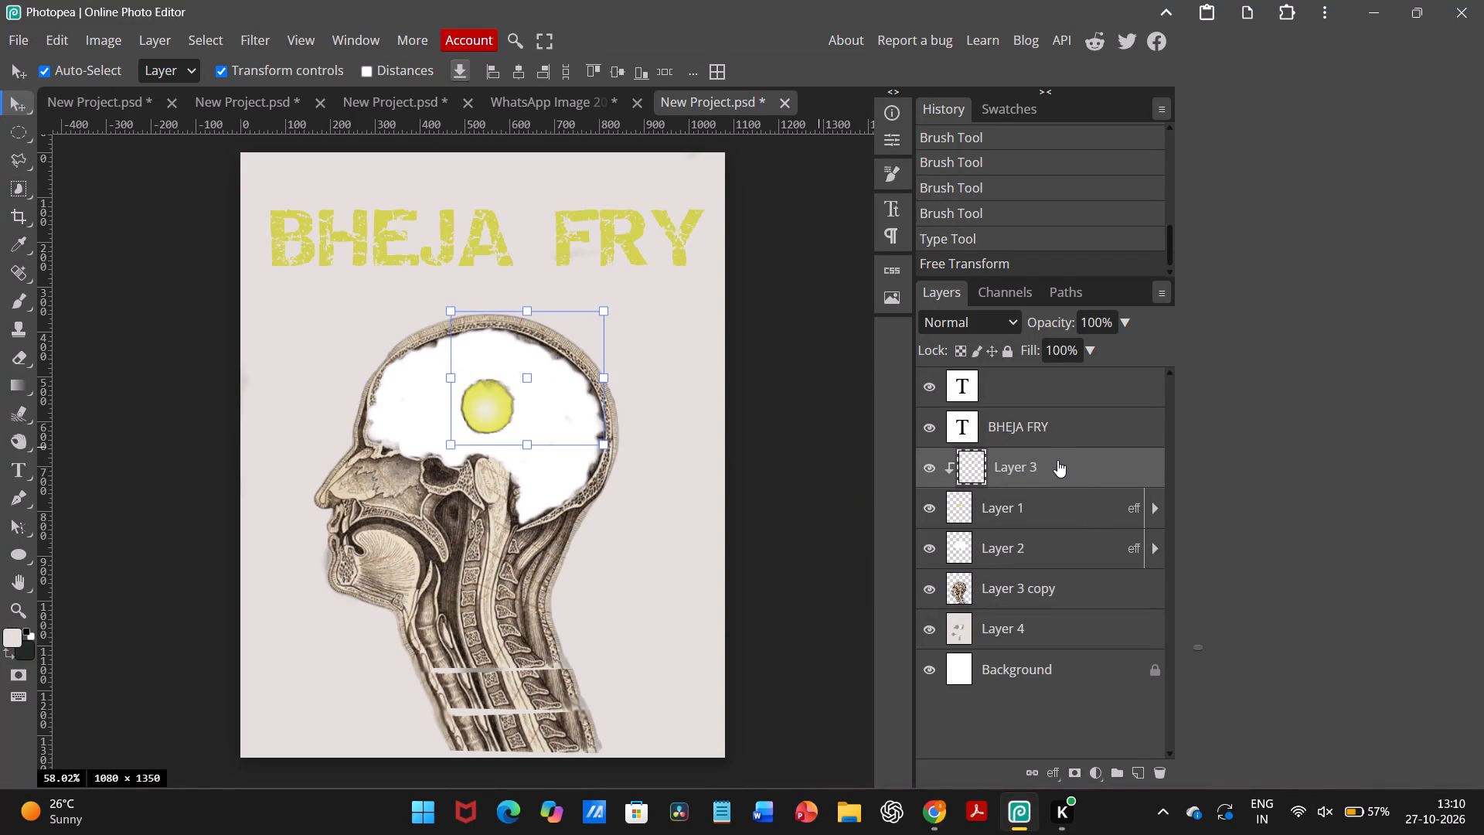
left_click(1049, 440)
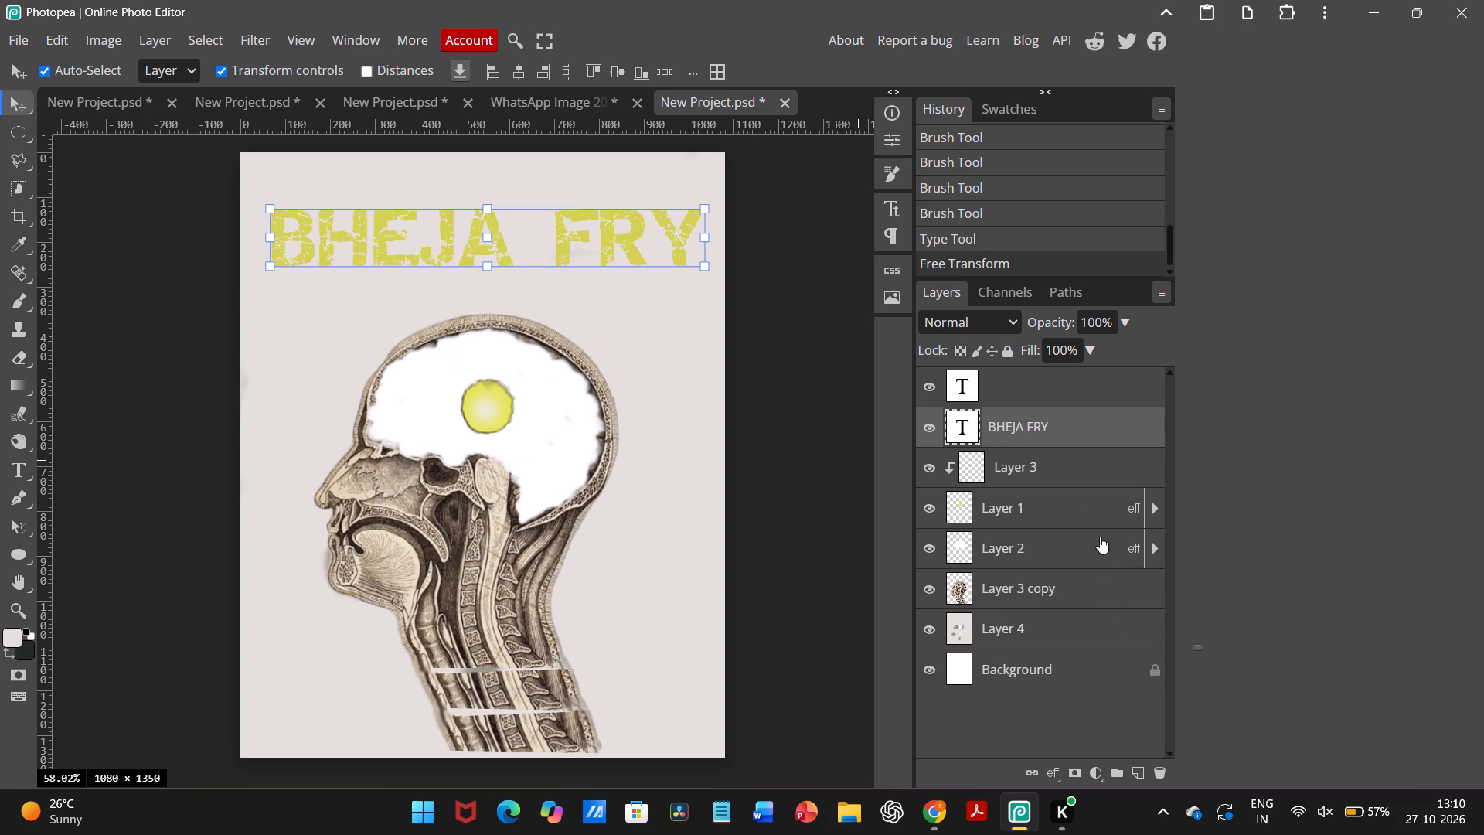
left_click(1072, 448)
left_click(1137, 766)
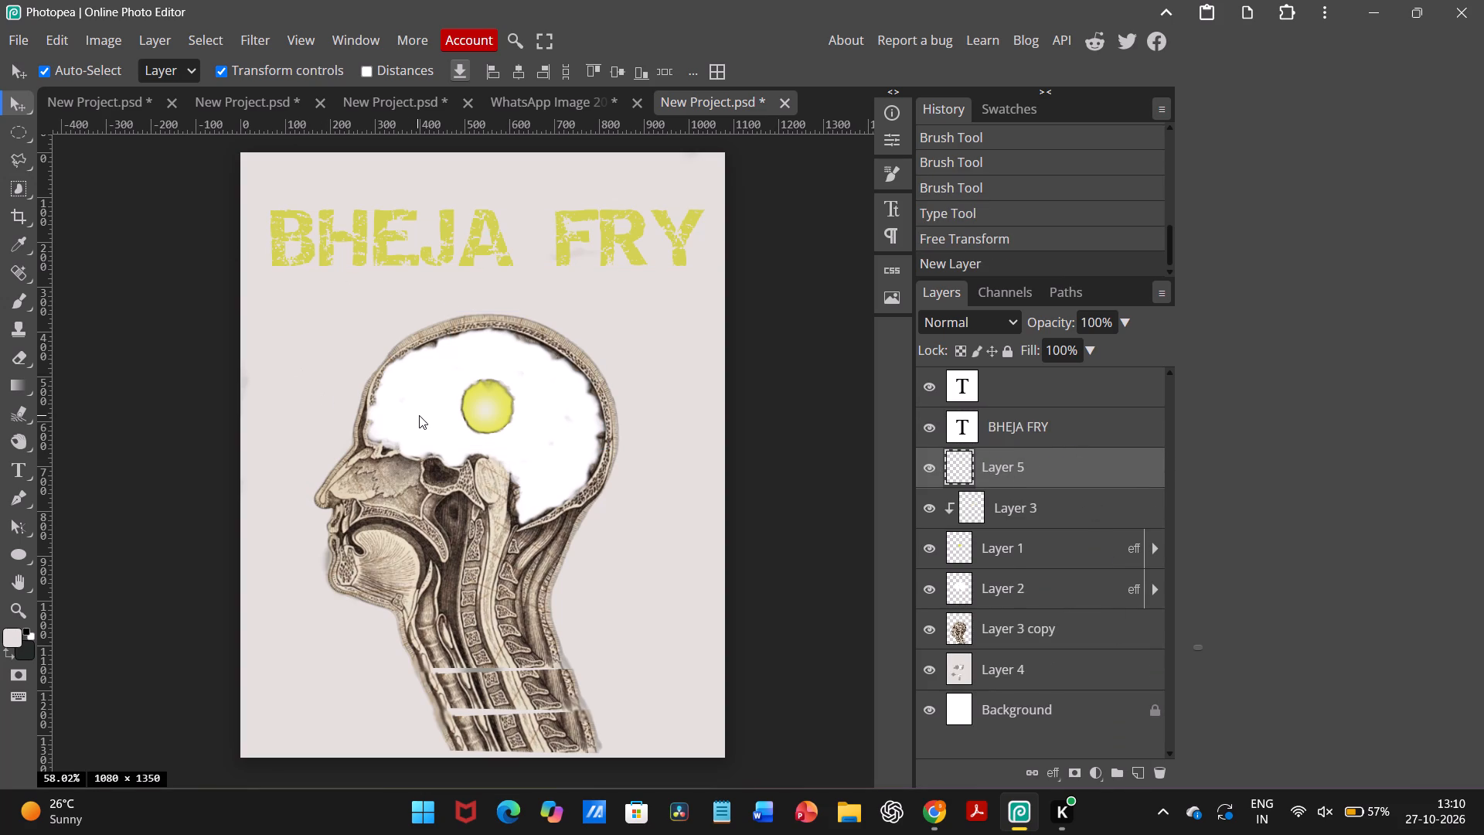
key("ctrl+v")
Scale the black specks down to about 65.6% and centre them over the egg yolk.
left_click_drag(503, 435, 503, 432)
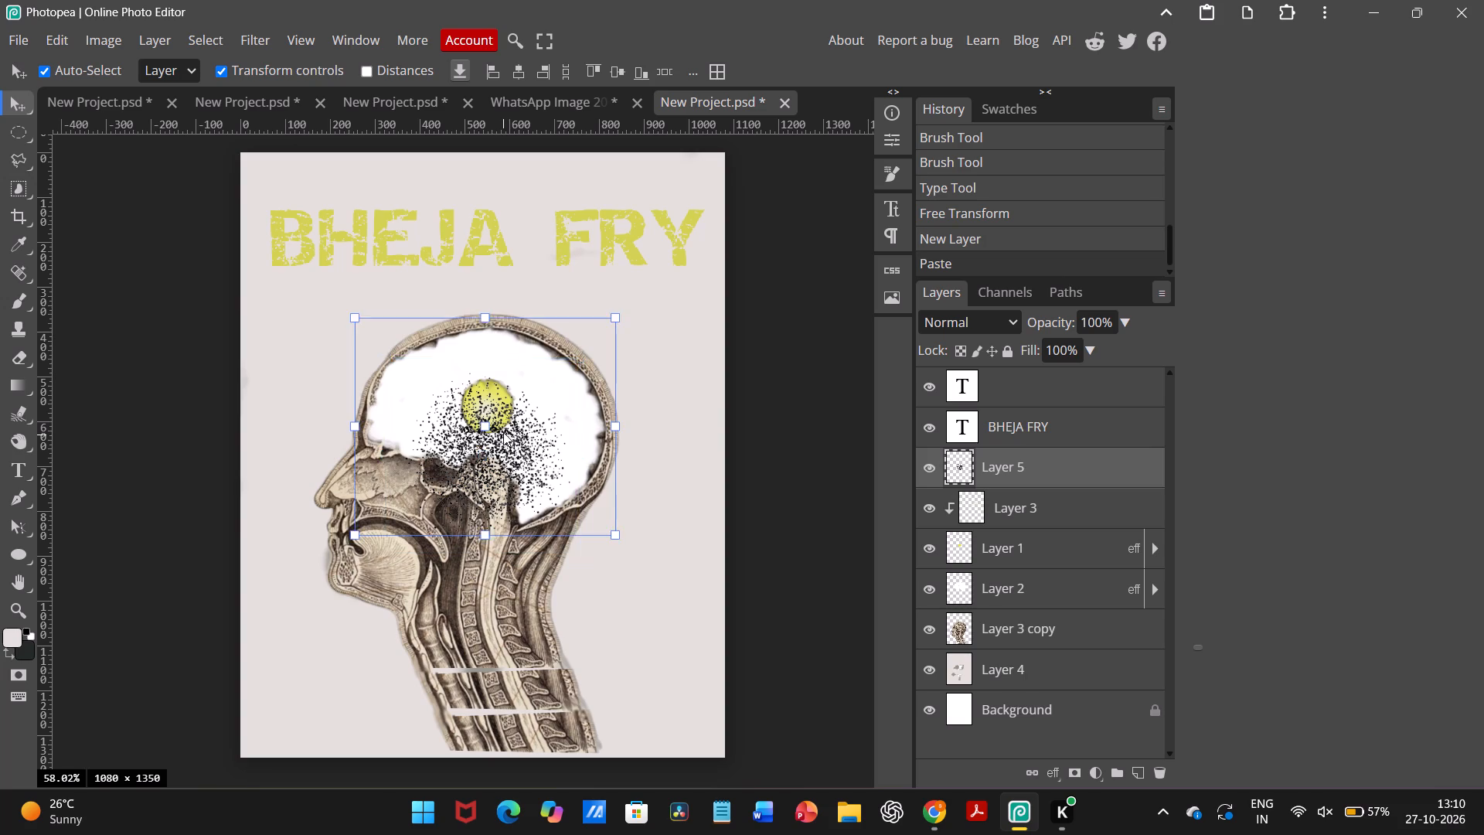
left_click_drag(503, 432, 497, 407)
key("ctrl+z")
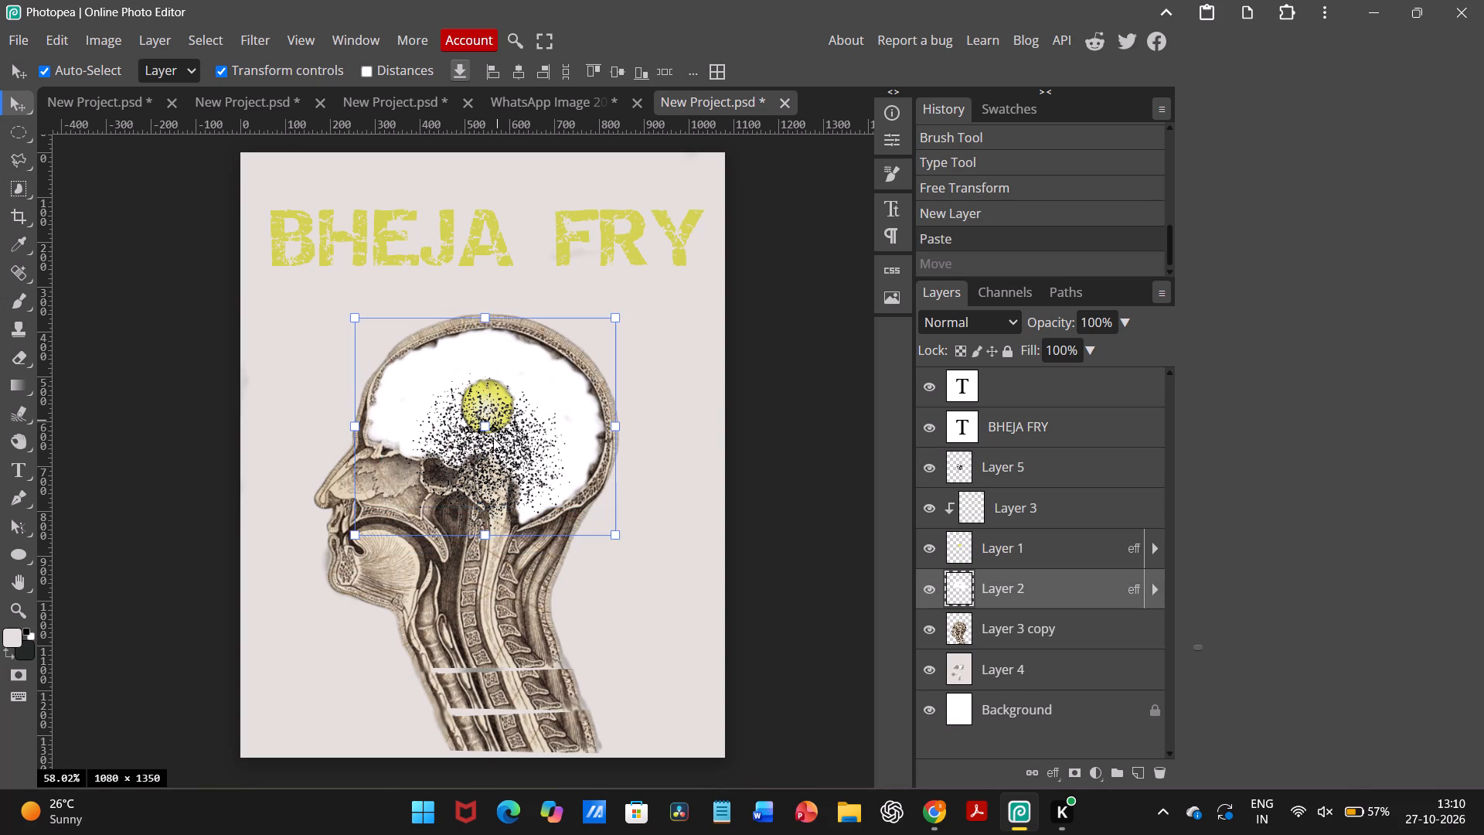
left_click_drag(492, 458, 498, 421)
left_click_drag(578, 510, 536, 472)
left_click_drag(536, 472, 505, 452)
left_click_drag(454, 410, 509, 436)
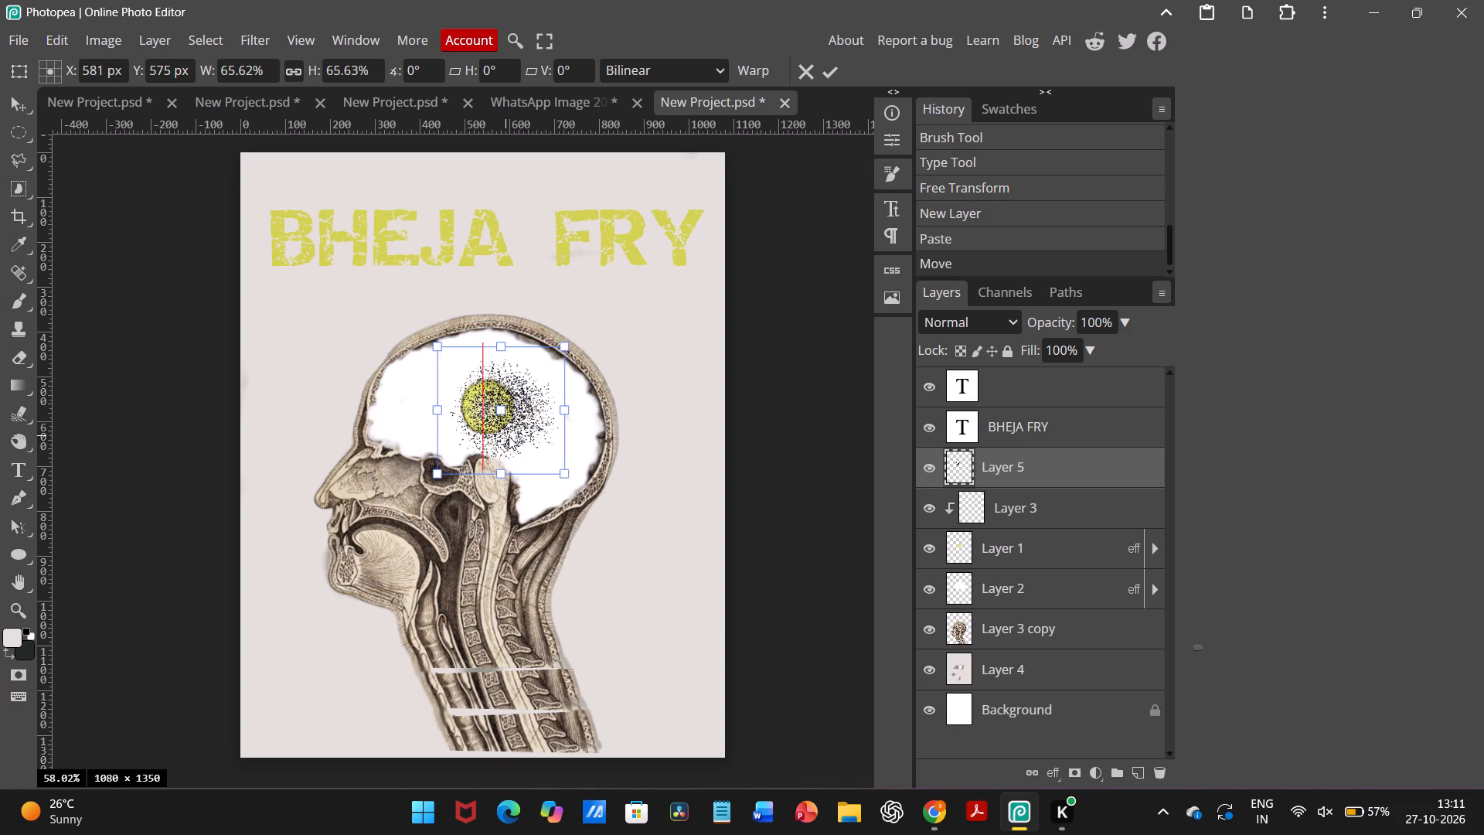
left_click_drag(509, 436, 516, 441)
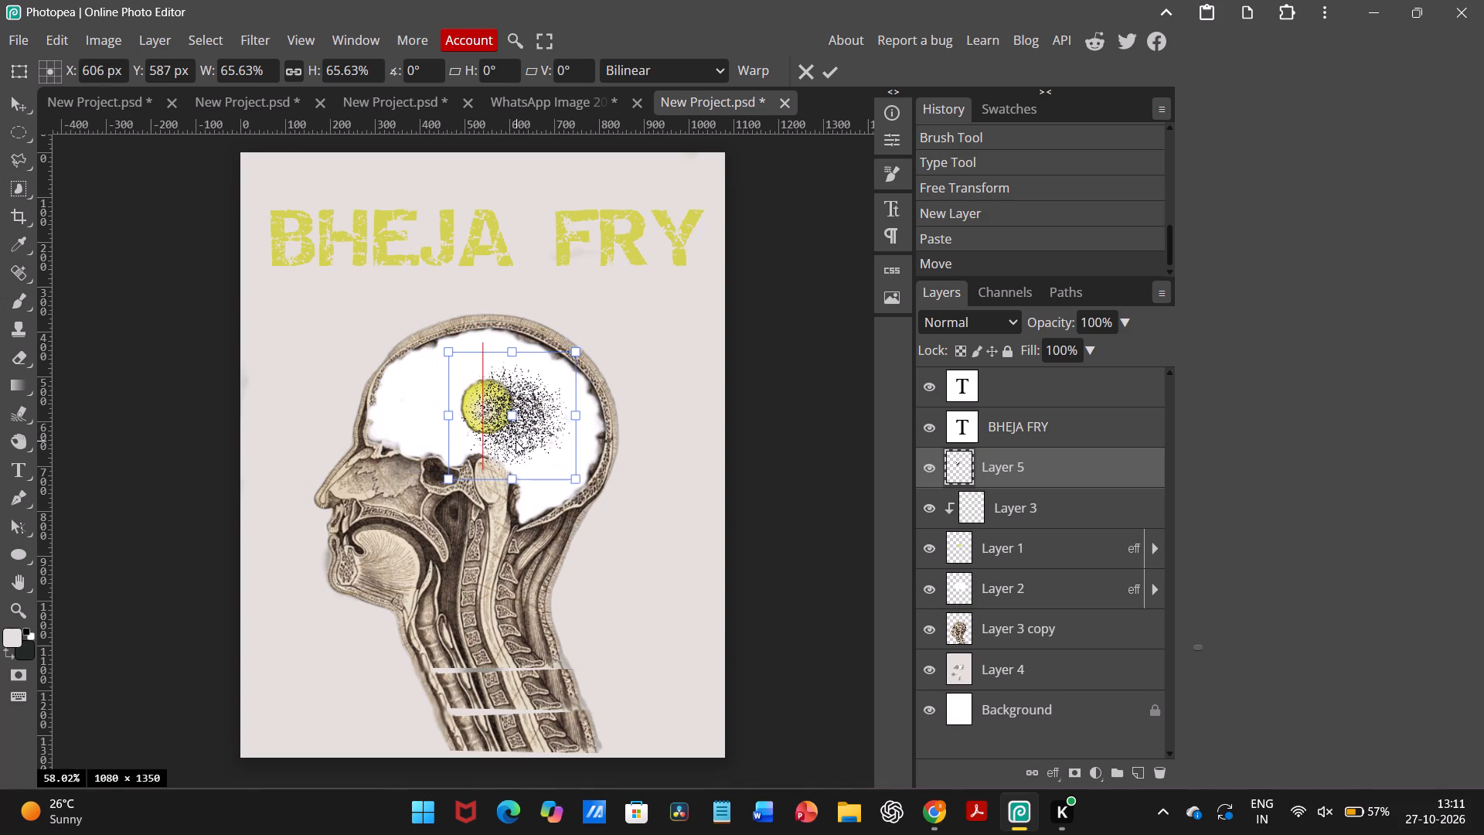
left_click_drag(516, 441, 495, 432)
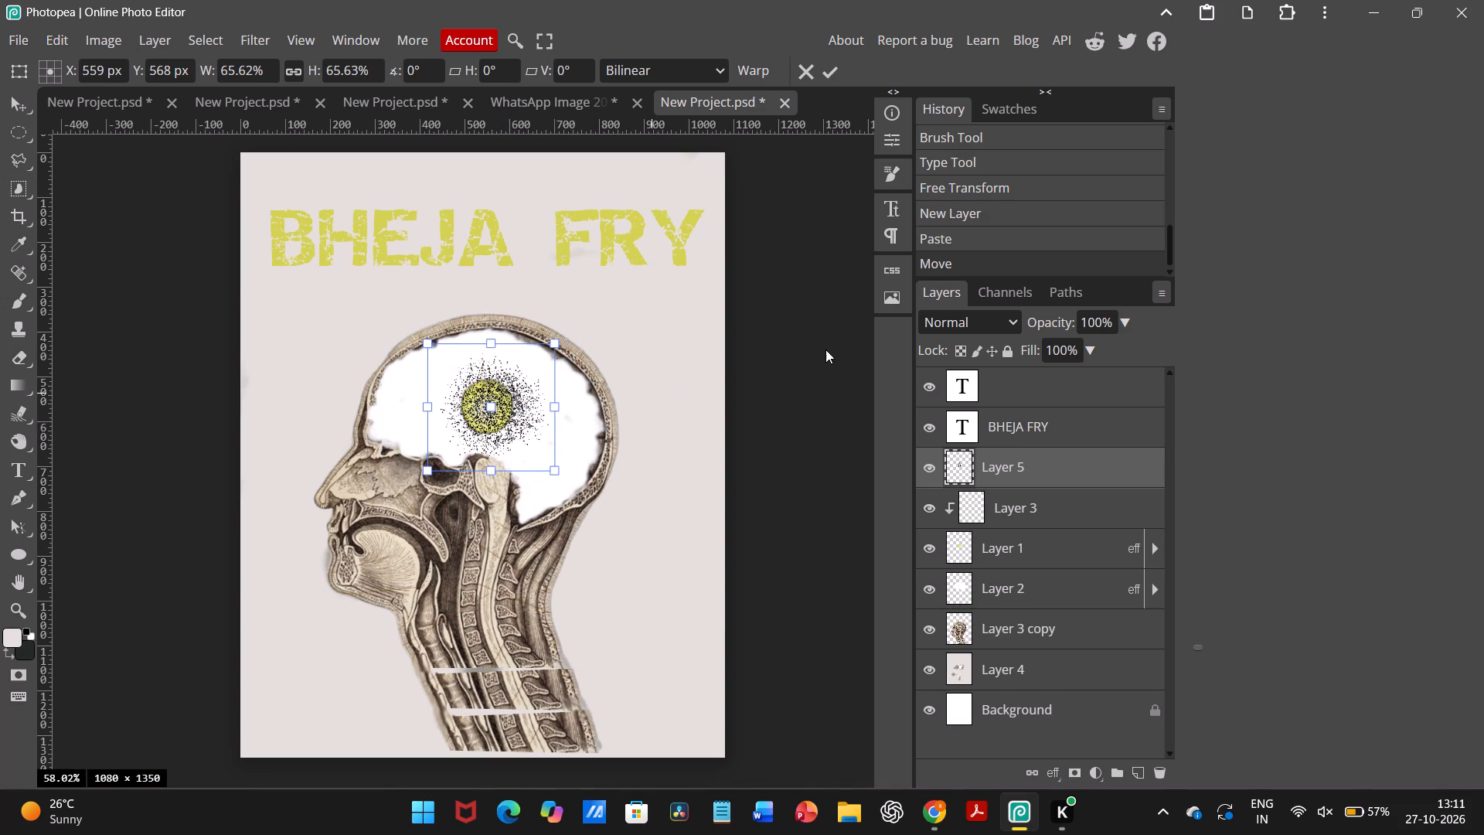
Apply the specks' transform and lower the specks layer's opacity to 28%.
left_click_drag(1053, 322, 1050, 322)
left_click_drag(1050, 322, 981, 325)
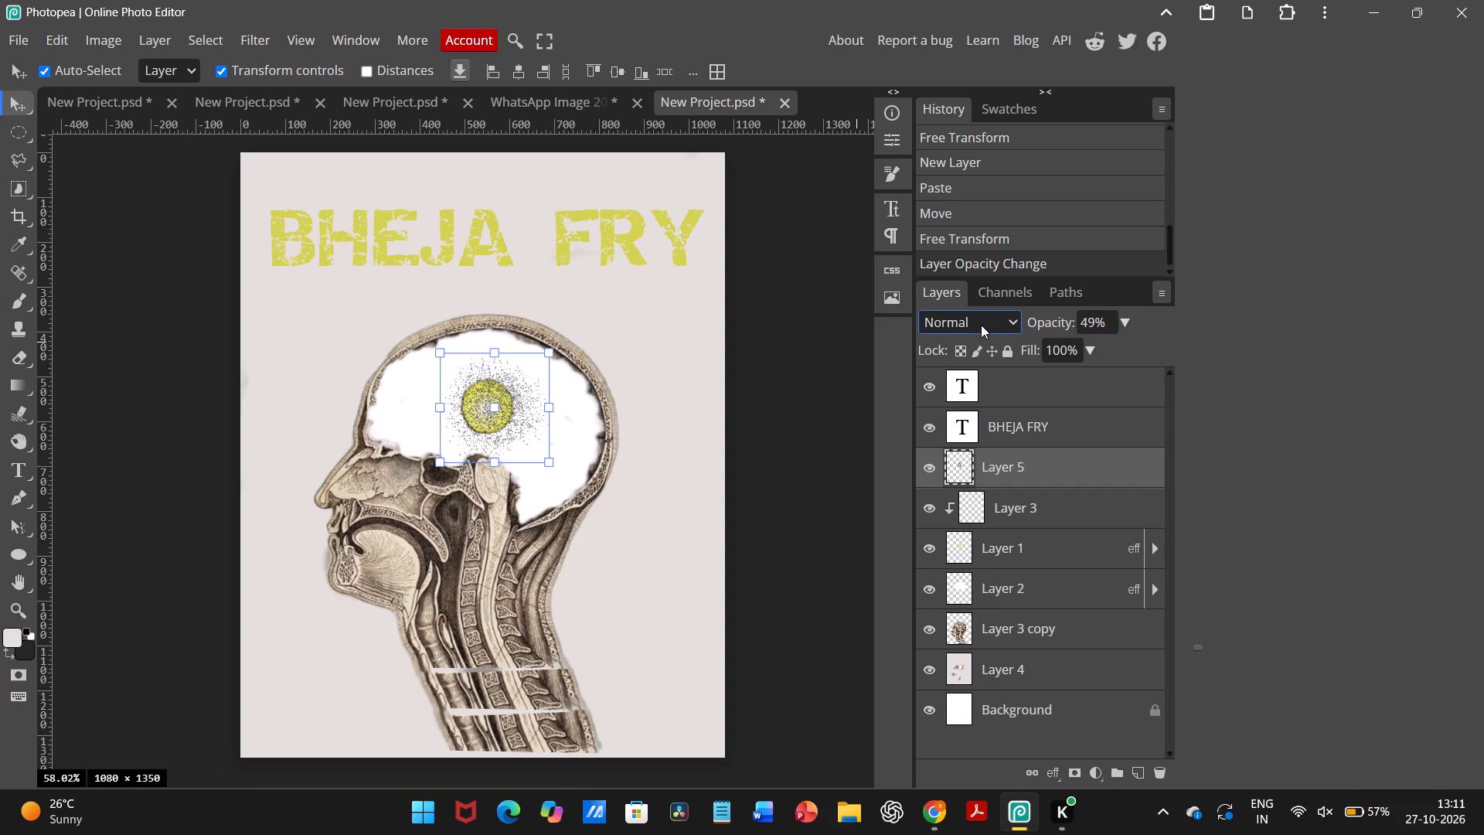
left_click_drag(981, 325, 990, 325)
left_click_drag(990, 325, 969, 329)
left_click(808, 428)
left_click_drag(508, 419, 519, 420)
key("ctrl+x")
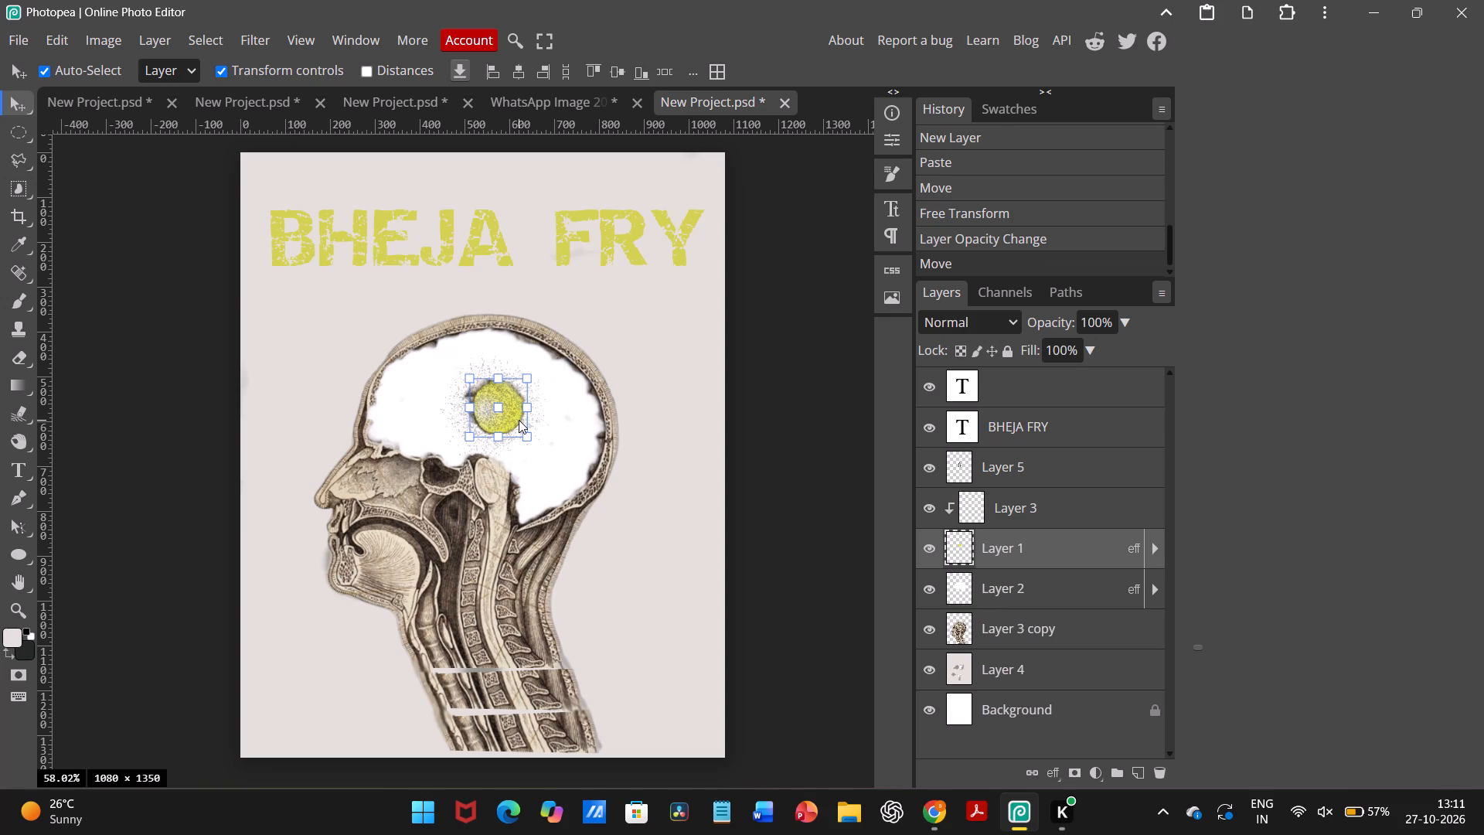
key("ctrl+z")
Move the specks in Layer 5 onto the egg white to the right of the yolk.
left_click(997, 459)
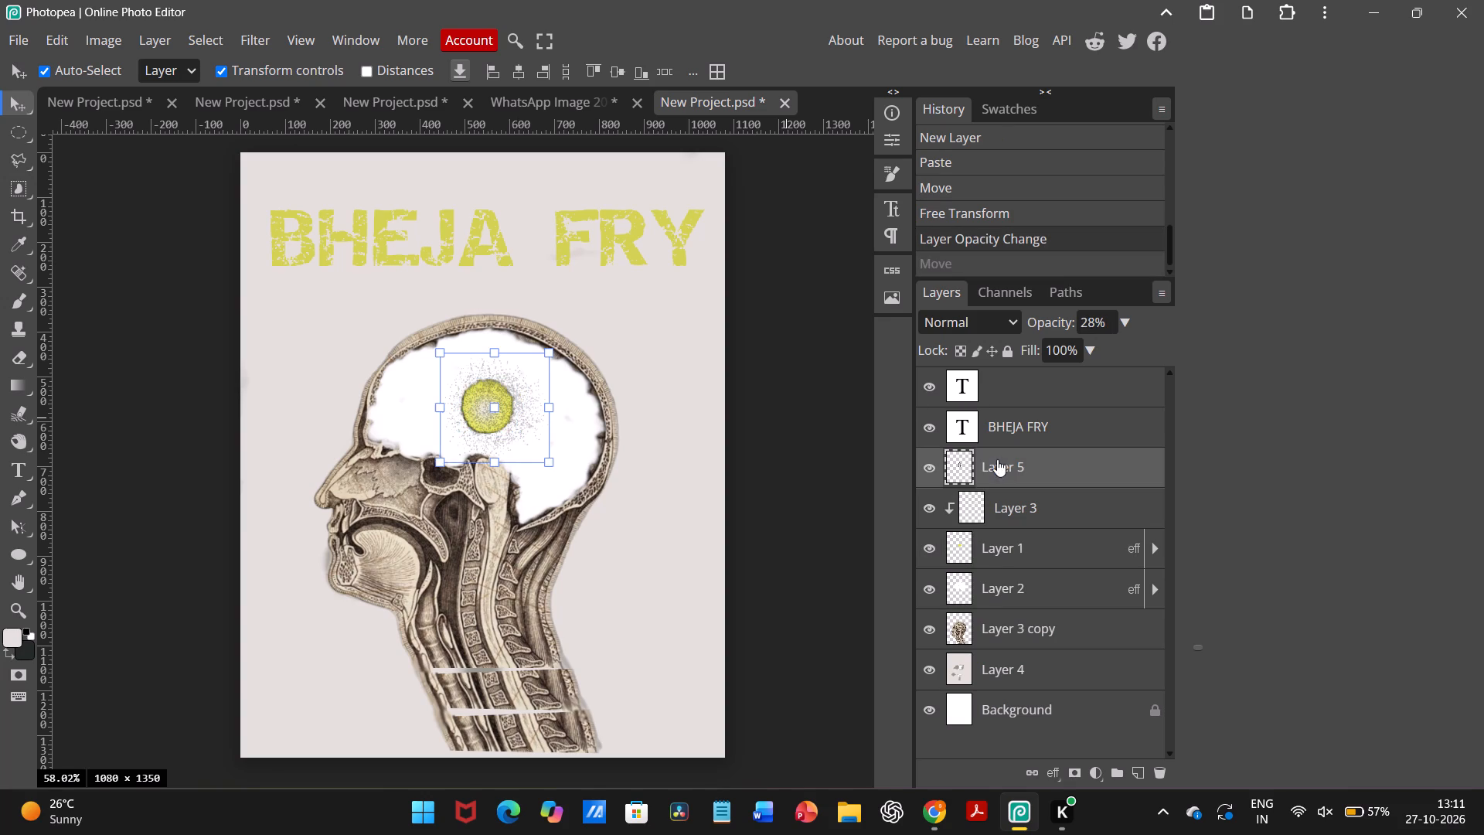
left_click_drag(501, 419, 530, 432)
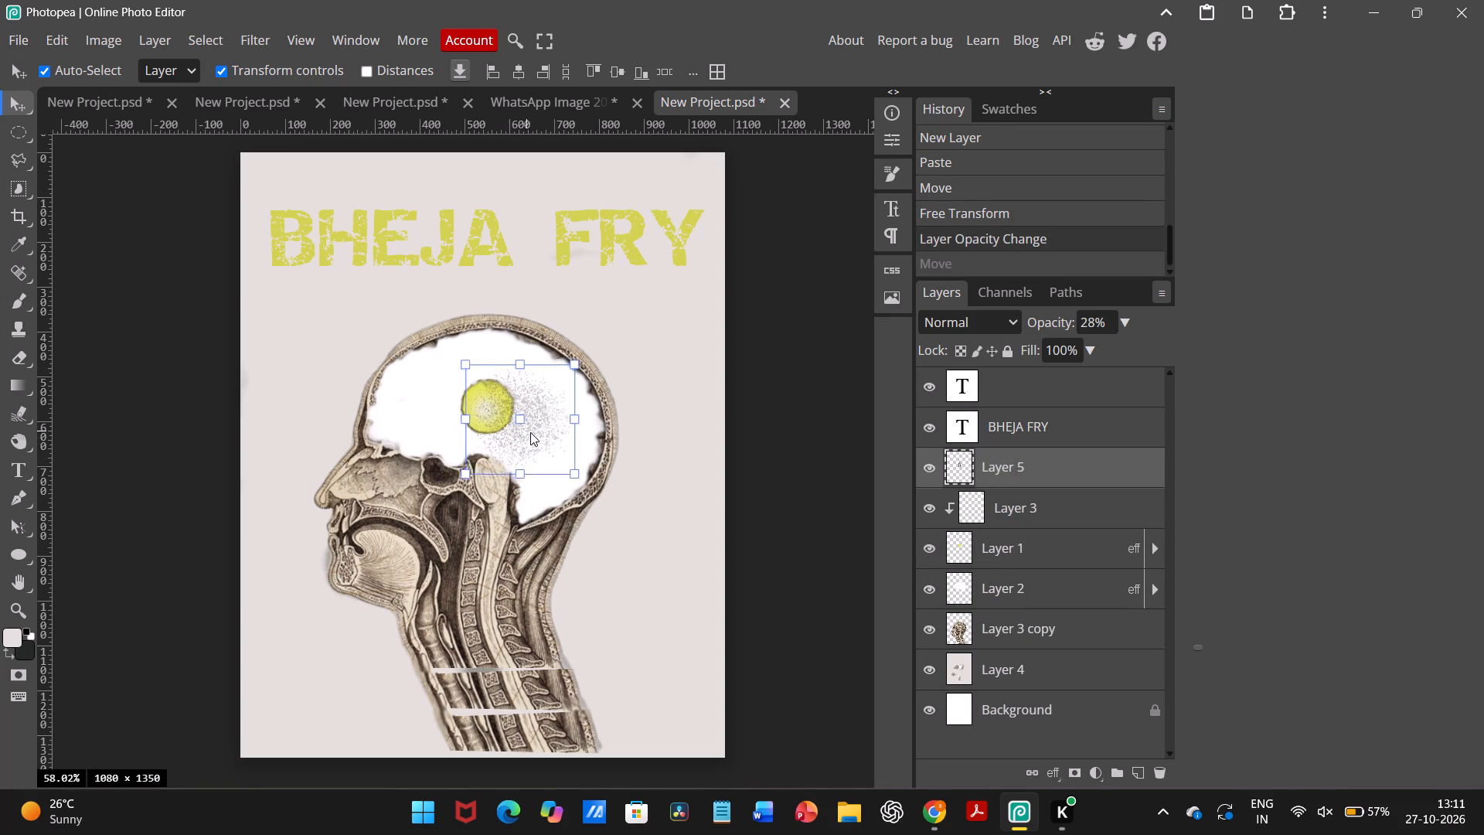
left_click_drag(530, 432, 536, 433)
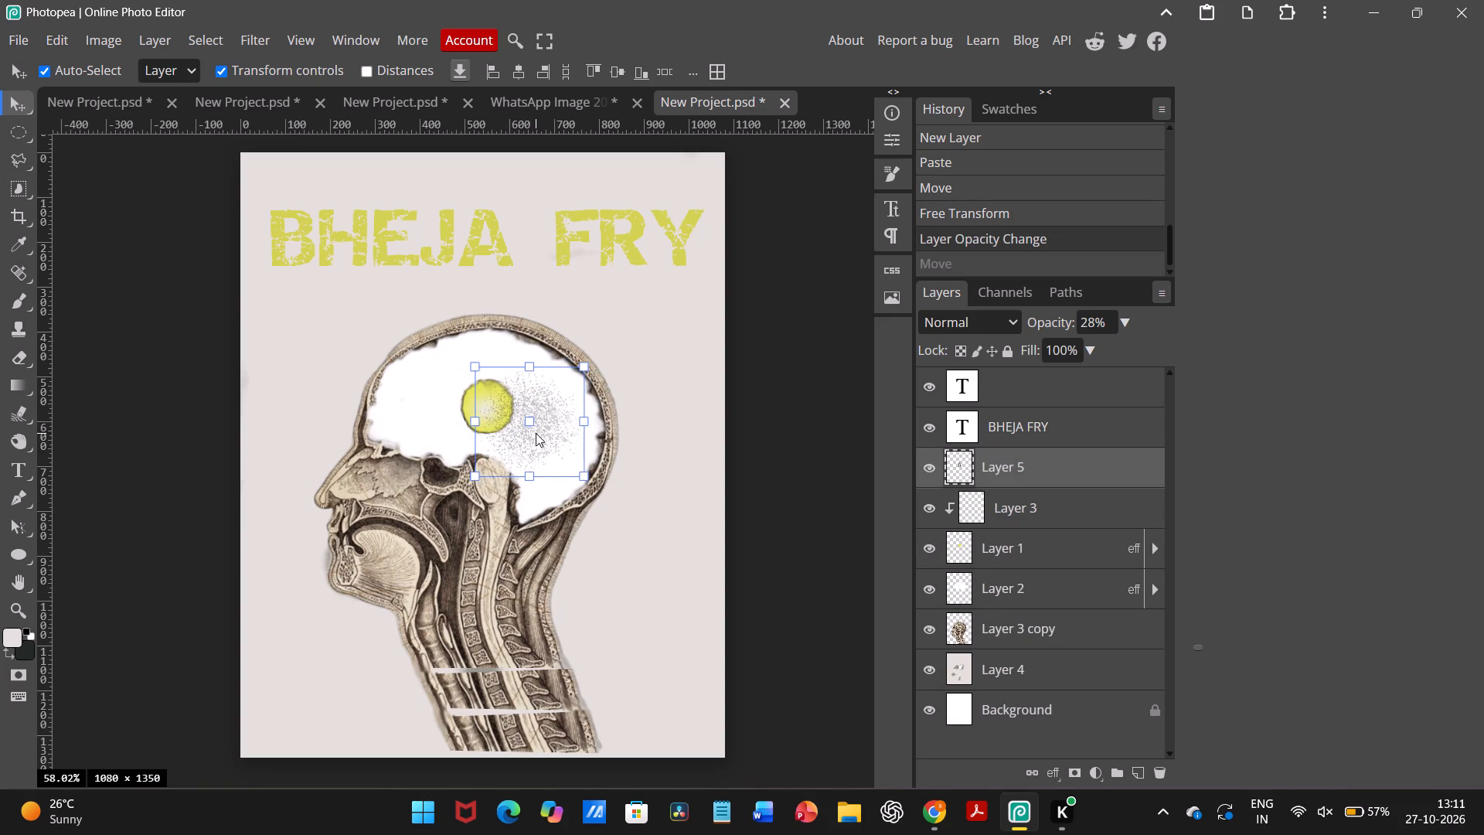
left_click_drag(536, 433, 533, 429)
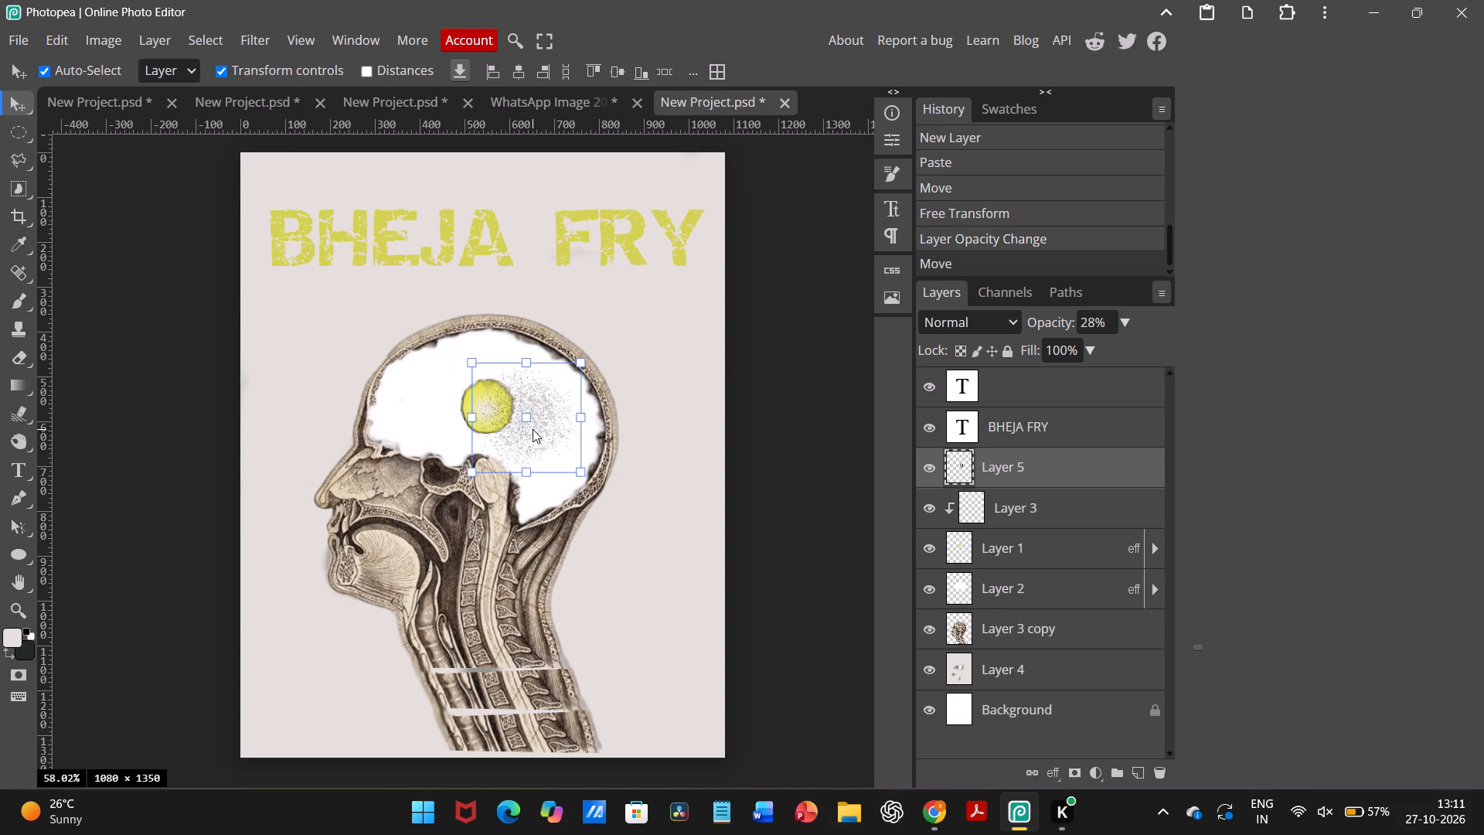
Duplicate the specks layer and place the copy on the egg white to the left of the yolk.
key("ctrl+j")
left_click_drag(533, 429, 450, 422)
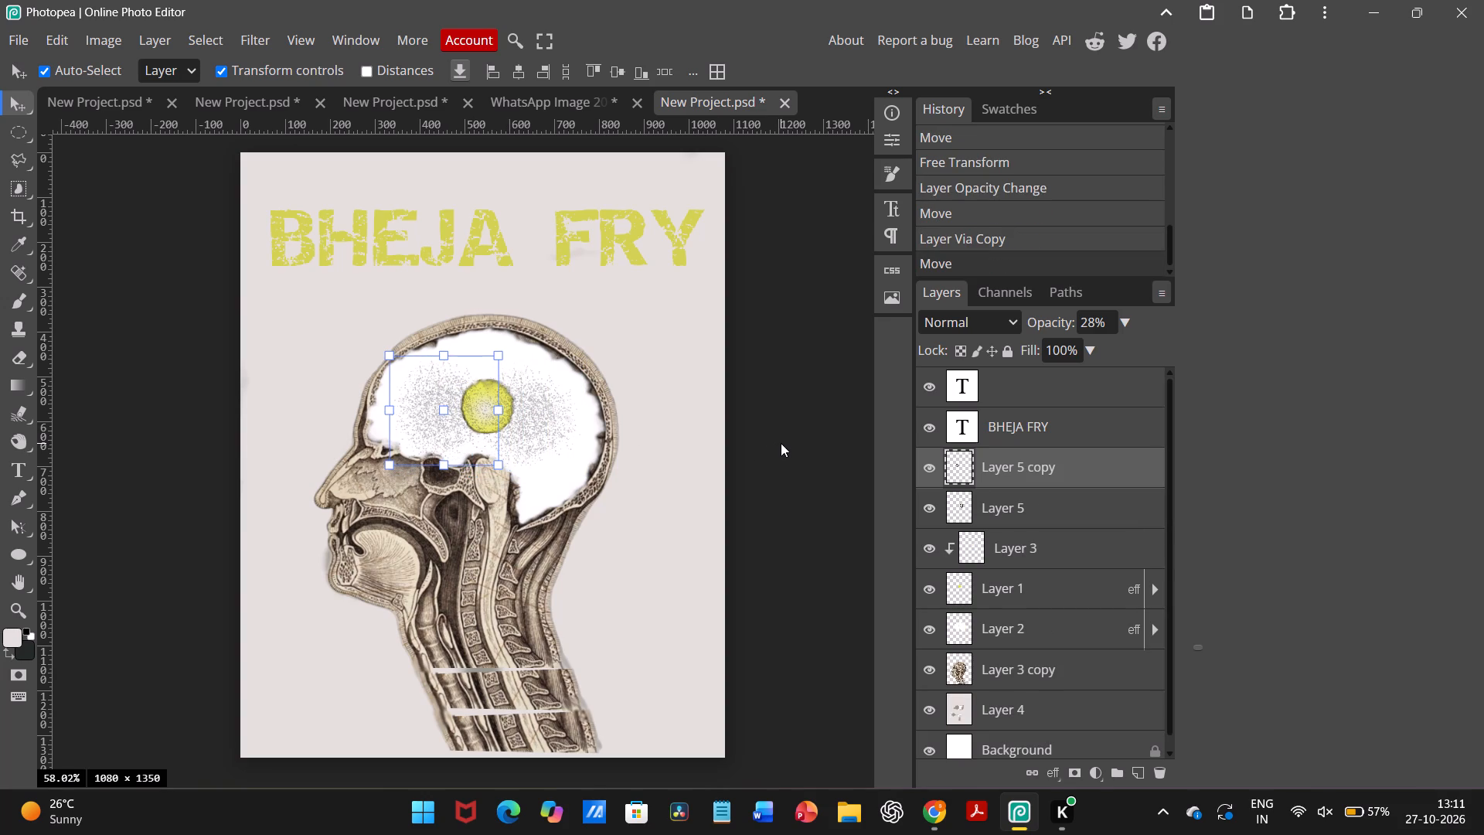
left_click(781, 443)
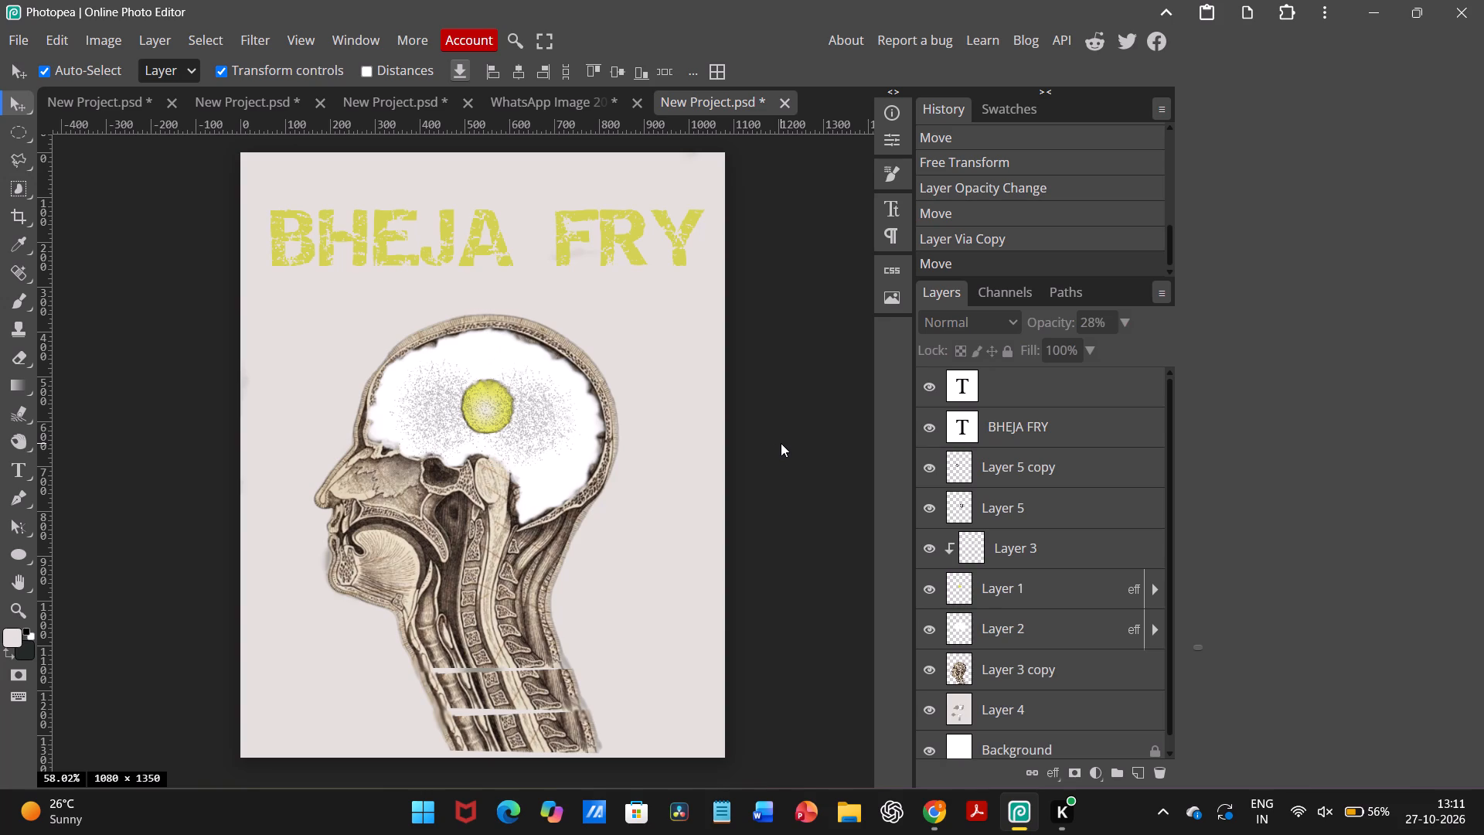
Examine the overall poster composition and the lower neck area close up.
scroll(781, 443, "up", 1)
scroll(781, 443, "down", 1)
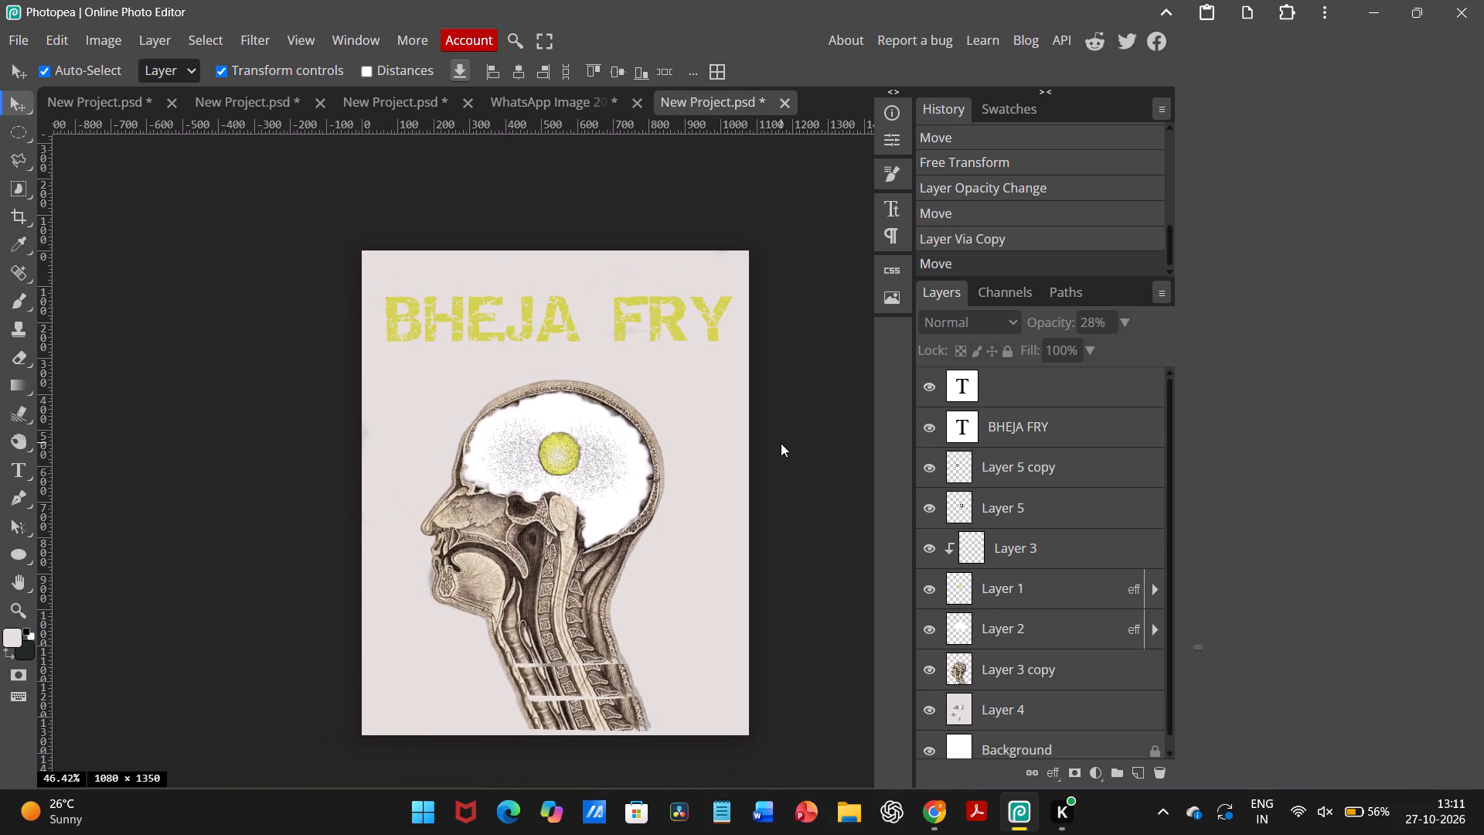
scroll(781, 443, "down", 1)
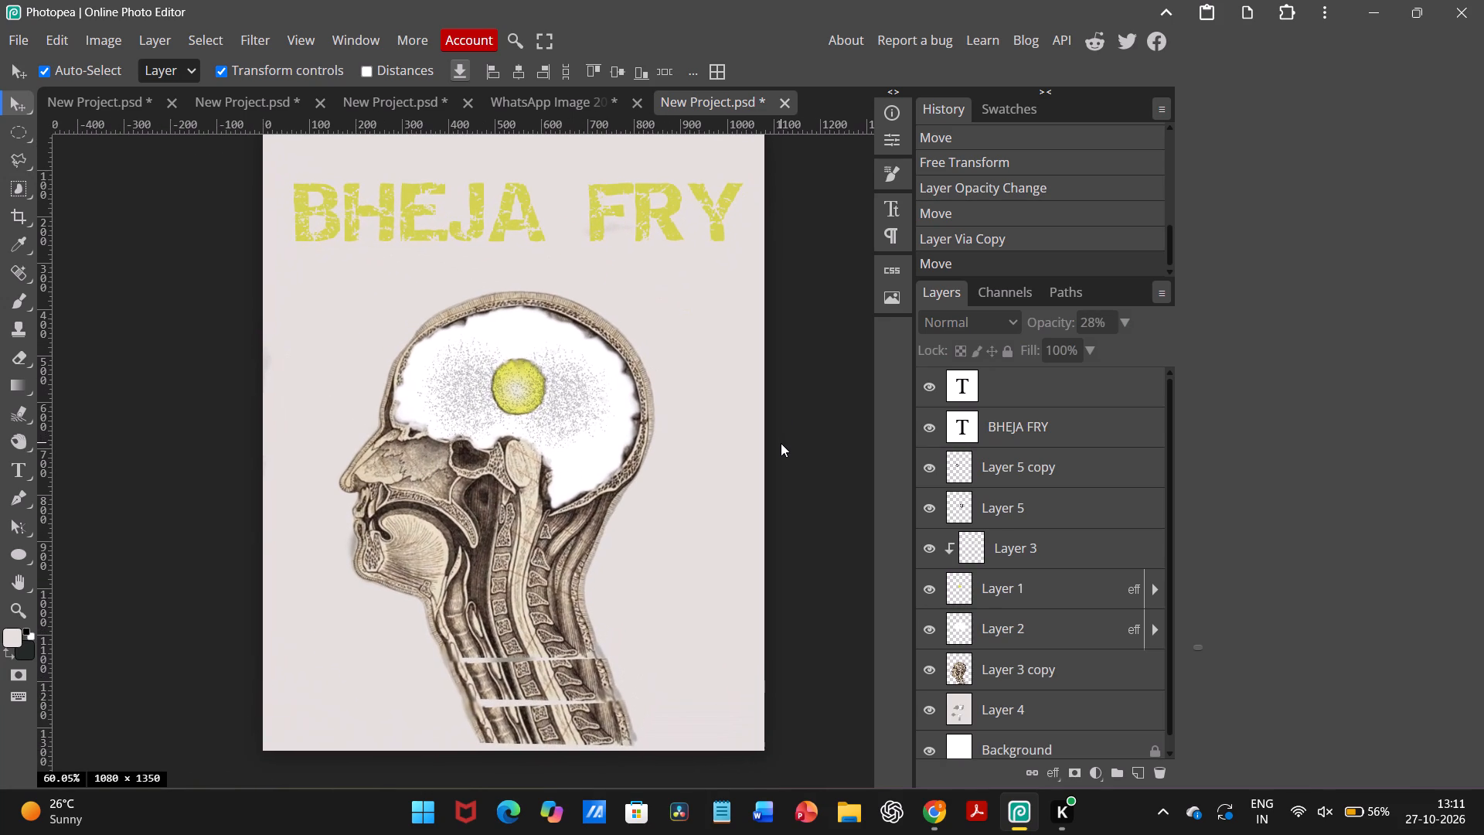
scroll(781, 443, "up", 1)
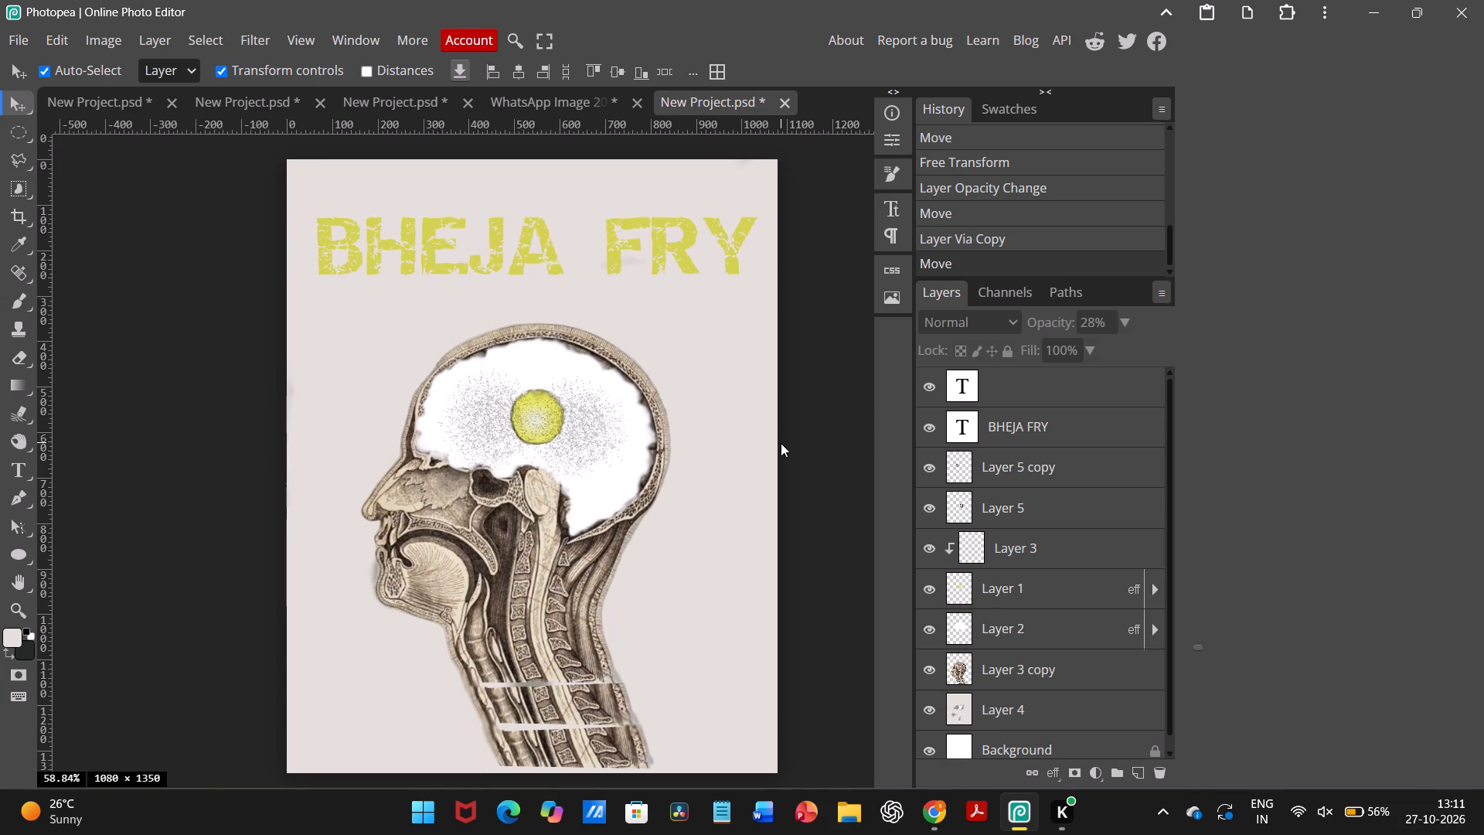
scroll(656, 540, "down", 1)
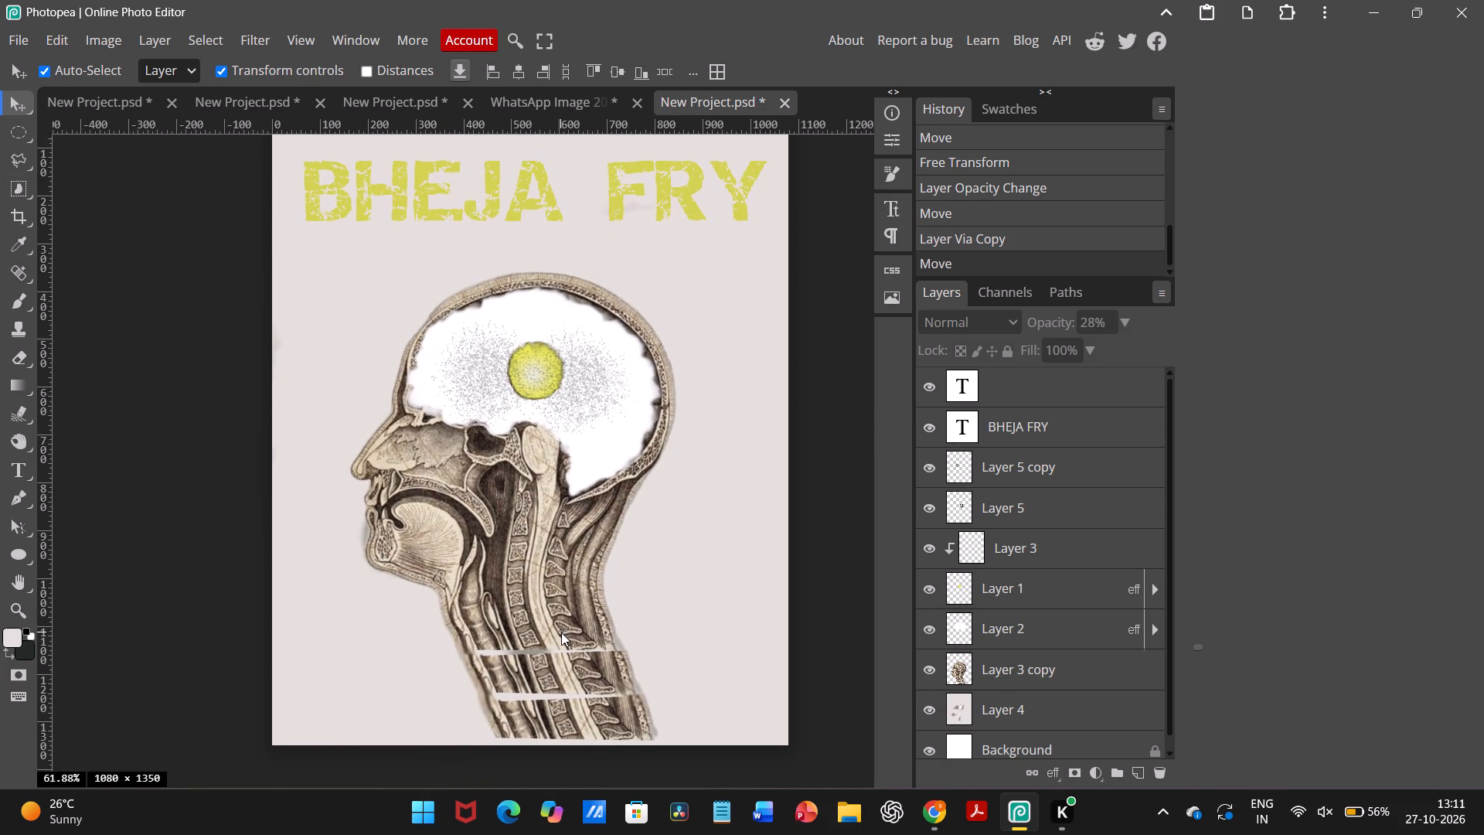
scroll(561, 632, "down", 1)
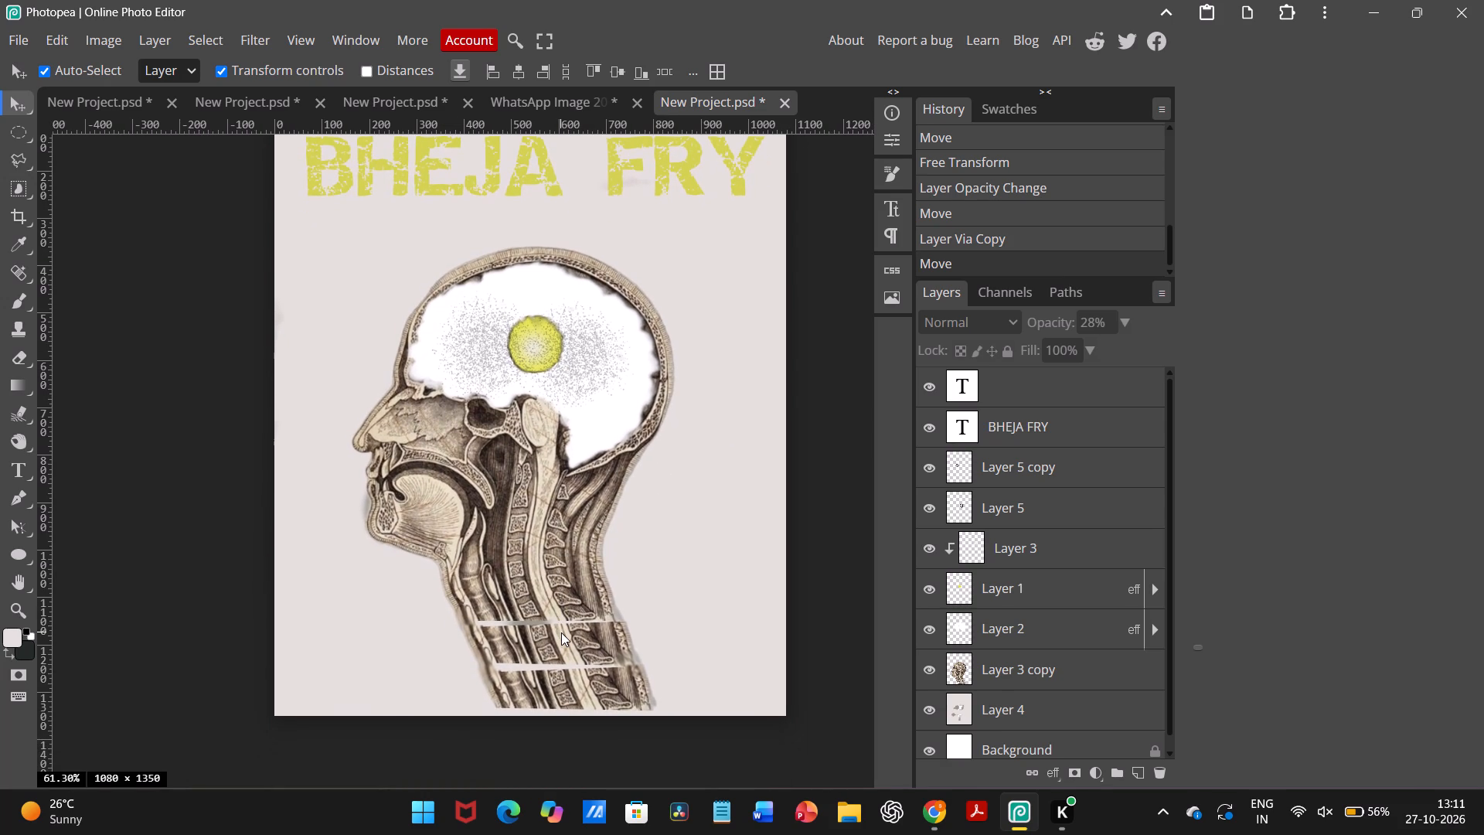
scroll(561, 632, "right", 1)
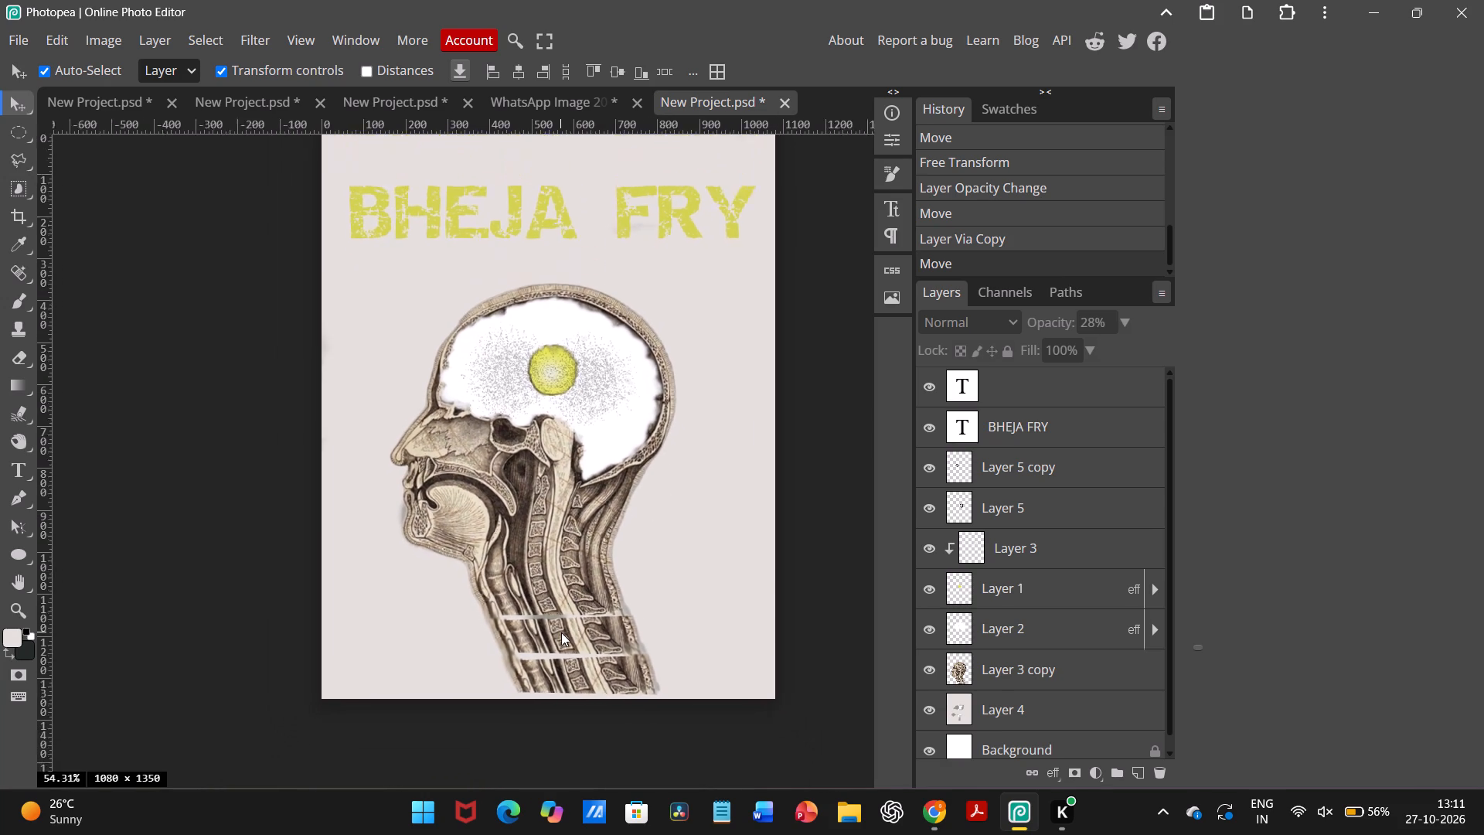
scroll(556, 614, "down", 1)
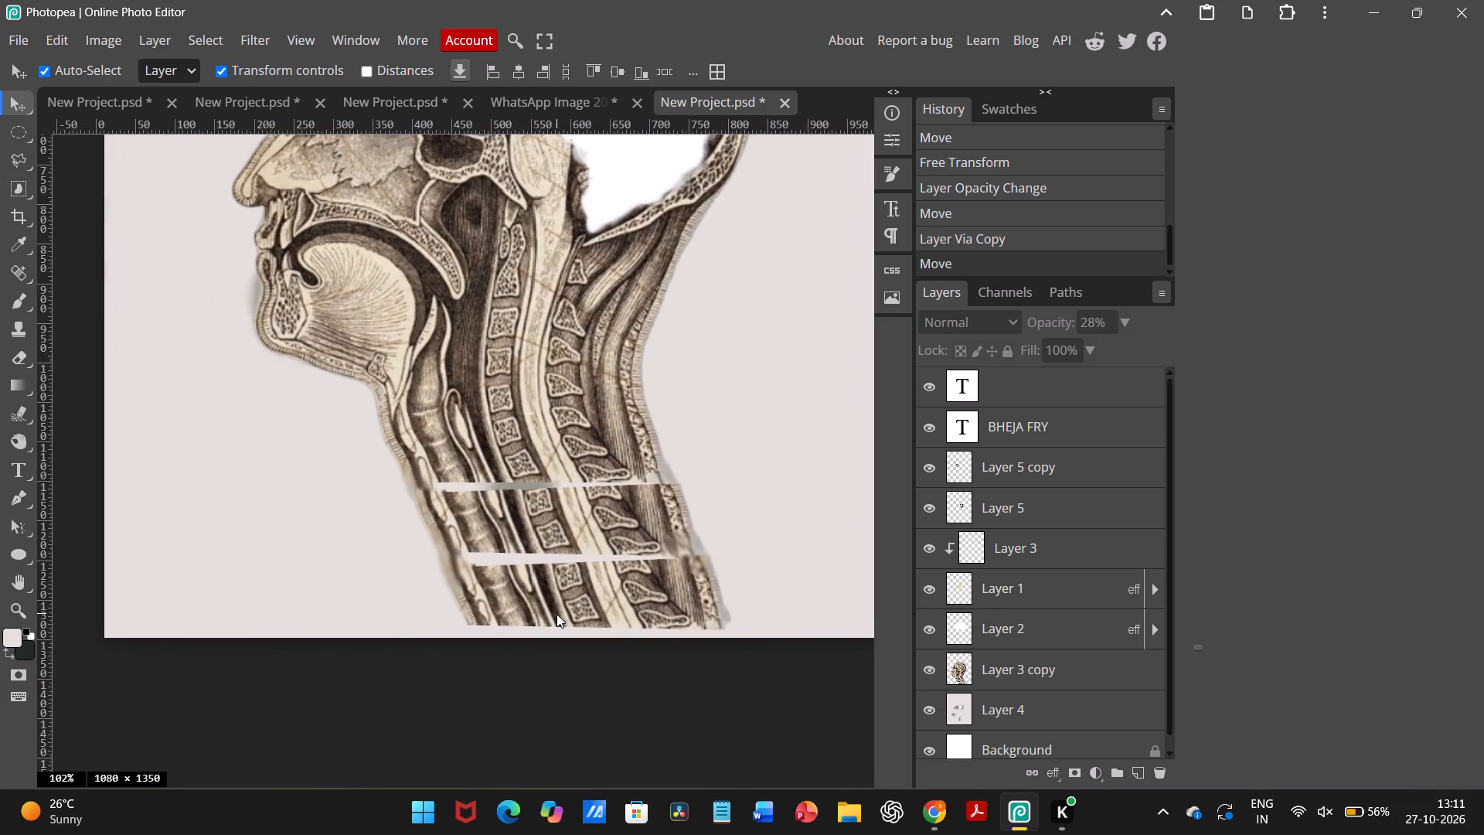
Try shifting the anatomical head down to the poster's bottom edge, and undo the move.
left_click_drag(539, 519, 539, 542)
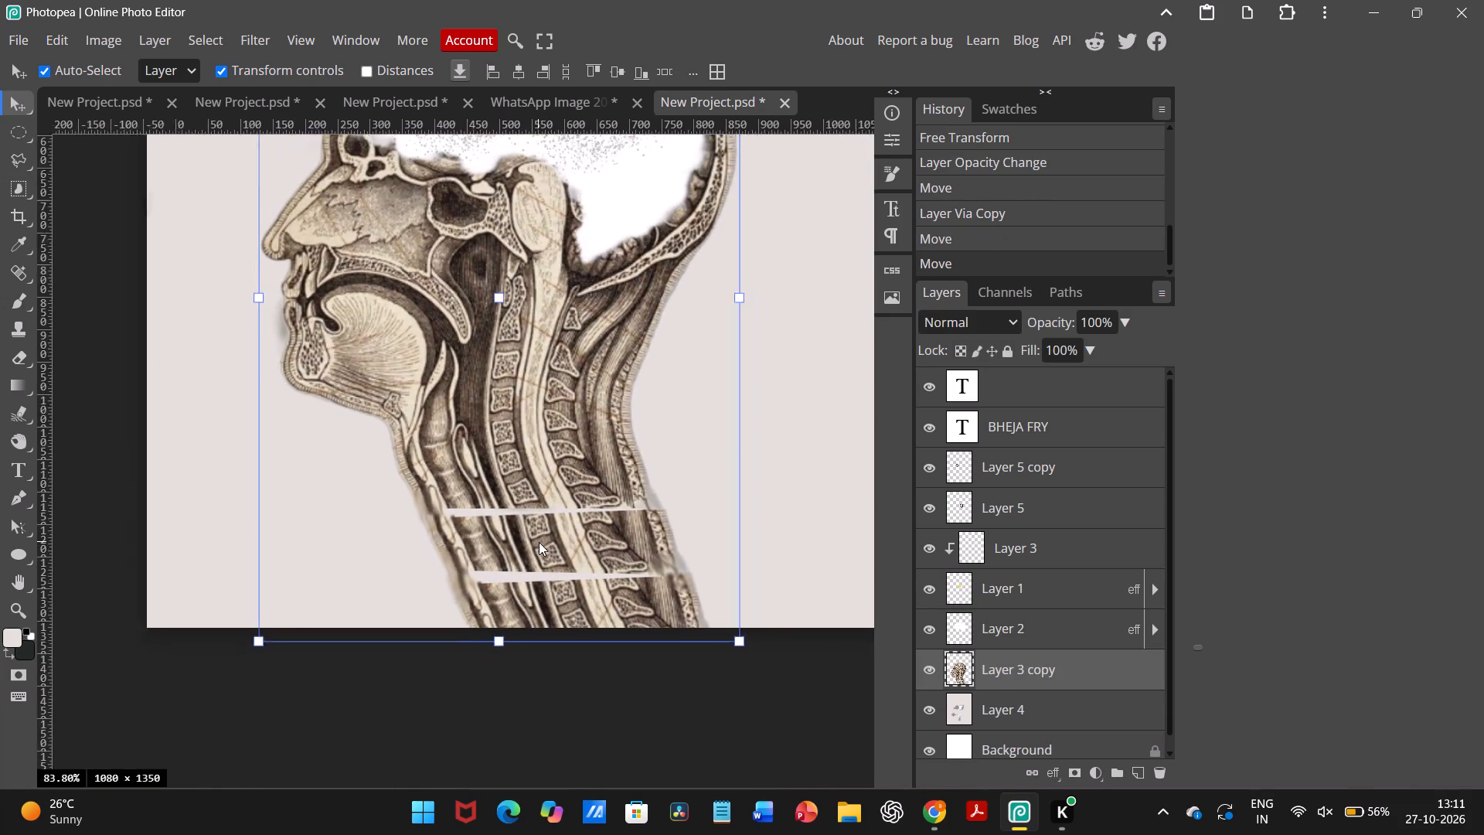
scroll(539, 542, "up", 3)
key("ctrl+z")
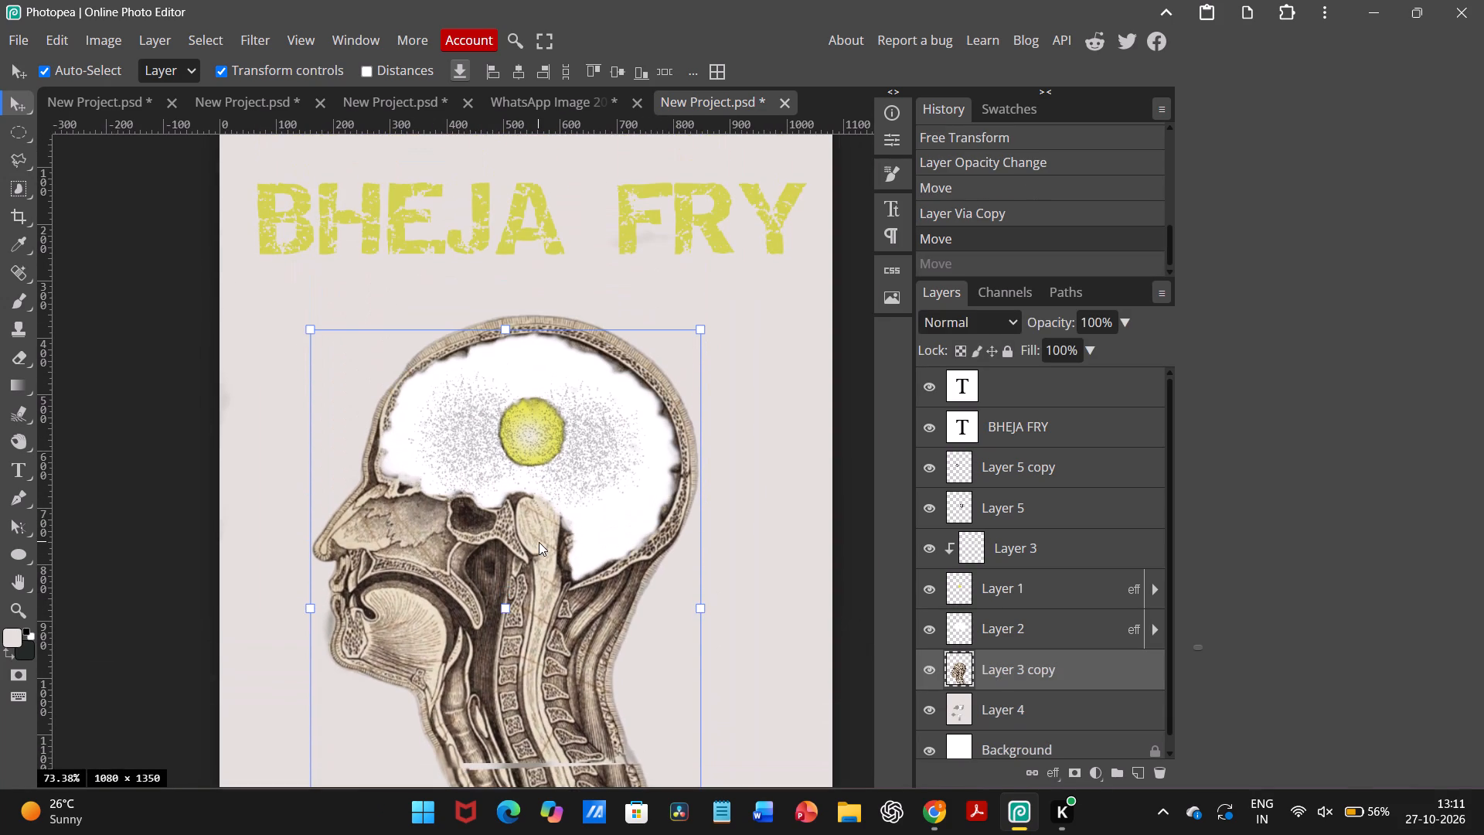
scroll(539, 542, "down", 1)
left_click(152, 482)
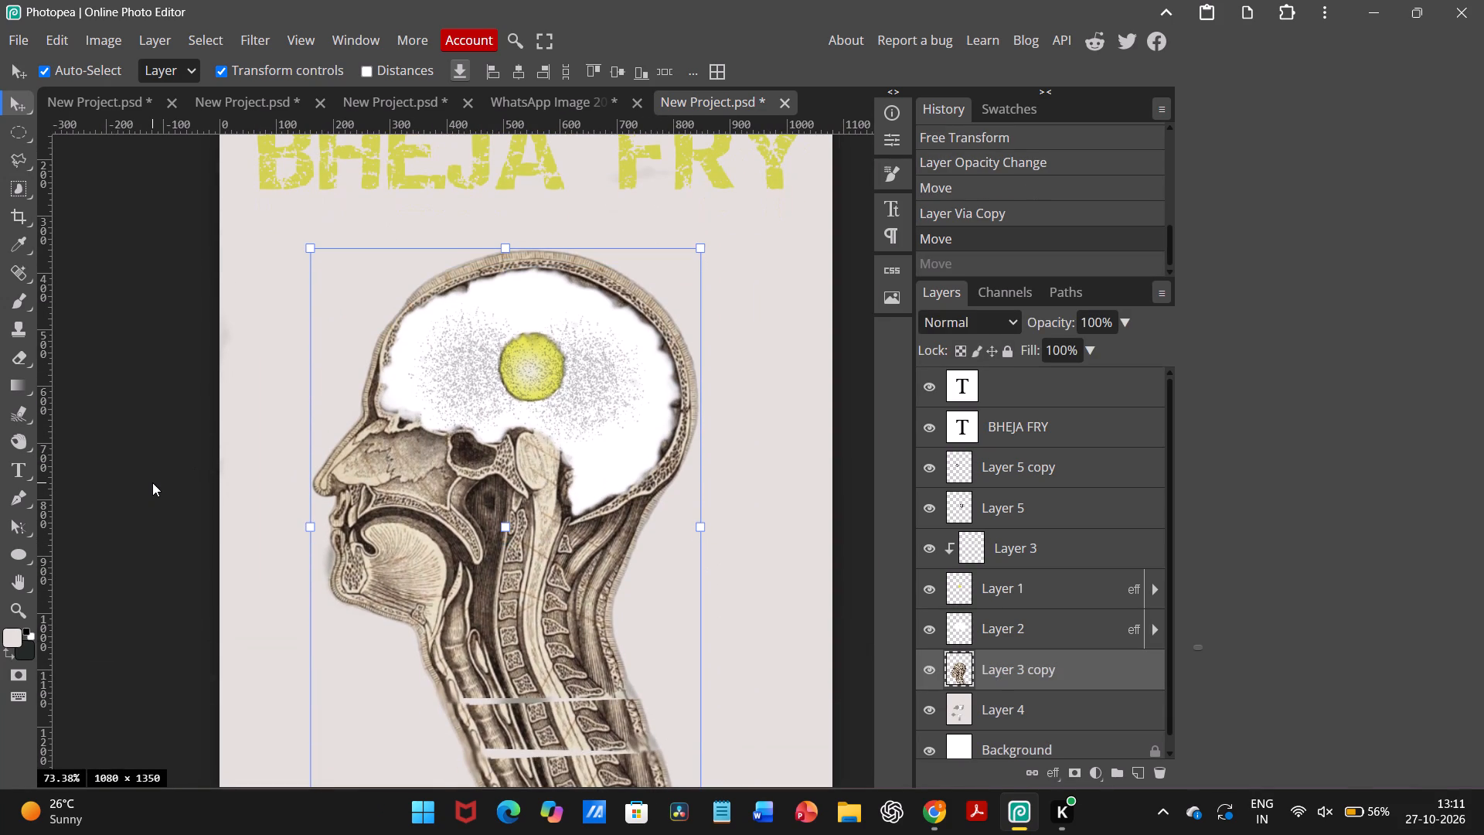
Change the font of the whole BHEJA FRY title to Desyrel and commit the text edit.
scroll(152, 482, "right", 1)
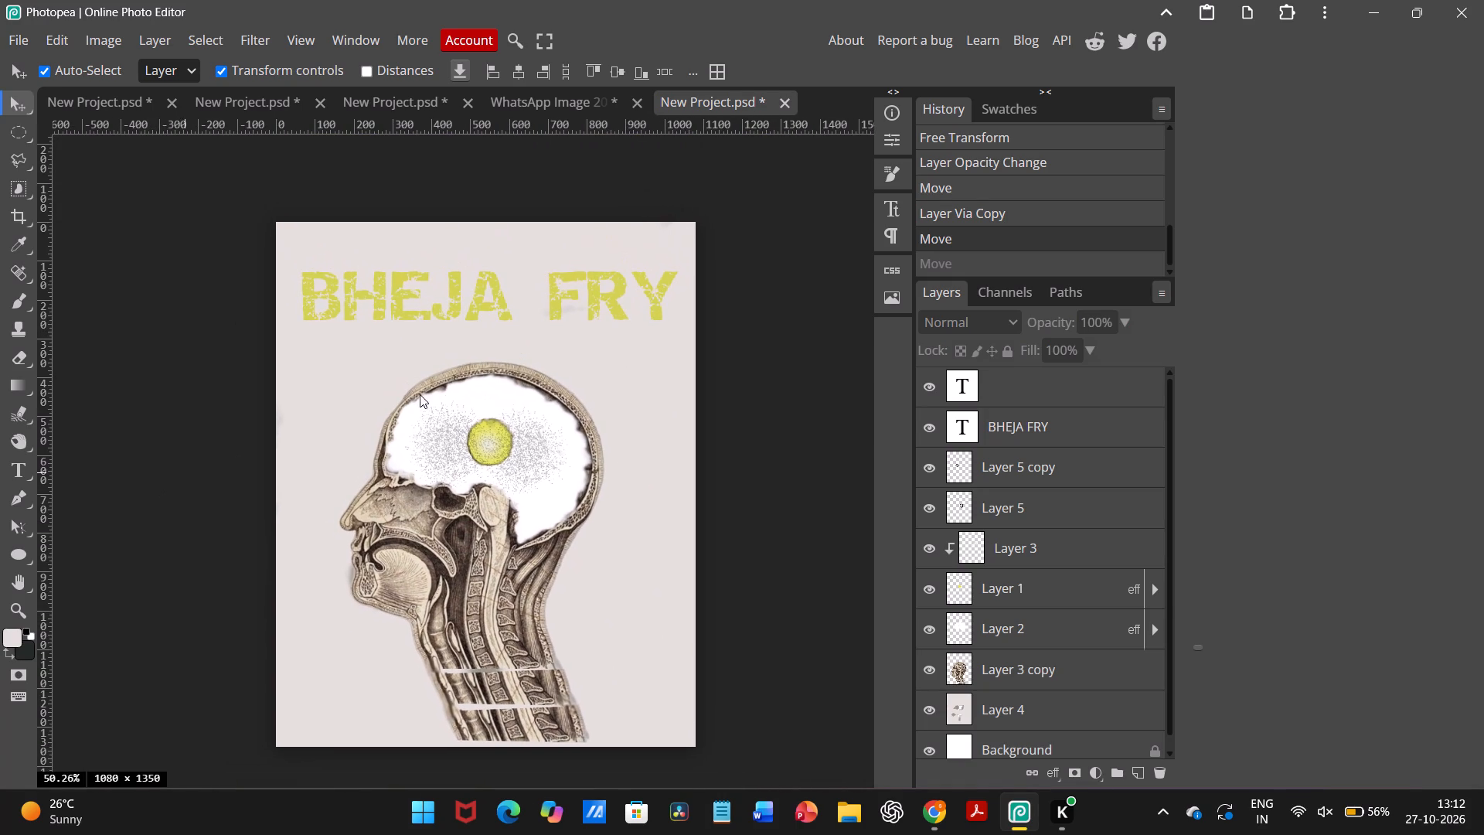
scroll(526, 343, "right", 1)
scroll(611, 322, "down", 1)
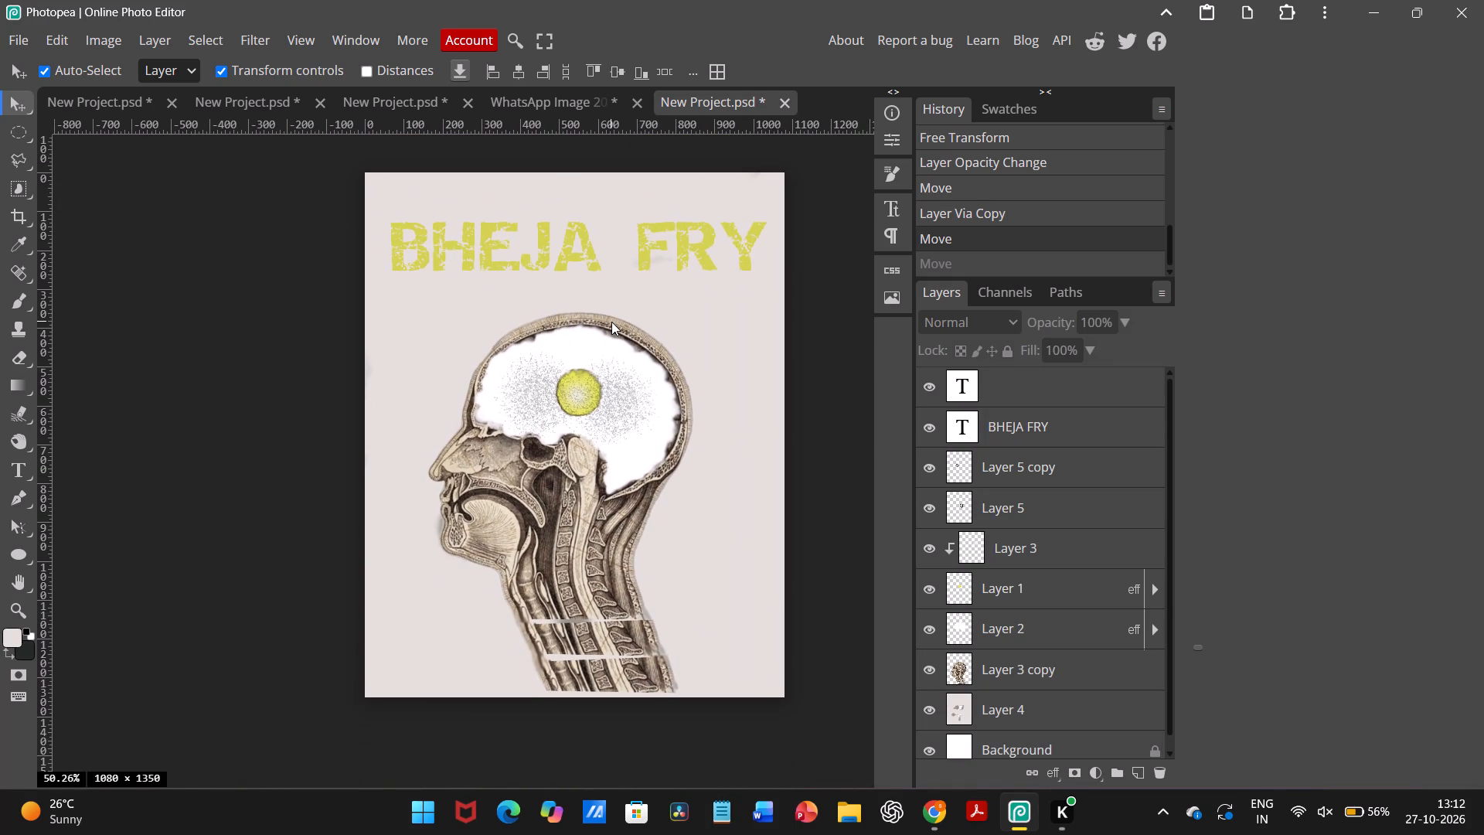
triple_click(693, 247)
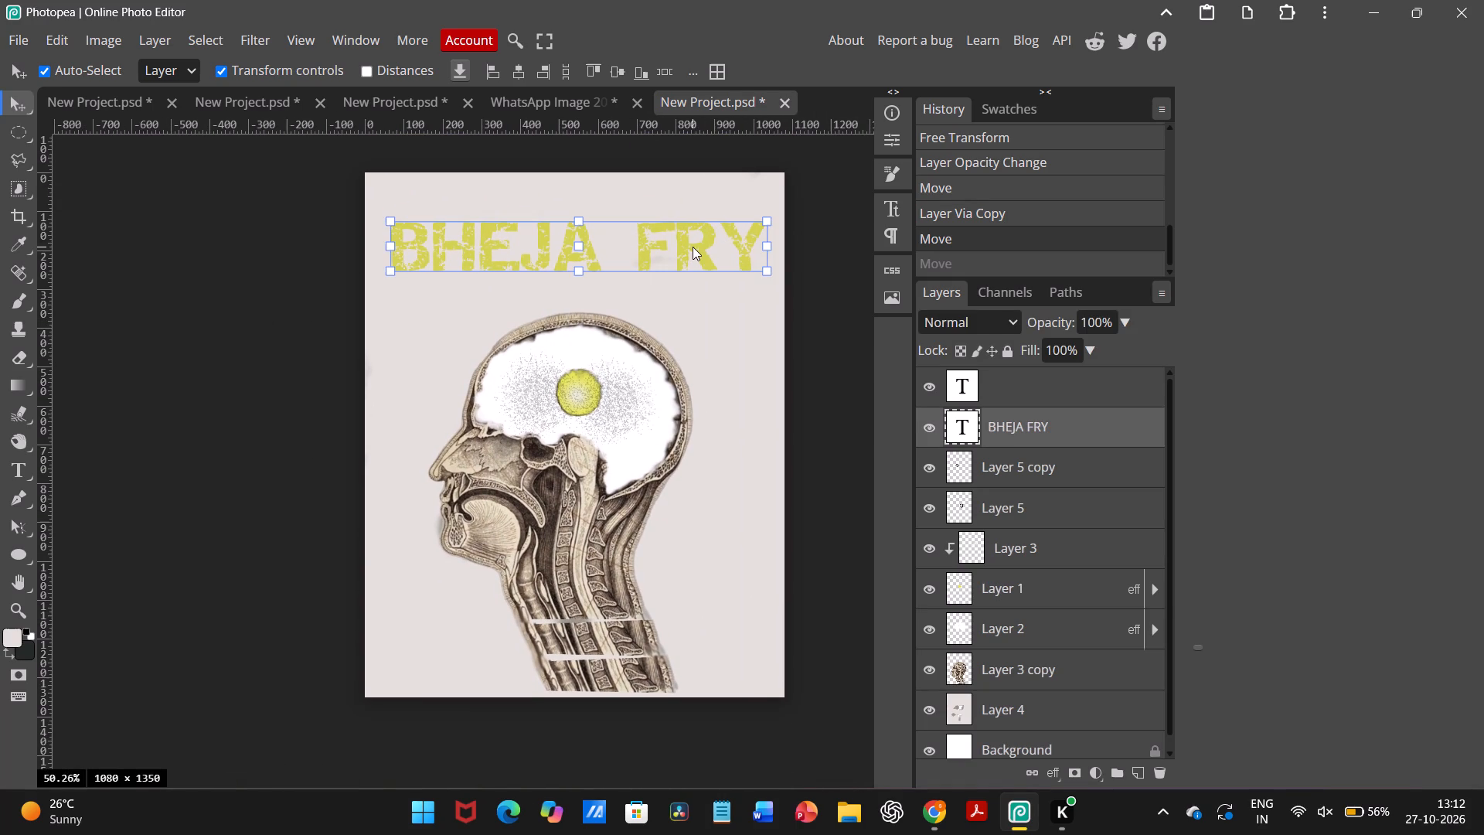
double_click(693, 247)
left_click_drag(758, 247, 379, 261)
left_click(104, 56)
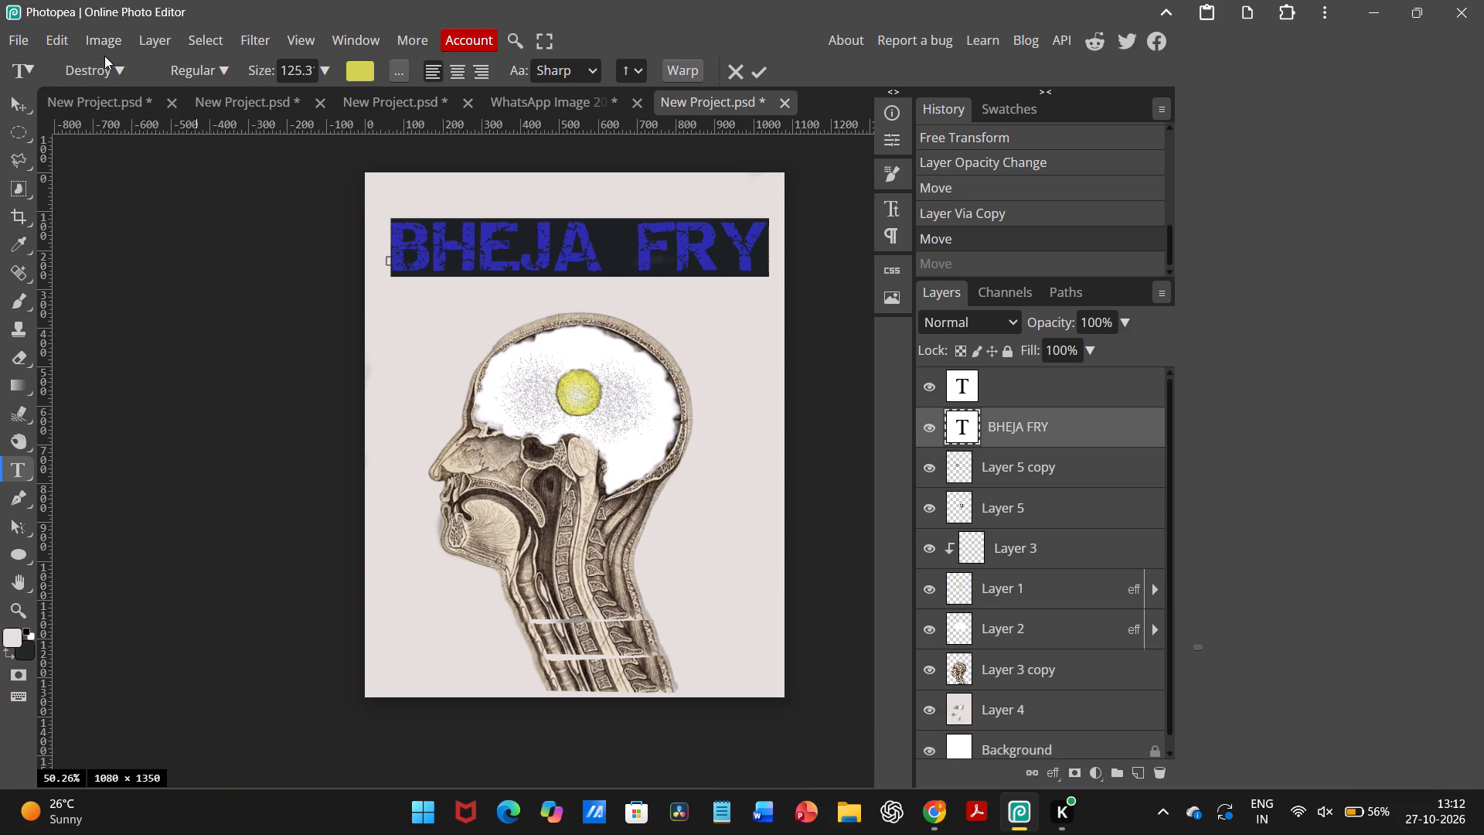
left_click(106, 64)
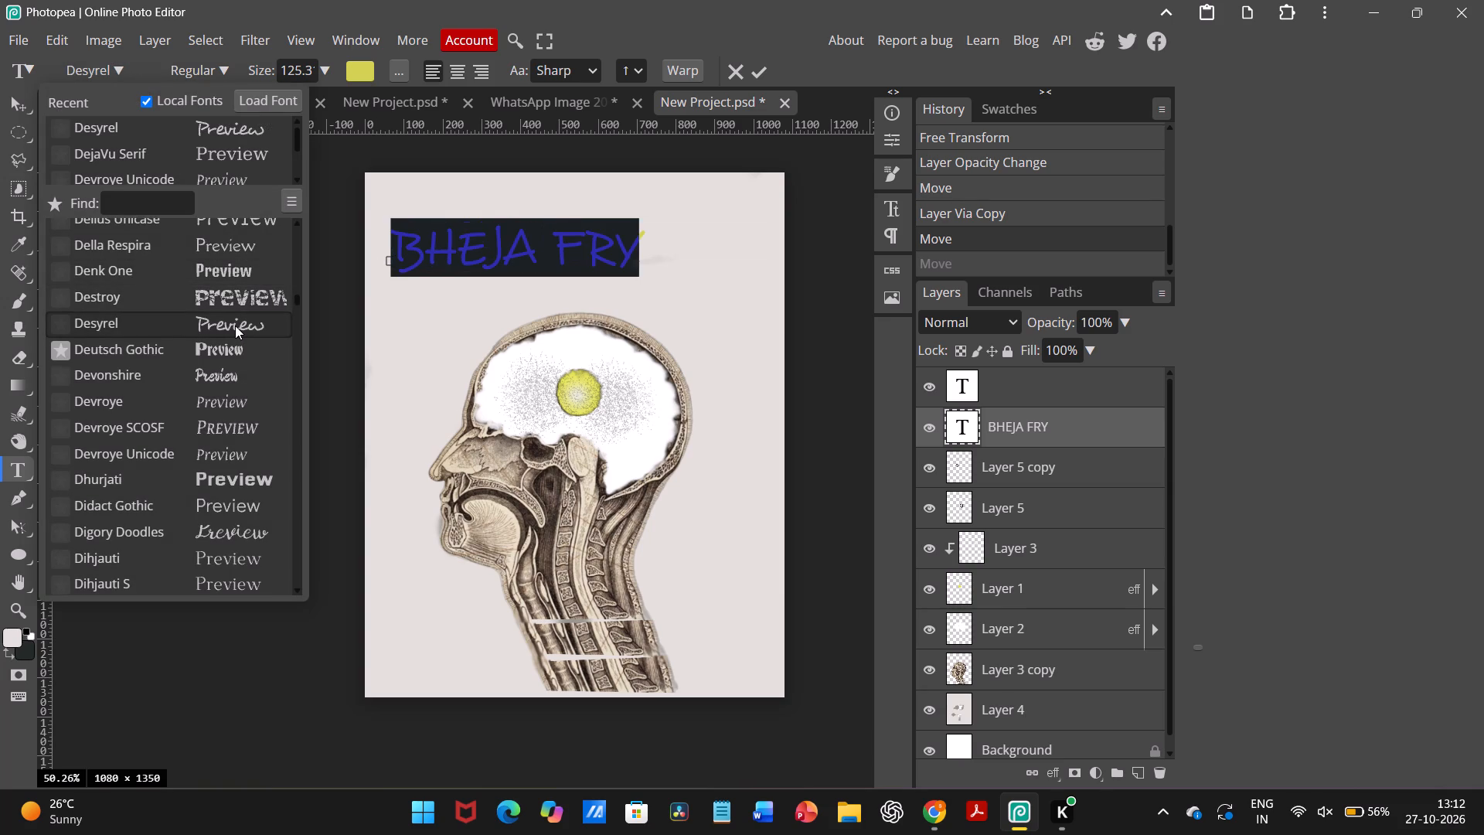
left_click(235, 325)
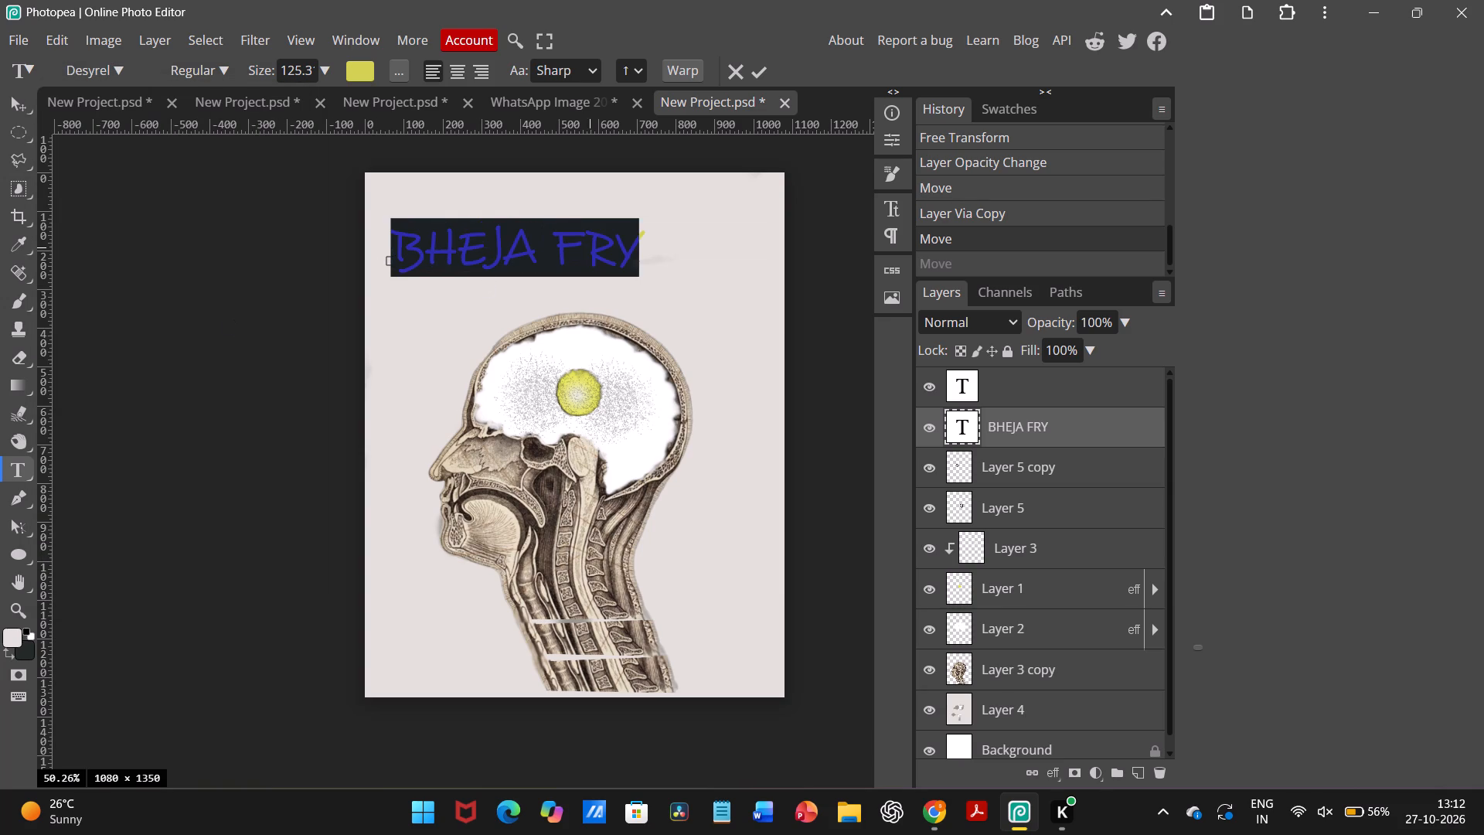
left_click(764, 68)
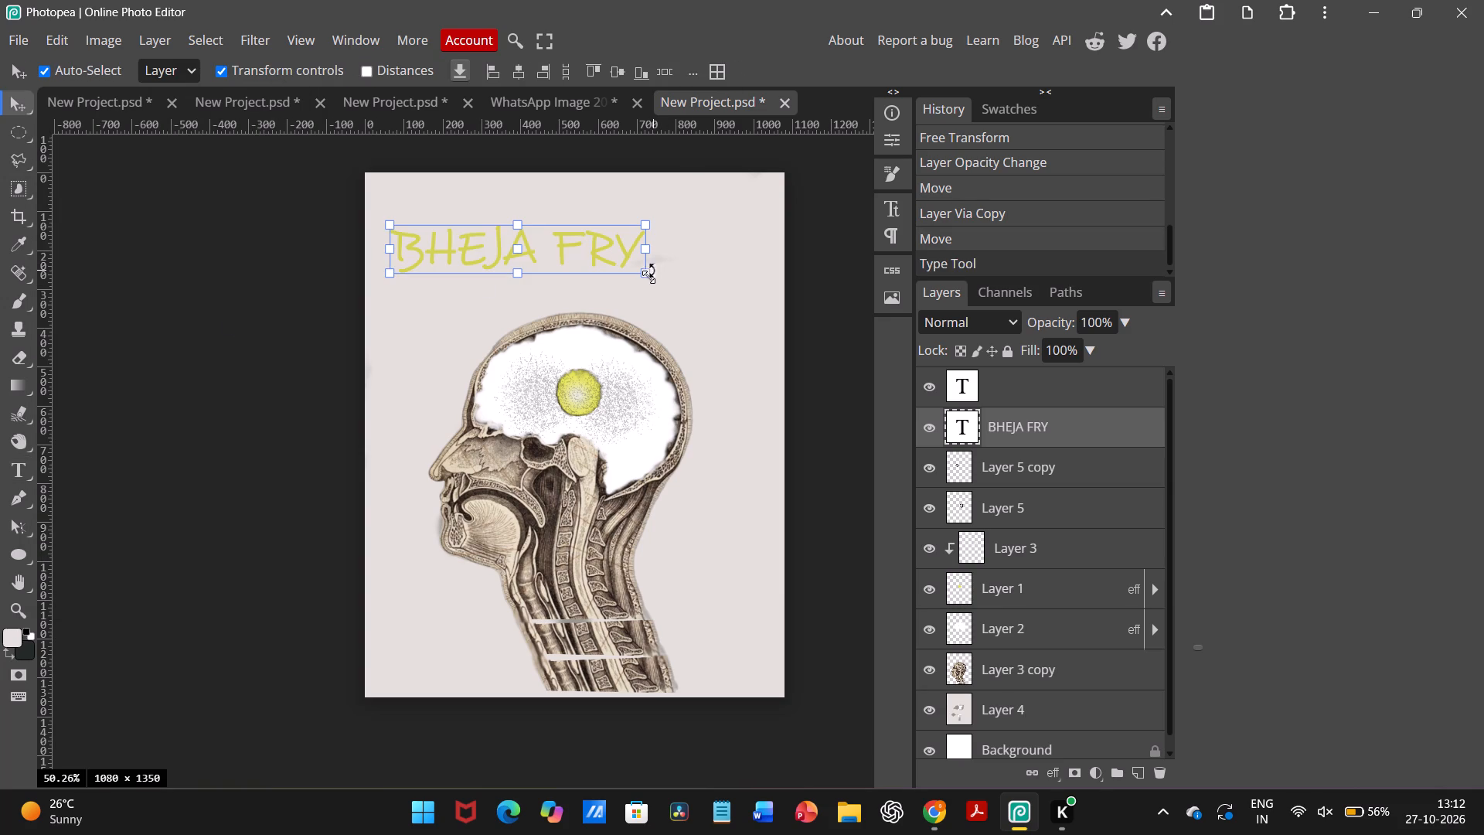
Enlarge the title proportionally to about 154%, centre it horizontally just above the head, and apply the transform.
left_click_drag(646, 277, 769, 366)
left_click_drag(689, 268, 685, 269)
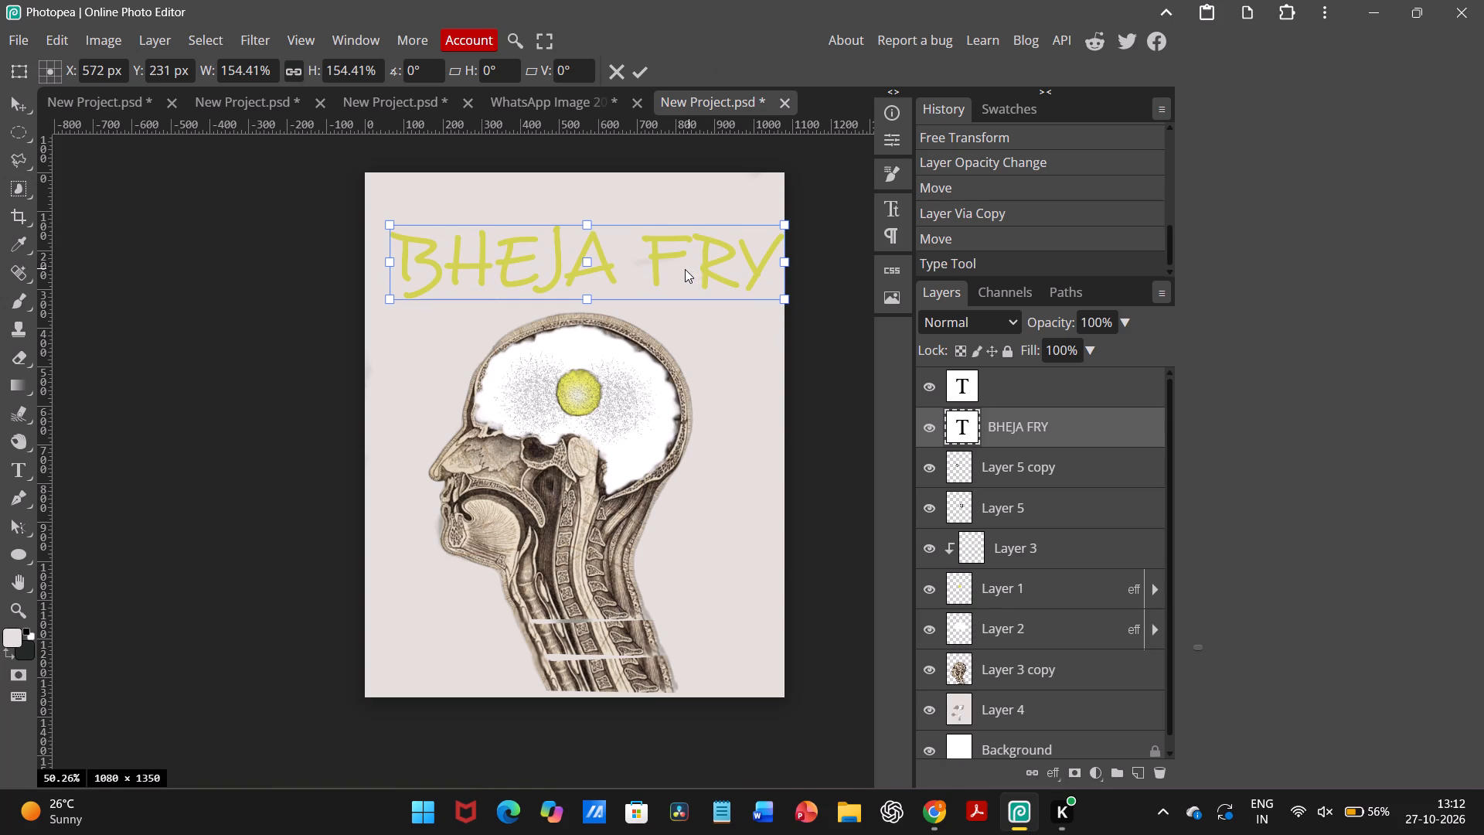
left_click_drag(685, 269, 685, 303)
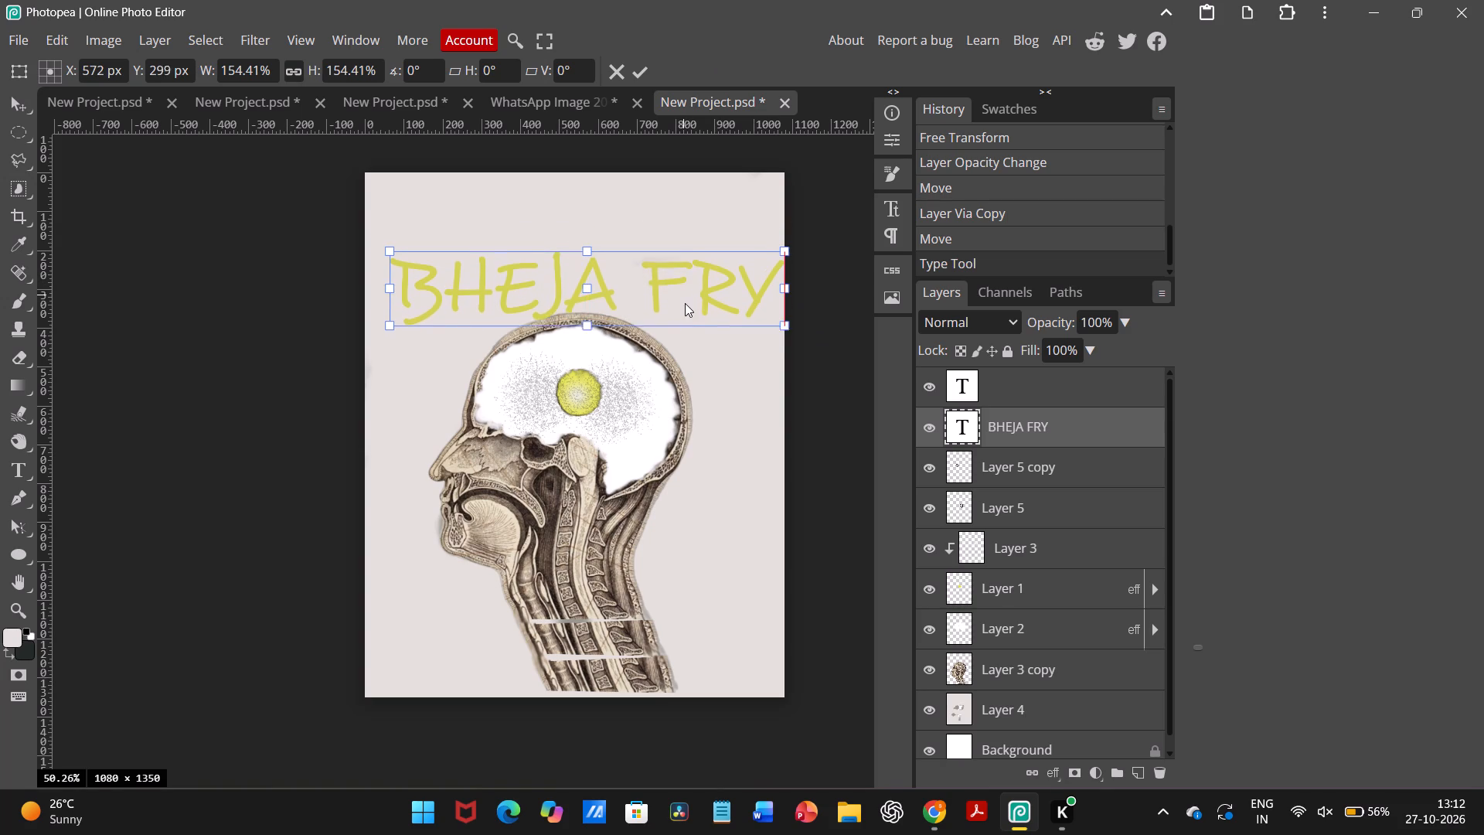
left_click_drag(685, 303, 680, 325)
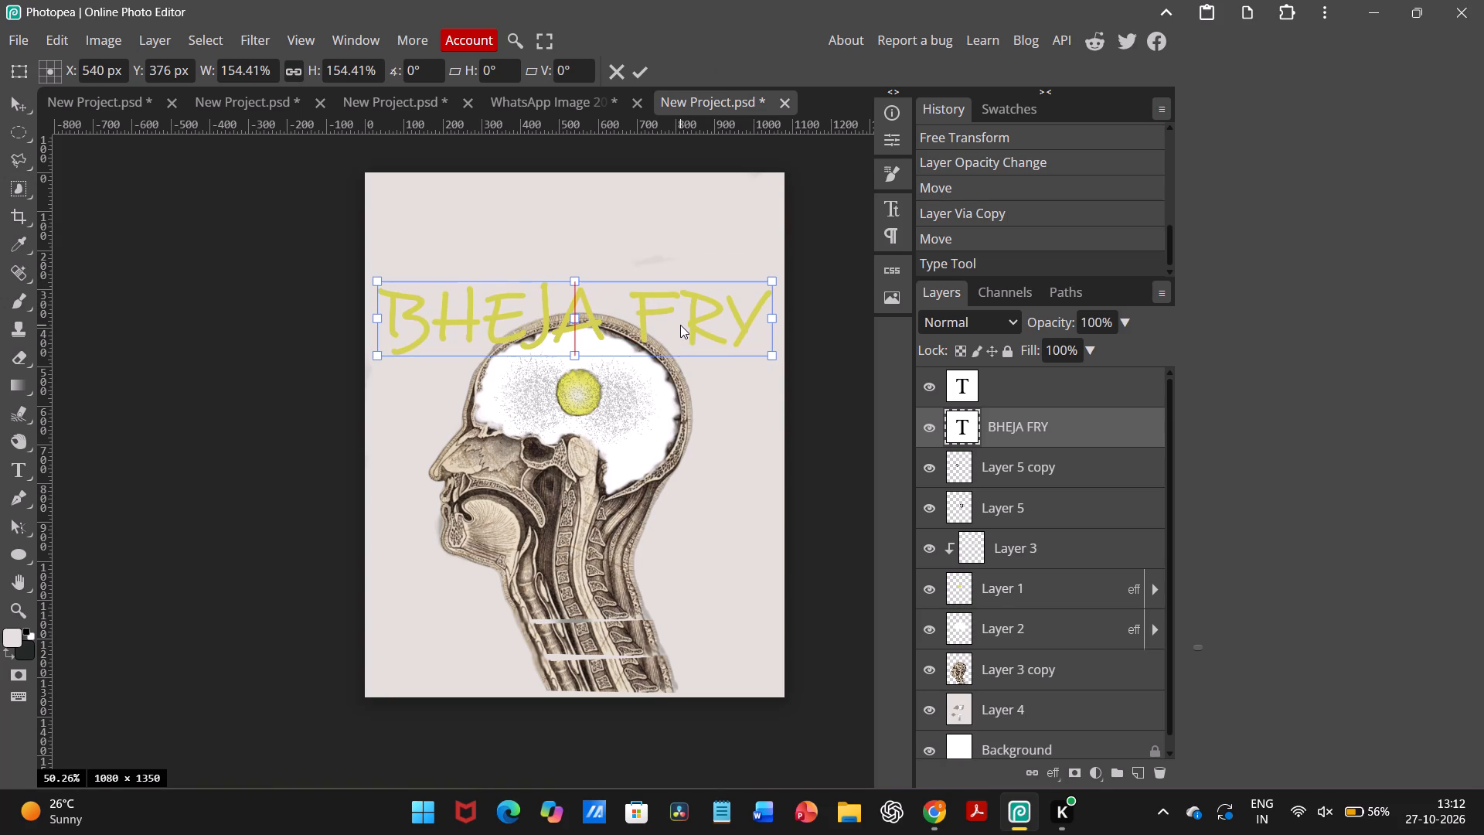
left_click_drag(680, 325, 679, 285)
left_click(814, 295)
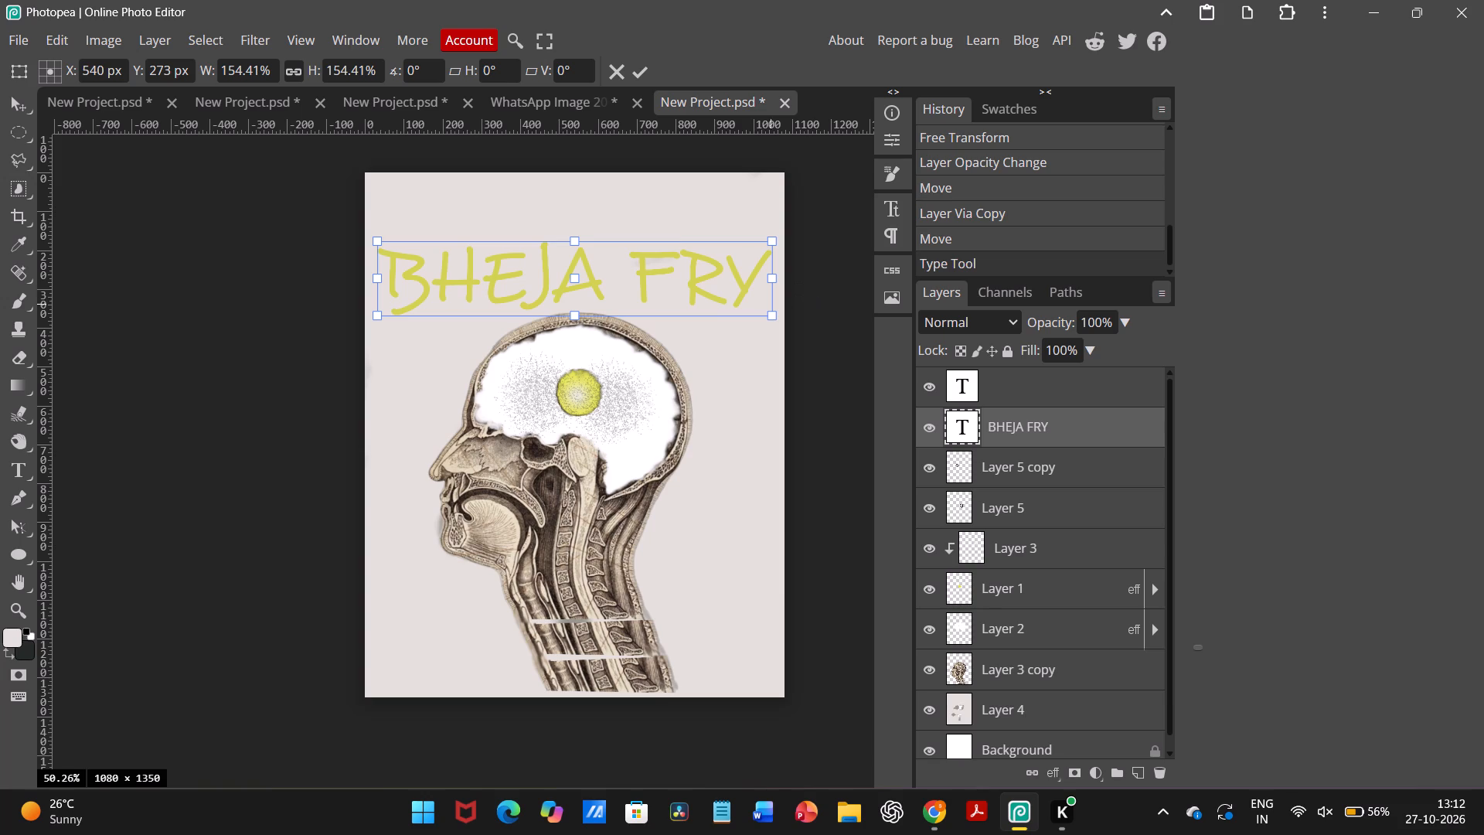
left_click(317, 377)
left_click(643, 78)
left_click(341, 300)
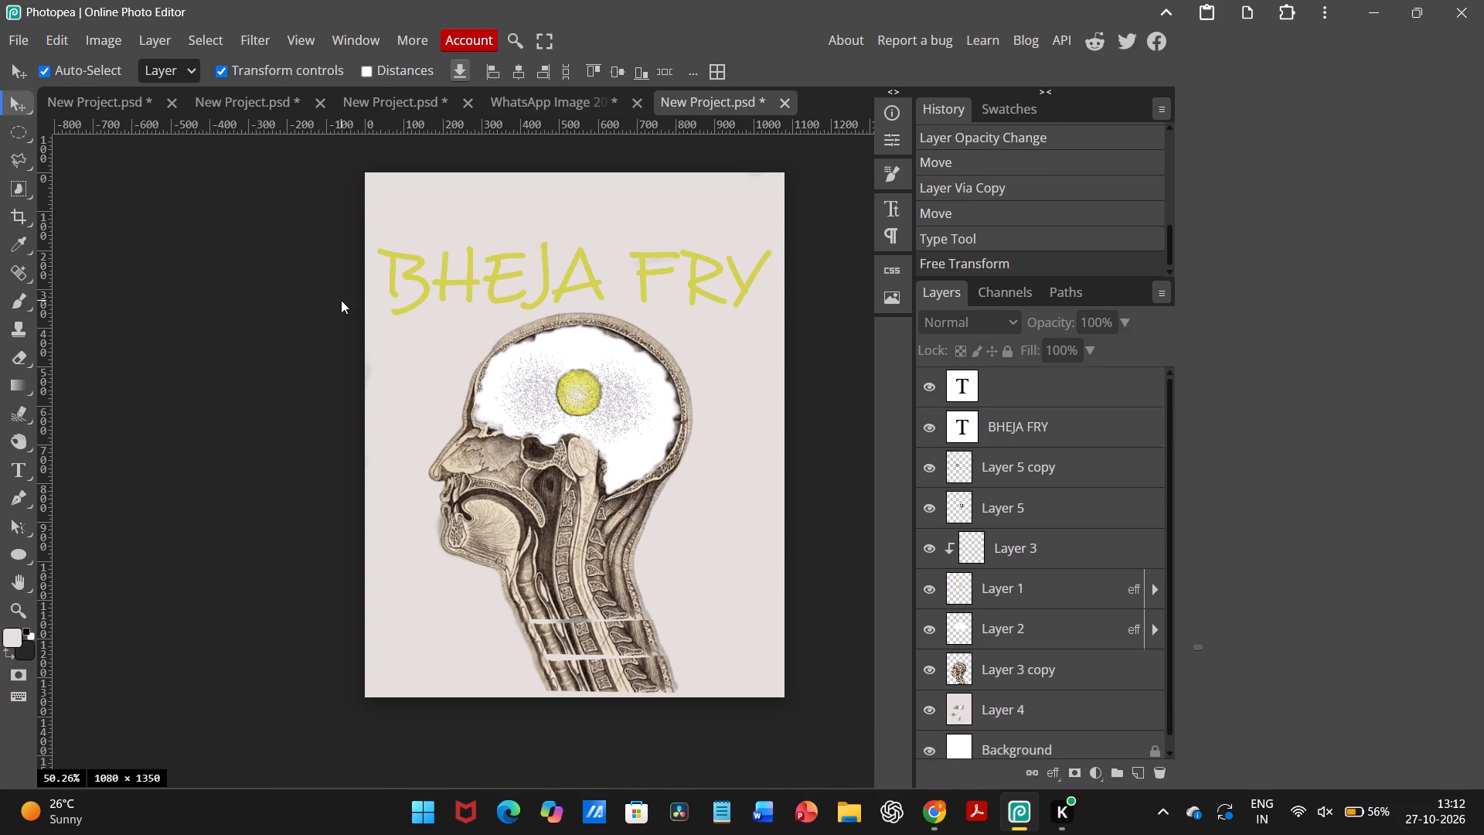
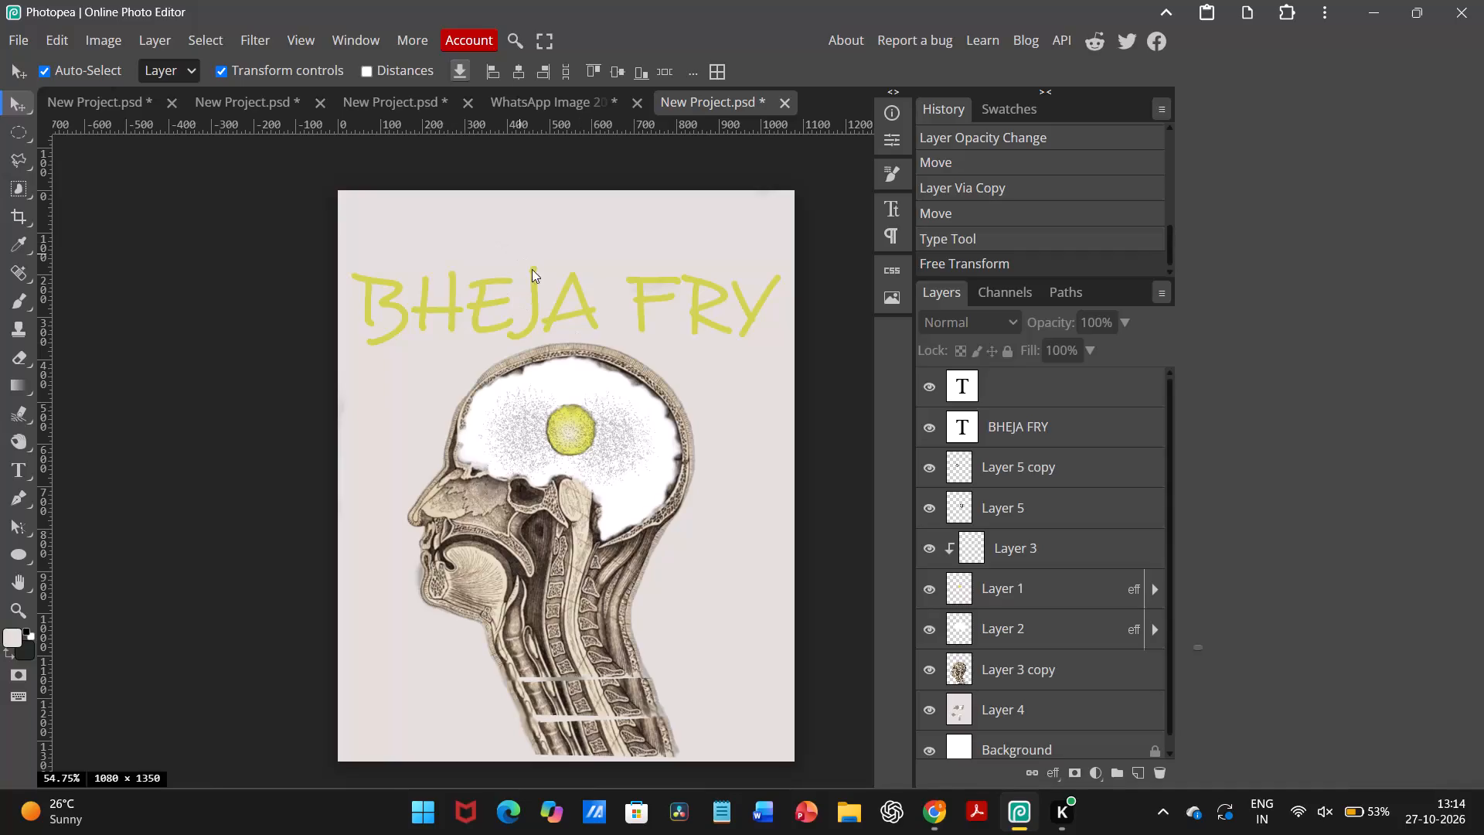
Move the BHEJA FRY title slightly up, leaving a clear gap above the head and keeping it horizontally centred.
left_click_drag(525, 302, 526, 278)
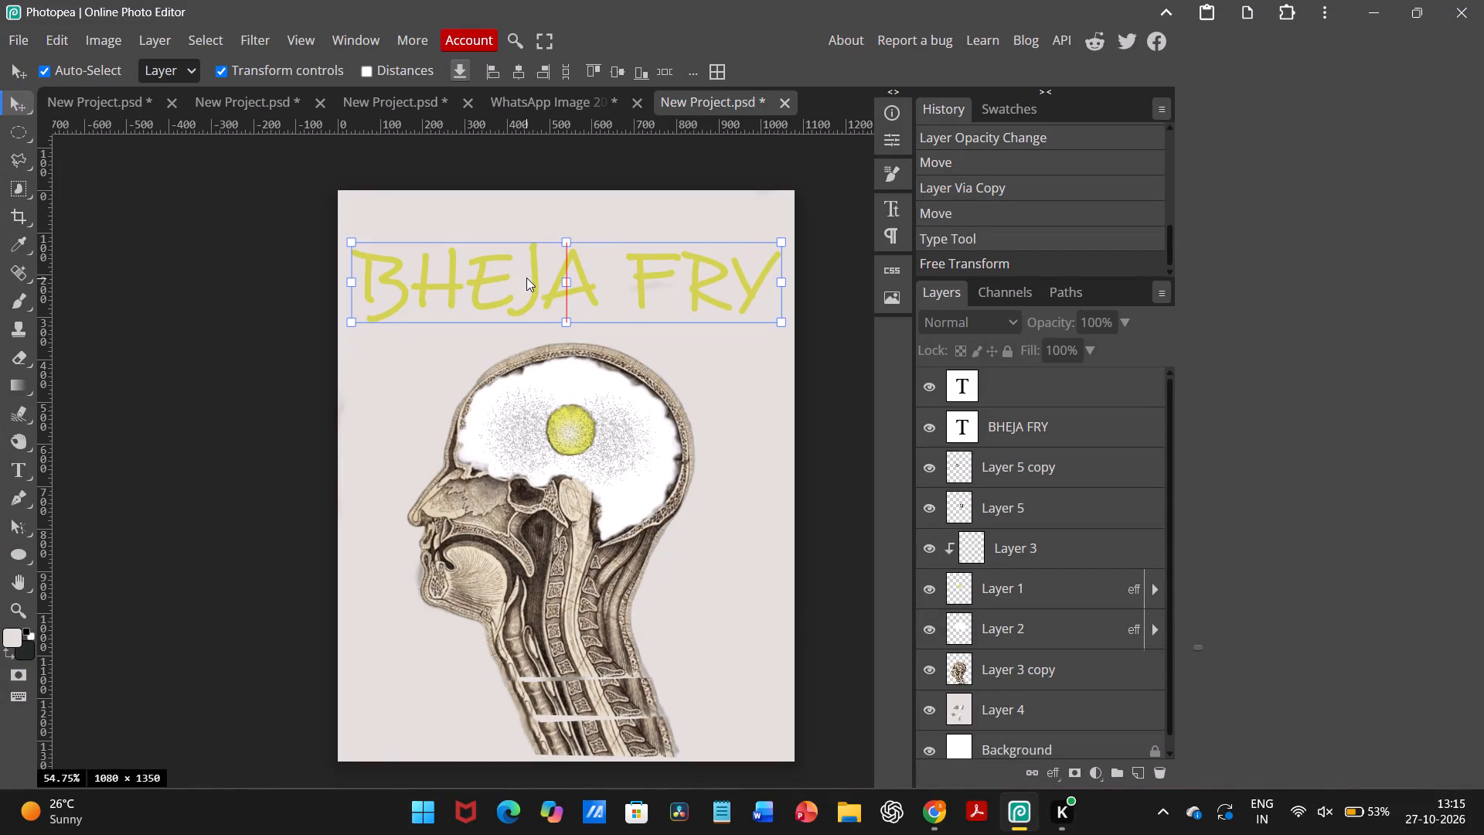
left_click_drag(526, 278, 527, 280)
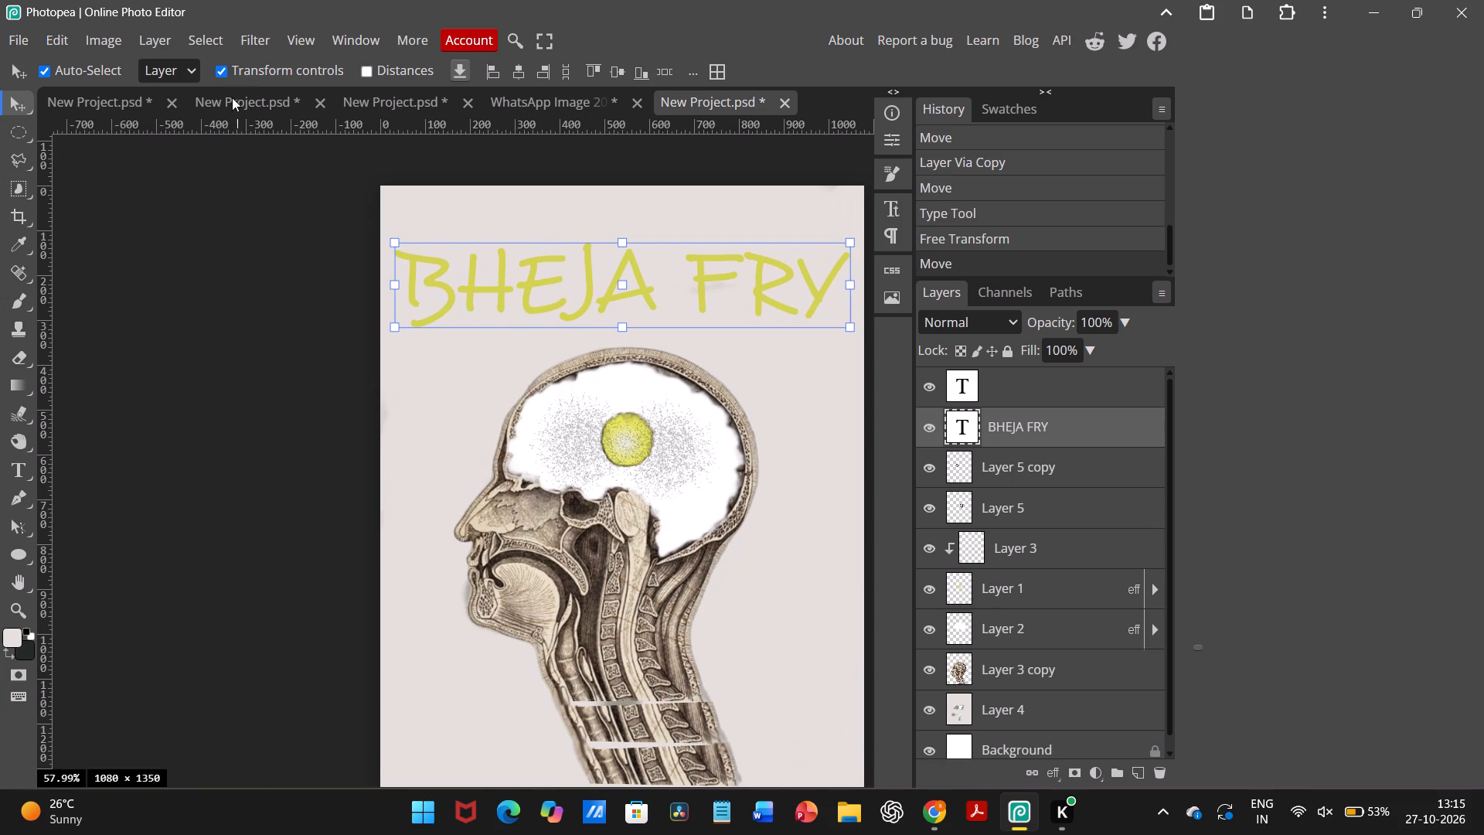
Rasterize the BHEJA FRY text layer so that filters can be applied to it.
left_click(252, 52)
left_click(252, 44)
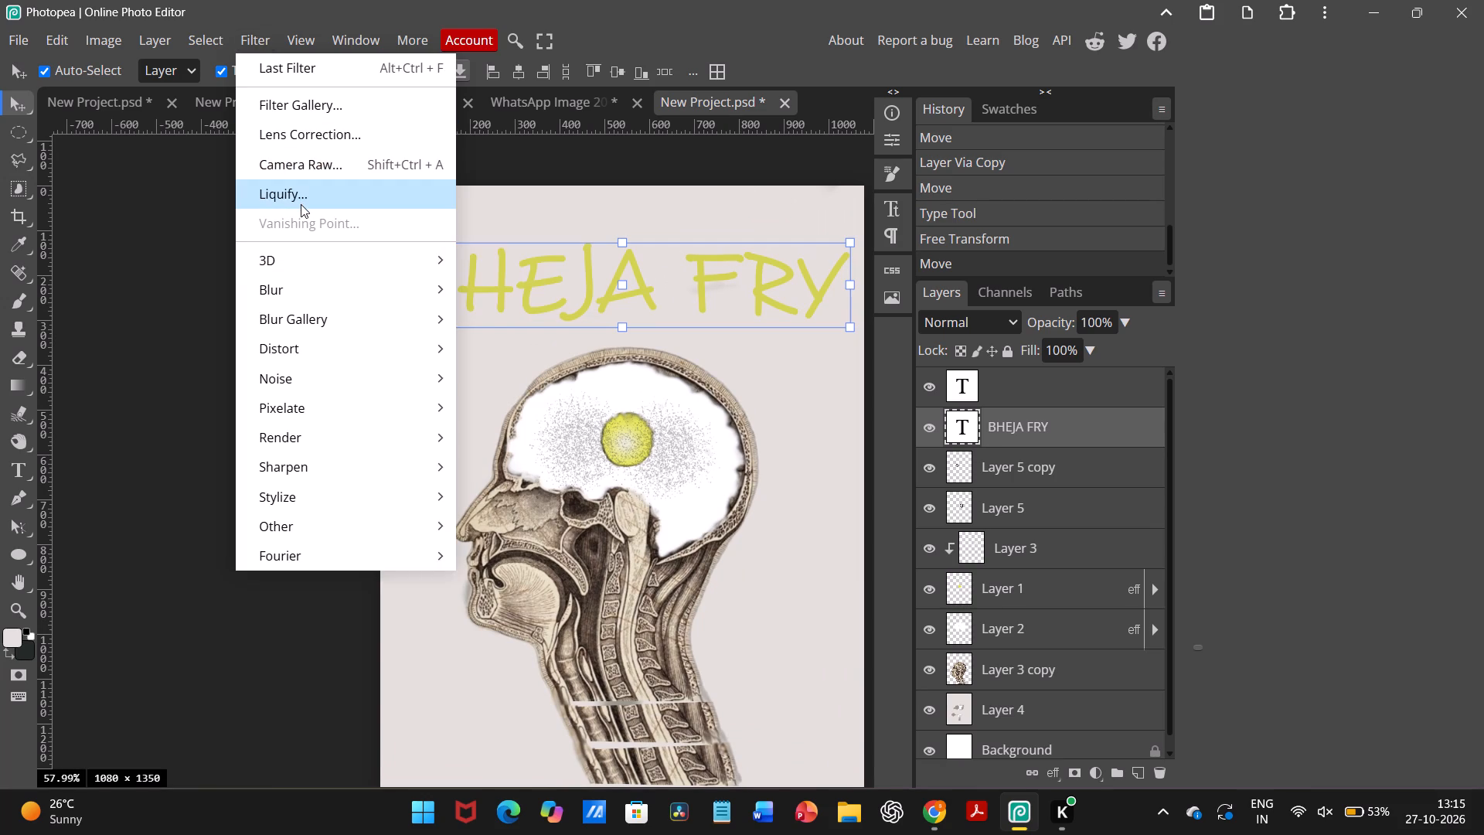
left_click(301, 204)
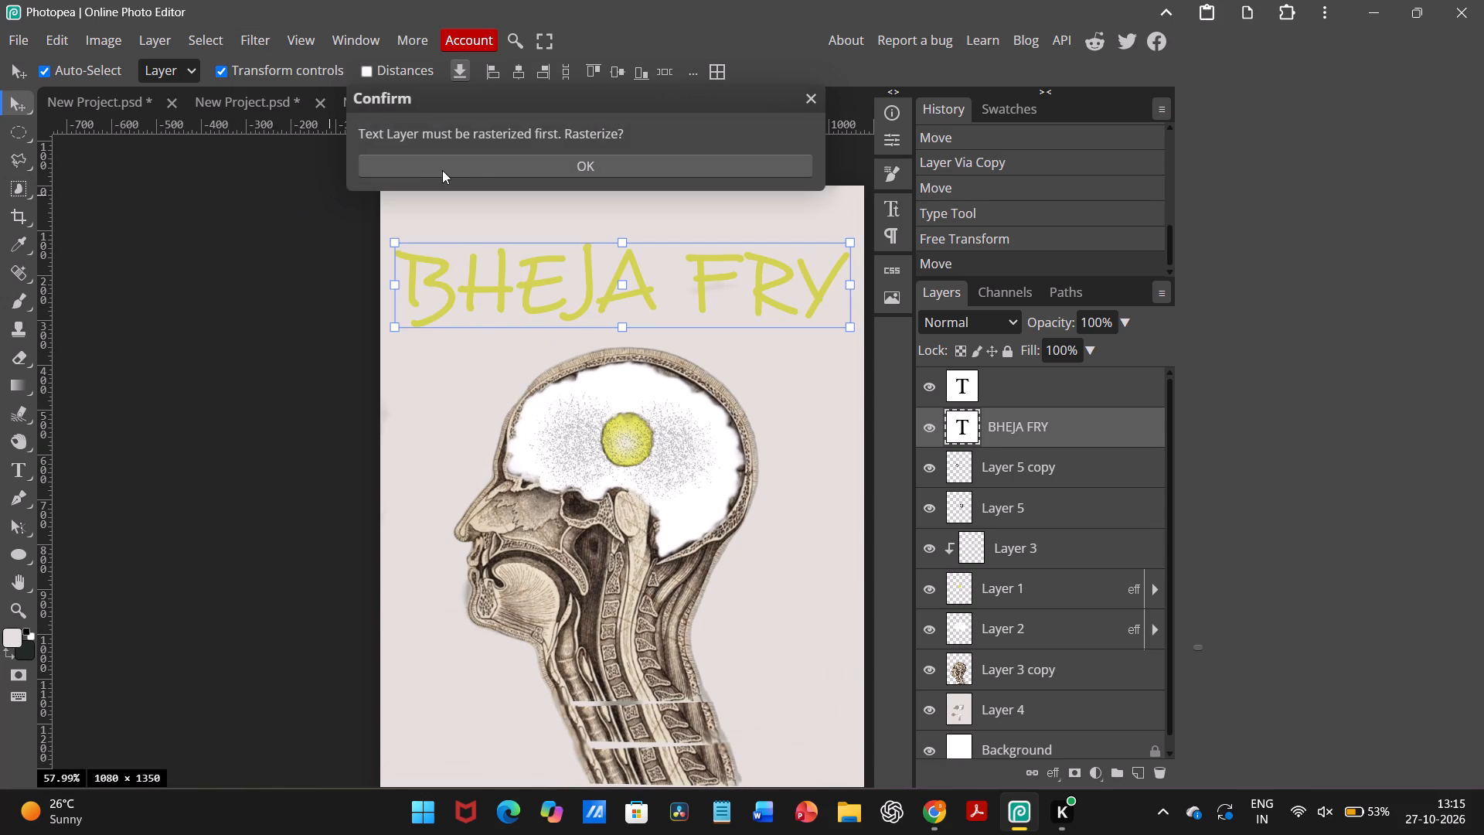
left_click(474, 162)
Apply a Motion Blur to the BHEJA FRY title with angle 0° and distance 26 px, and deselect the layer.
left_click(264, 46)
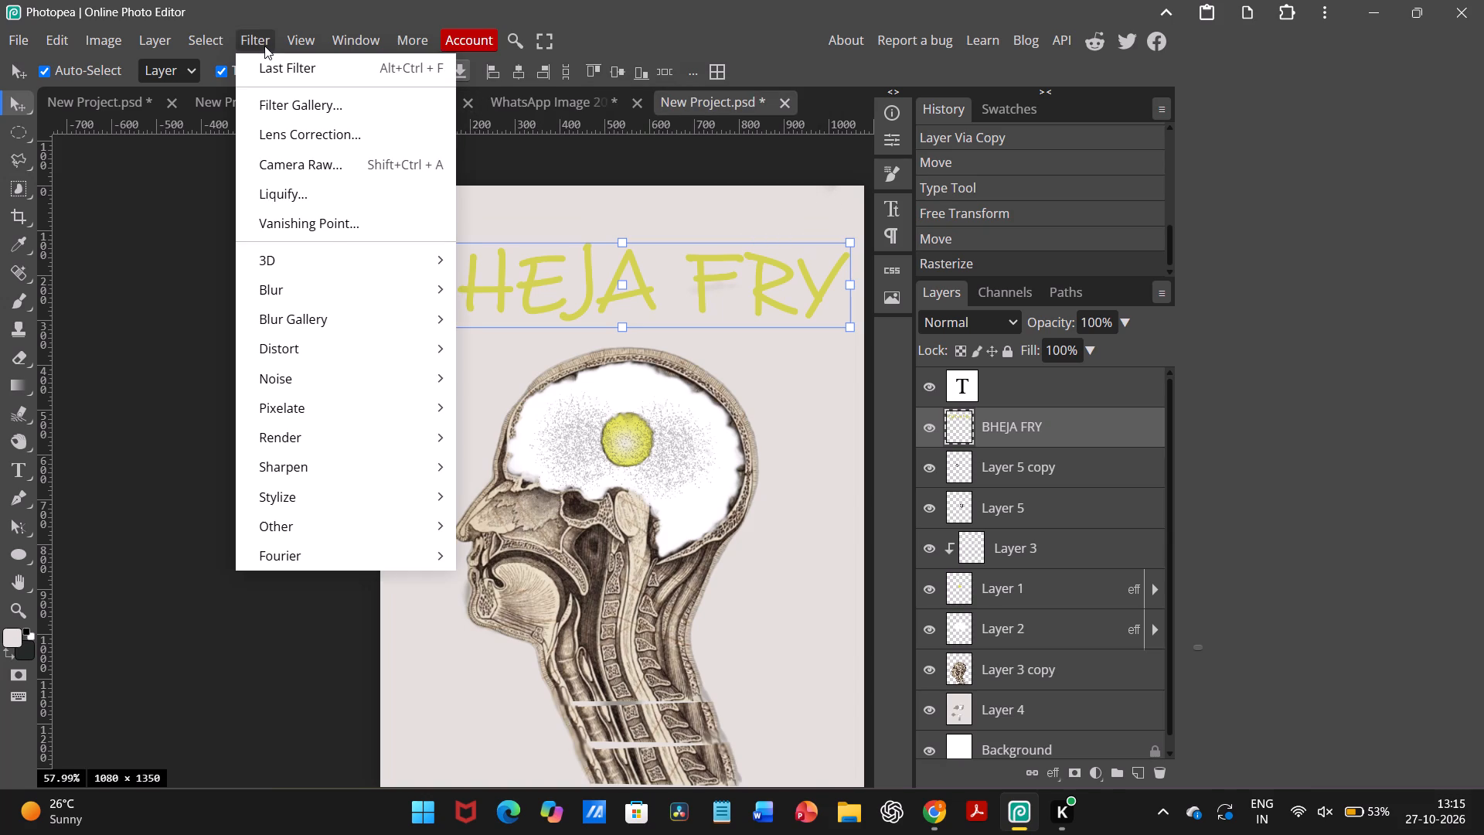
scroll(330, 278, "down", 1)
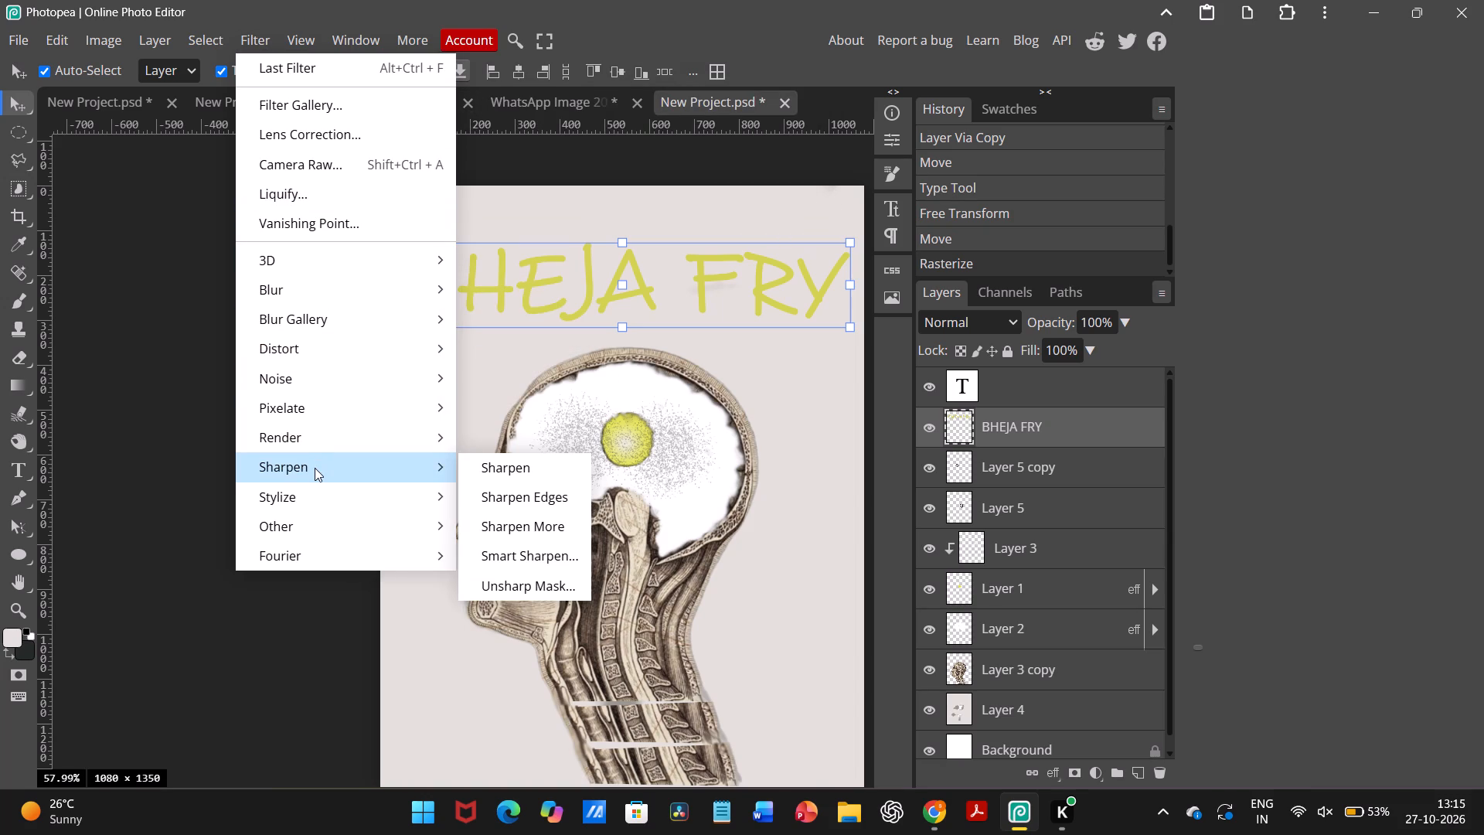
left_click(299, 356)
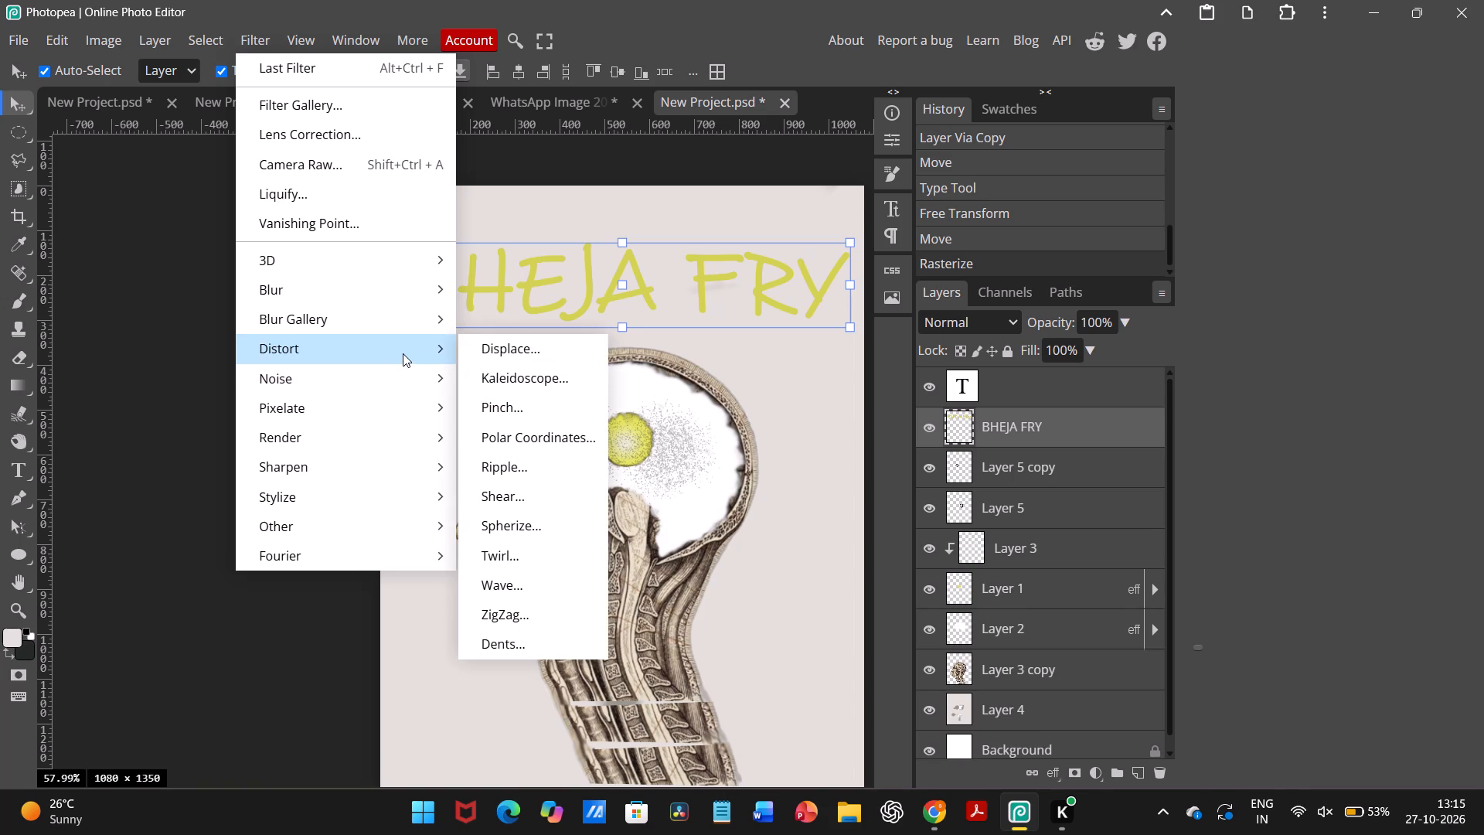
left_click(373, 291)
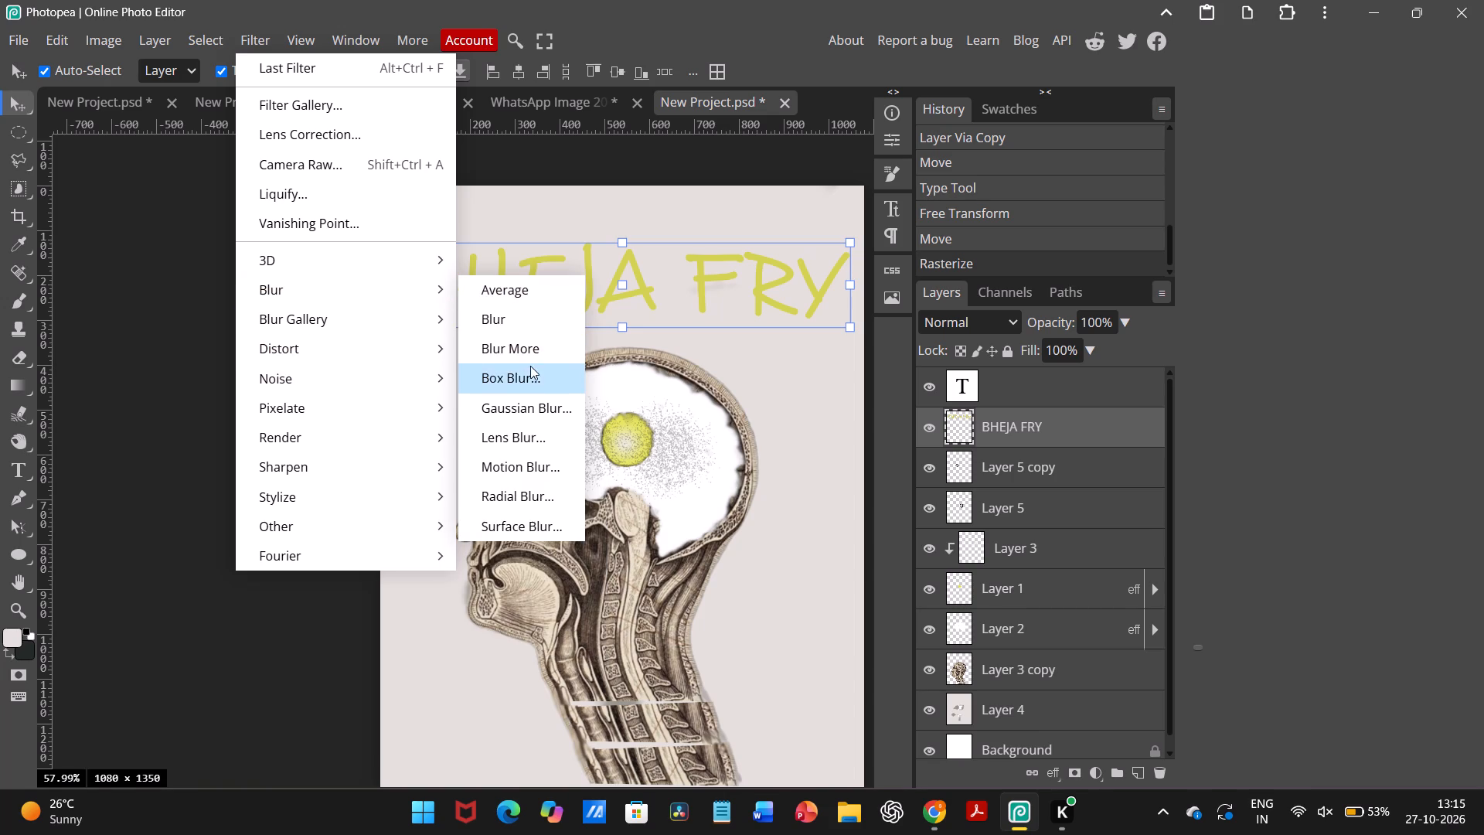
left_click(522, 461)
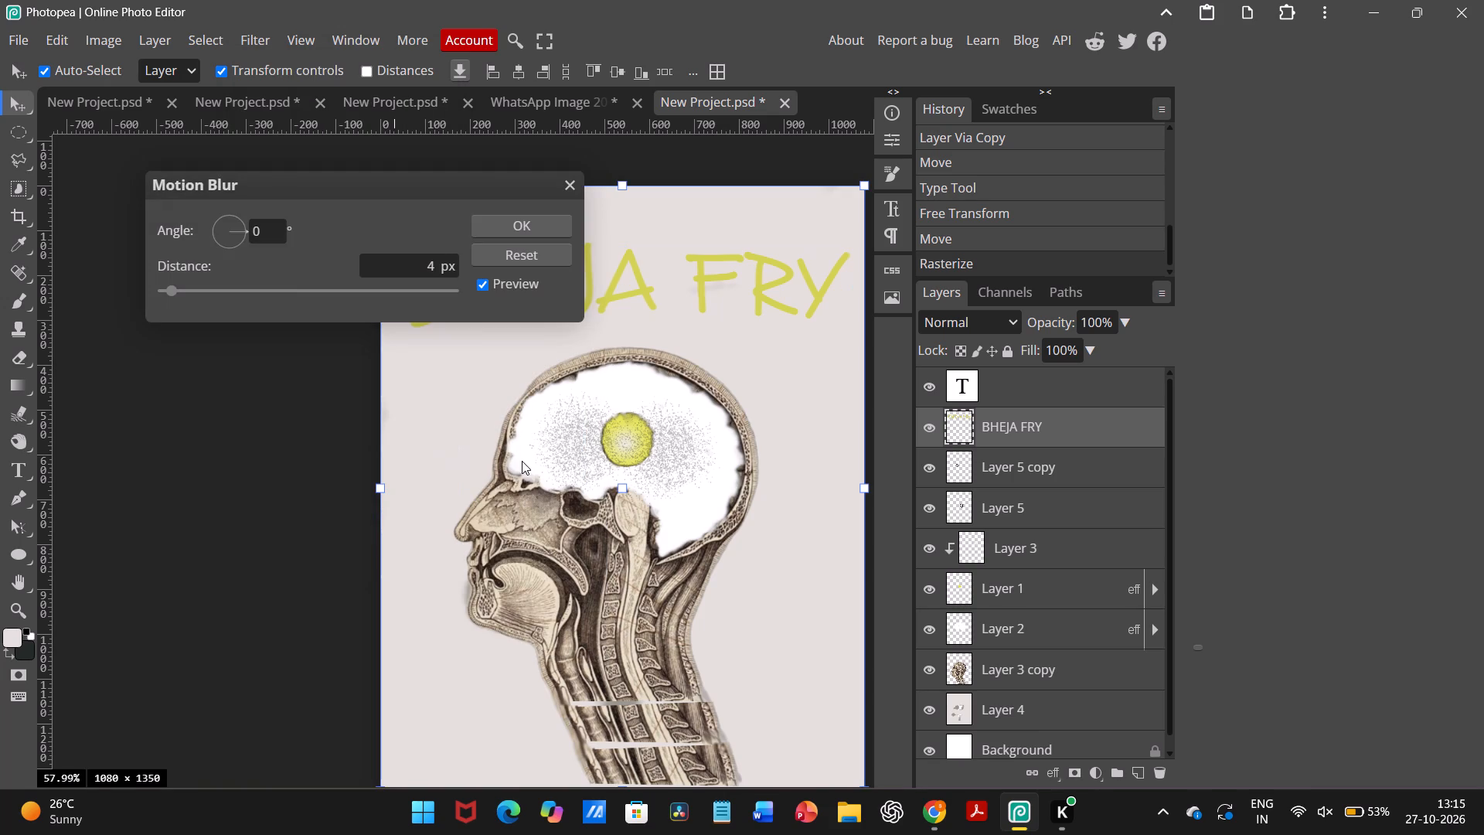
left_click_drag(405, 170, 1095, 95)
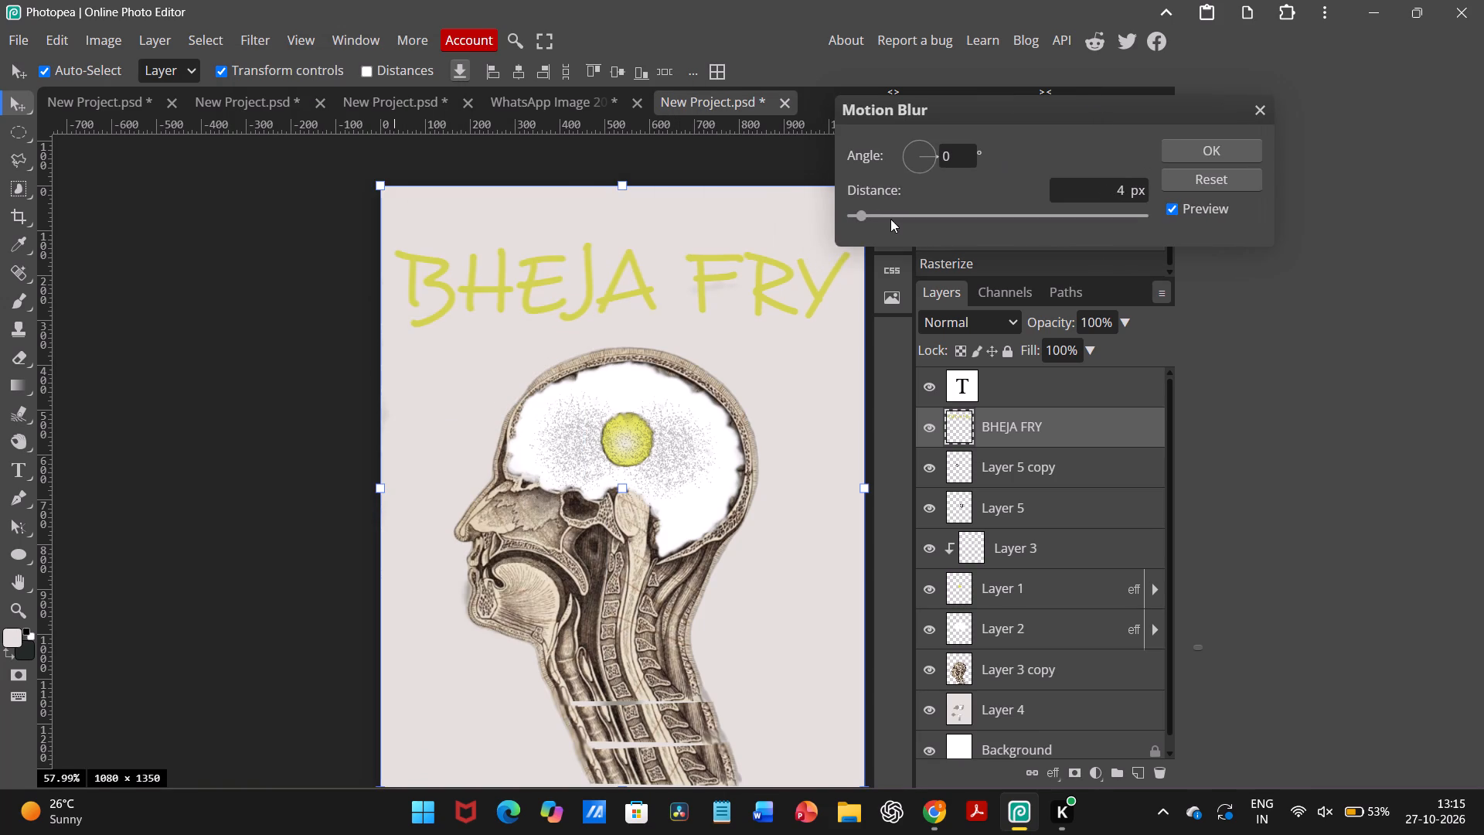
left_click_drag(879, 219, 999, 216)
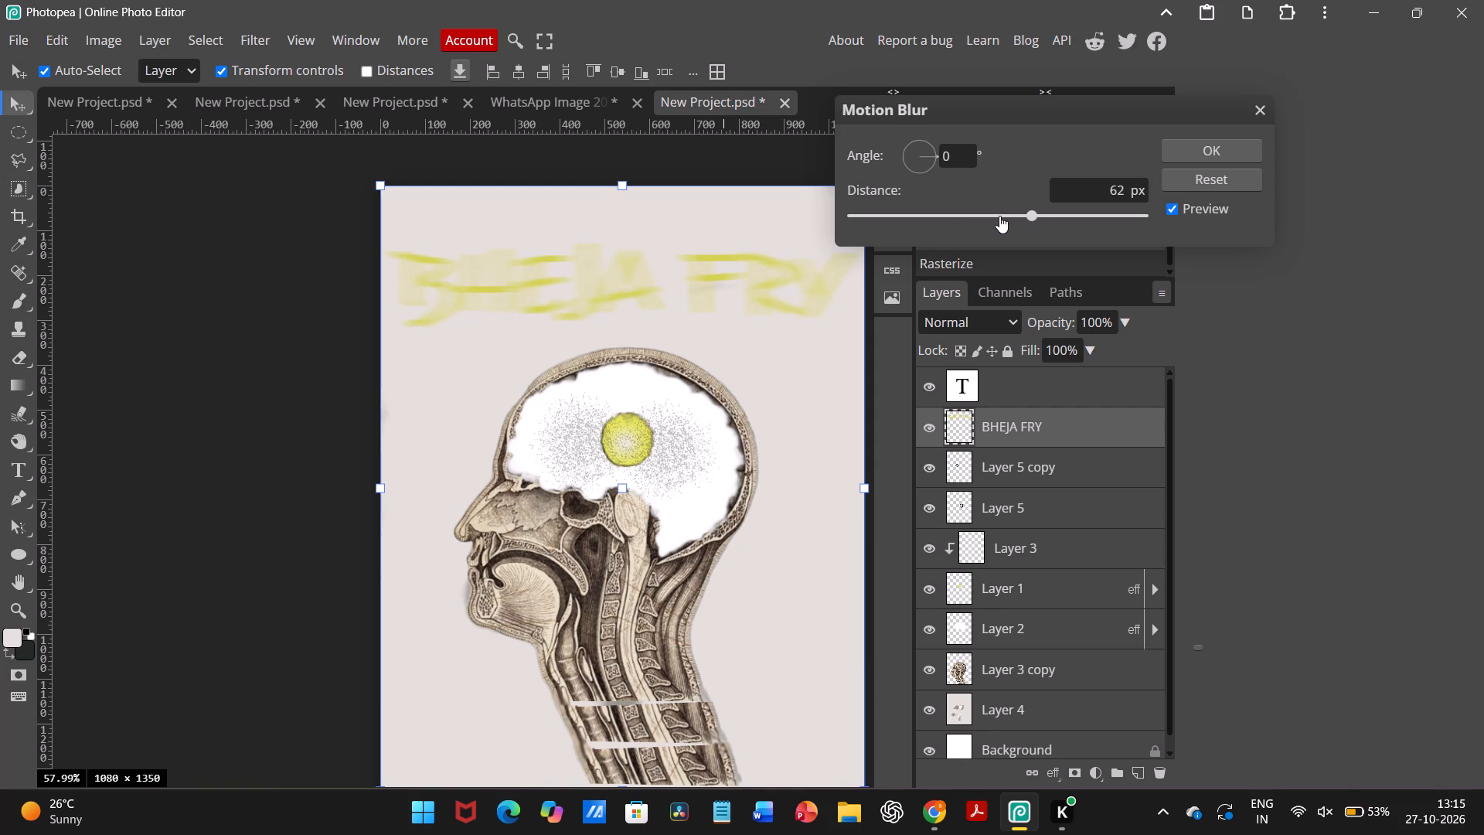
left_click_drag(999, 216, 932, 220)
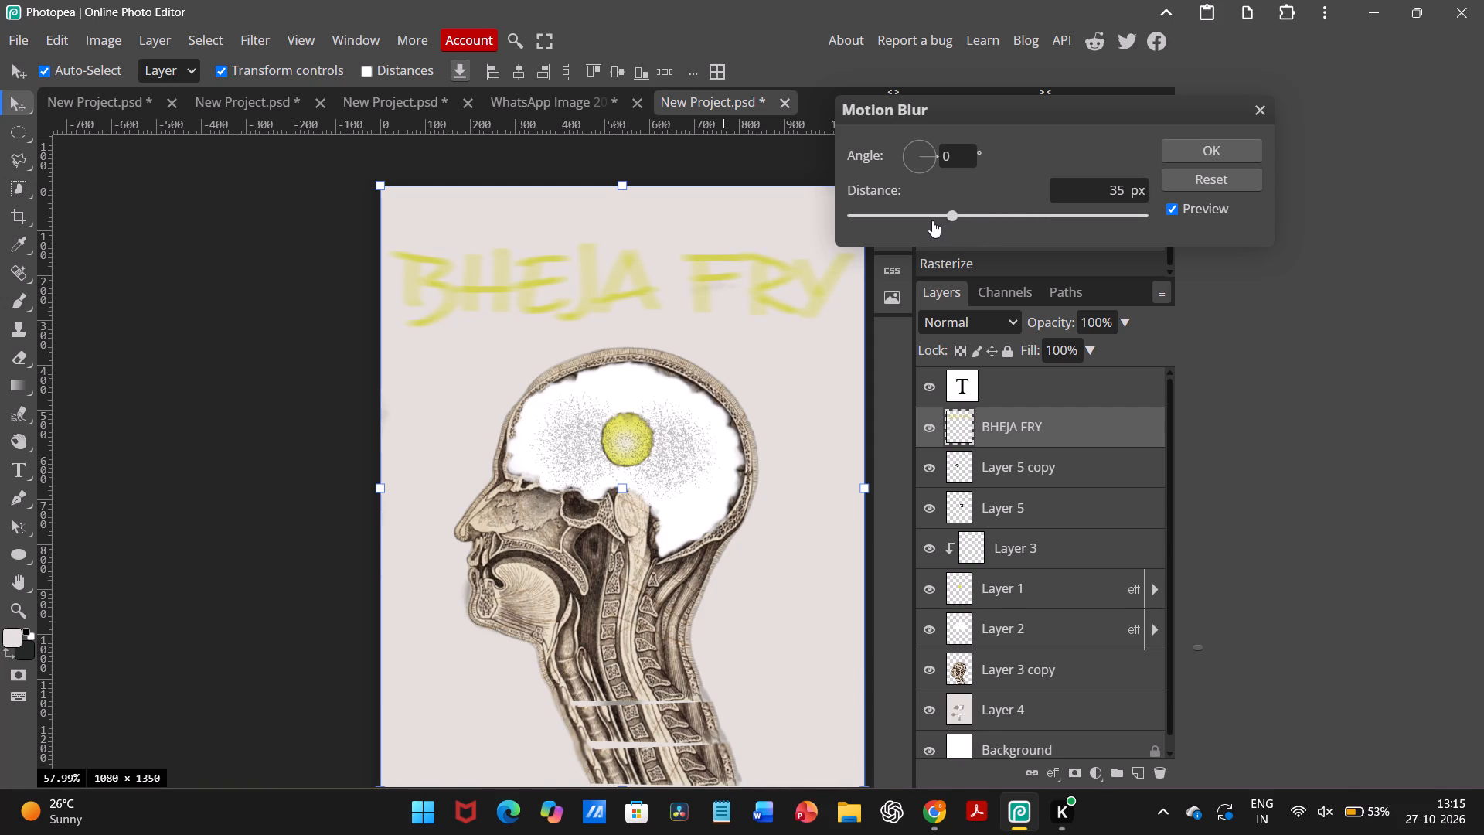
left_click_drag(932, 220, 925, 220)
scroll(703, 397, "left", 1)
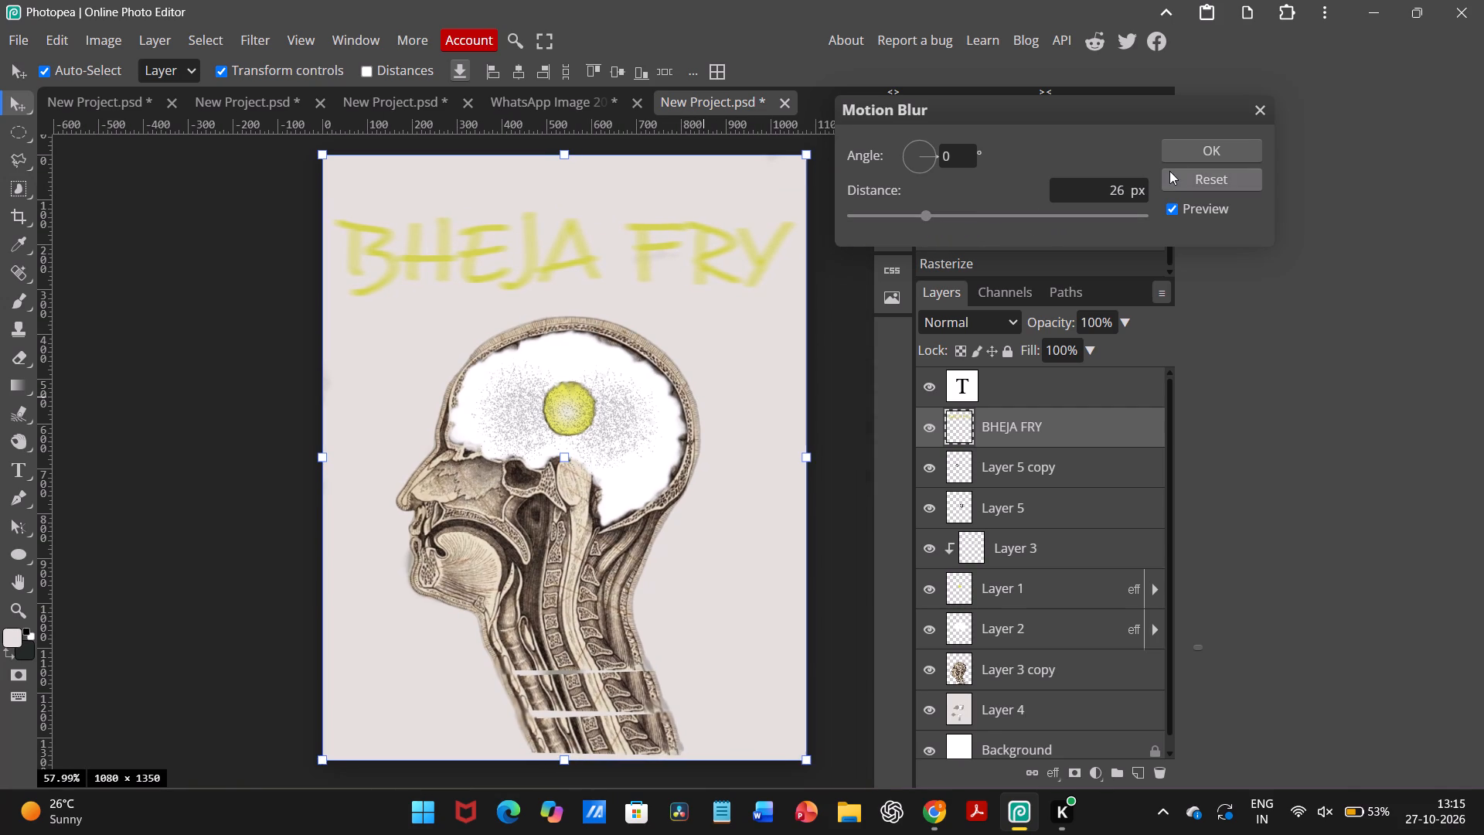
left_click(1215, 147)
left_click(1311, 227)
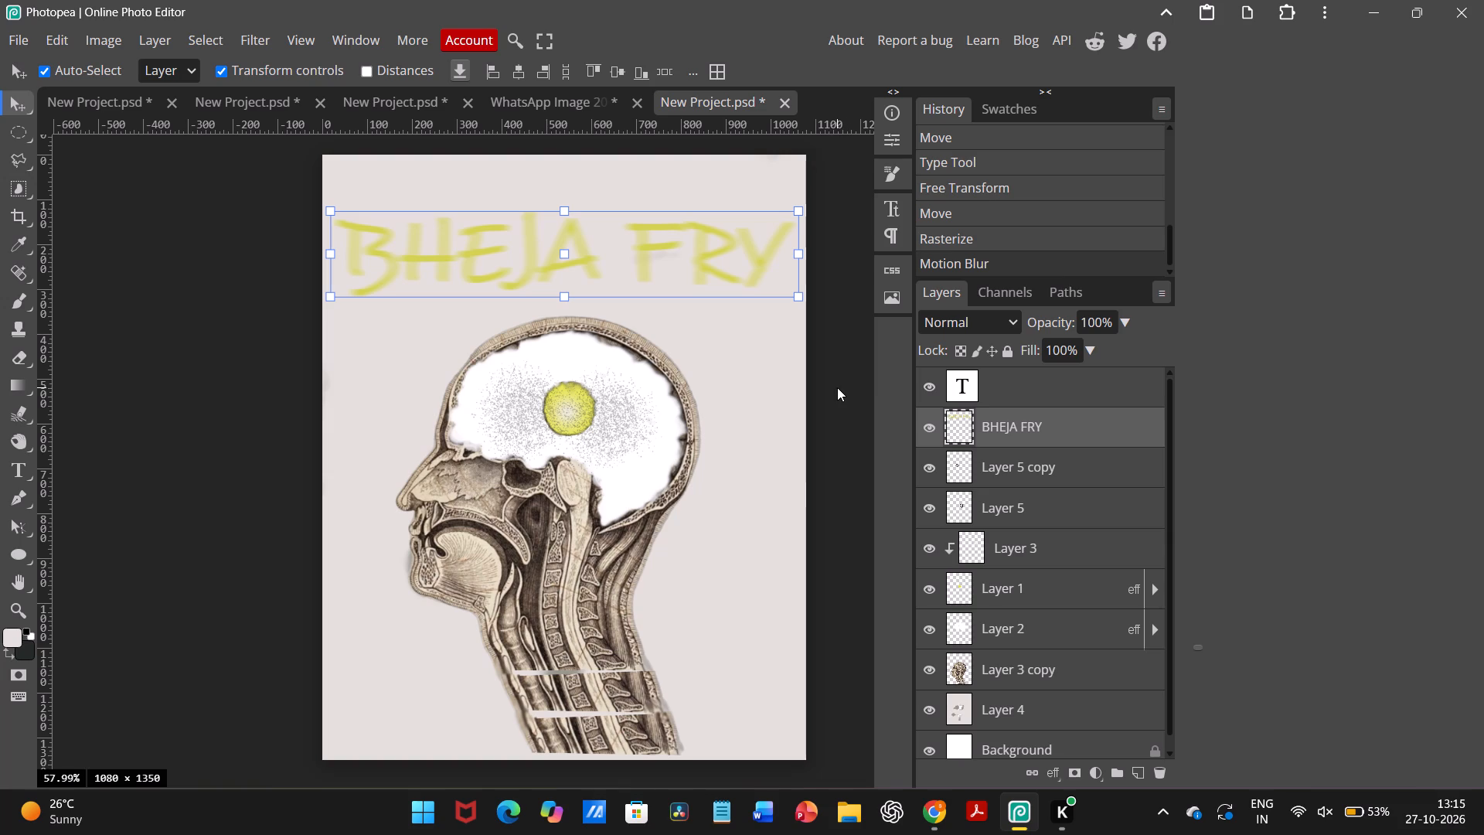
left_click(850, 393)
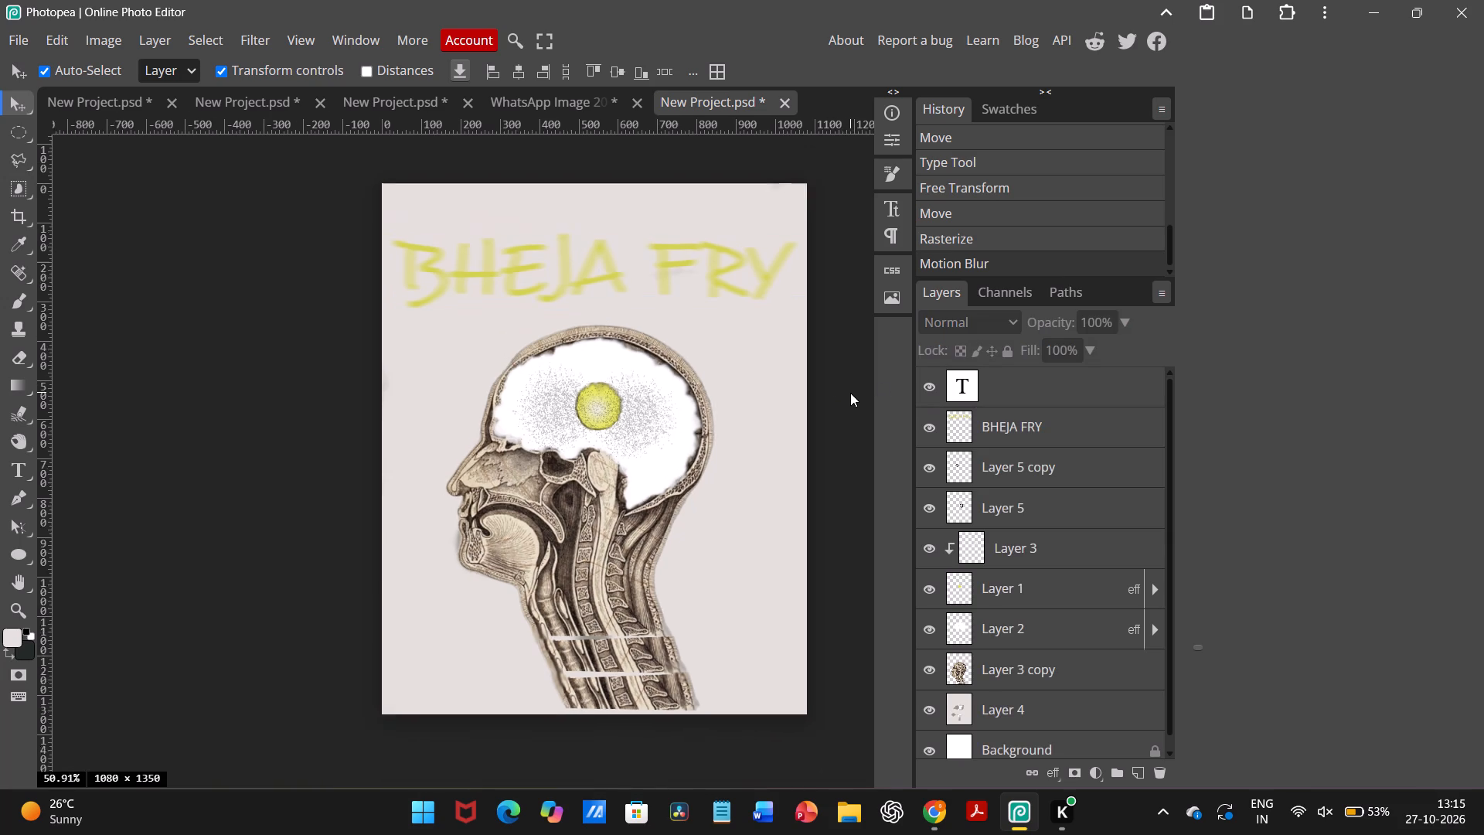
Add a Threshold adjustment layer directly above the anatomical head layer and set its threshold to 157.
scroll(754, 428, "up", 1)
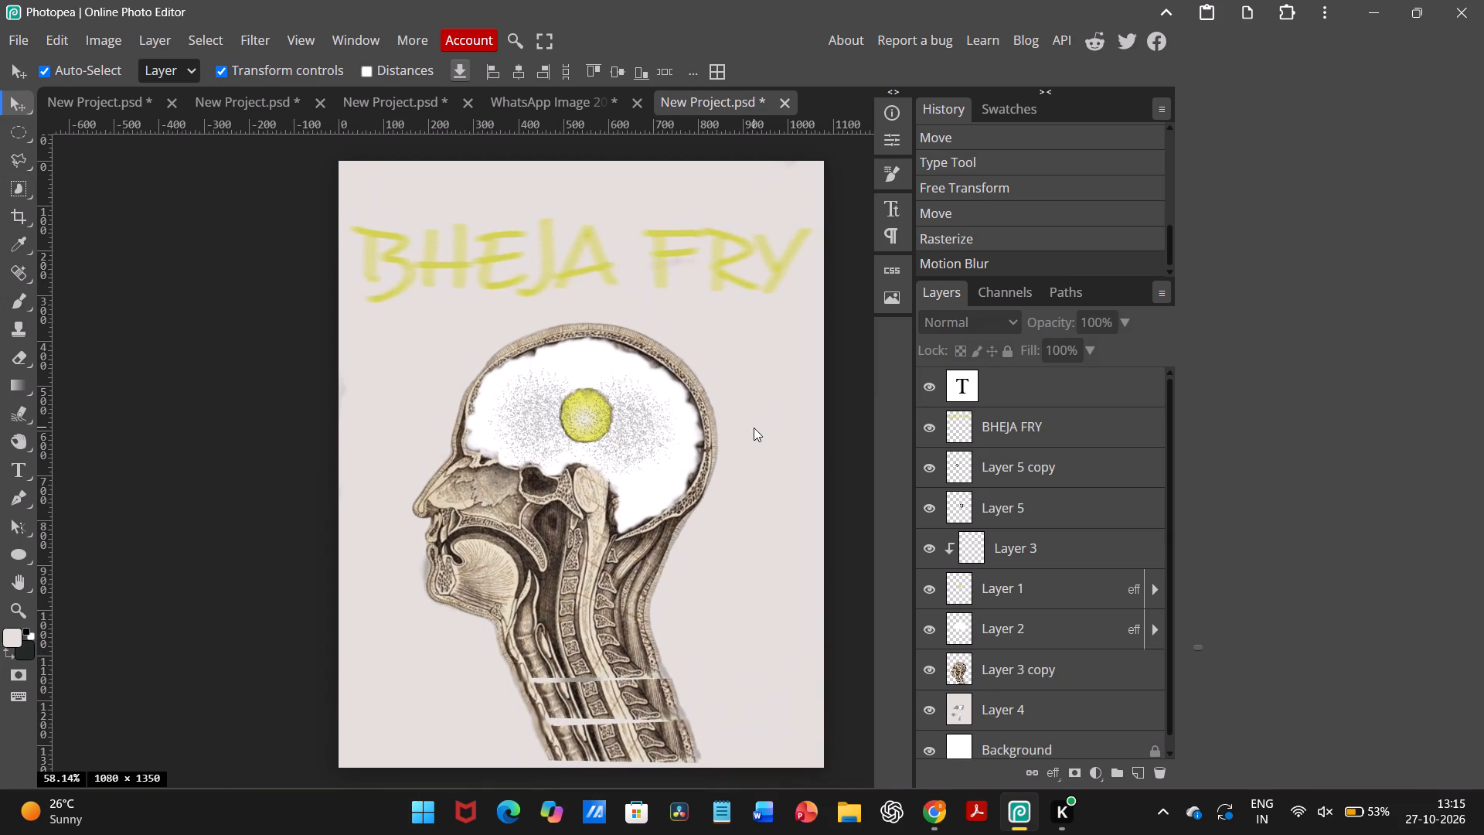
scroll(754, 428, "down", 1)
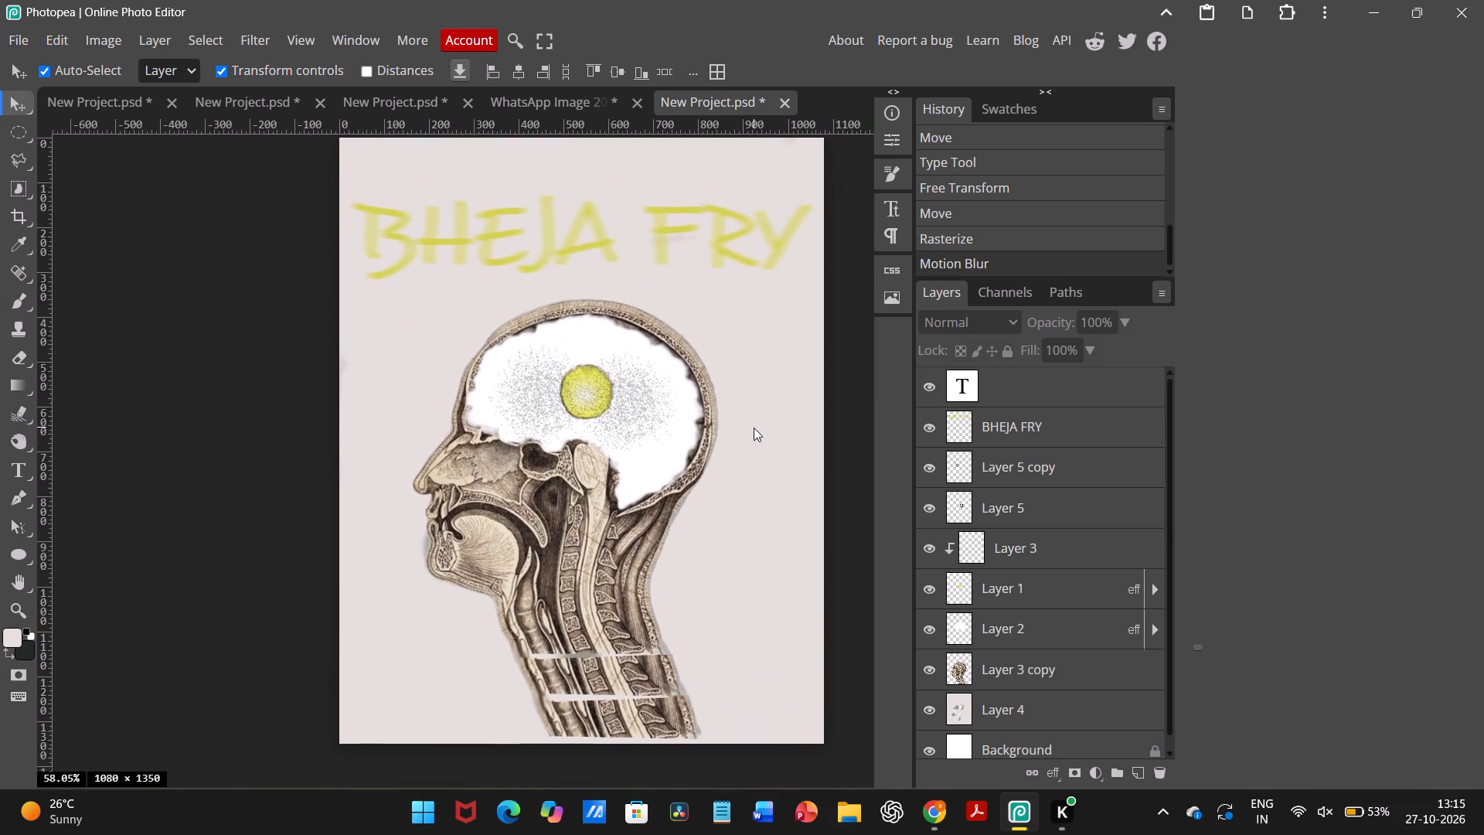
scroll(754, 428, "down", 1)
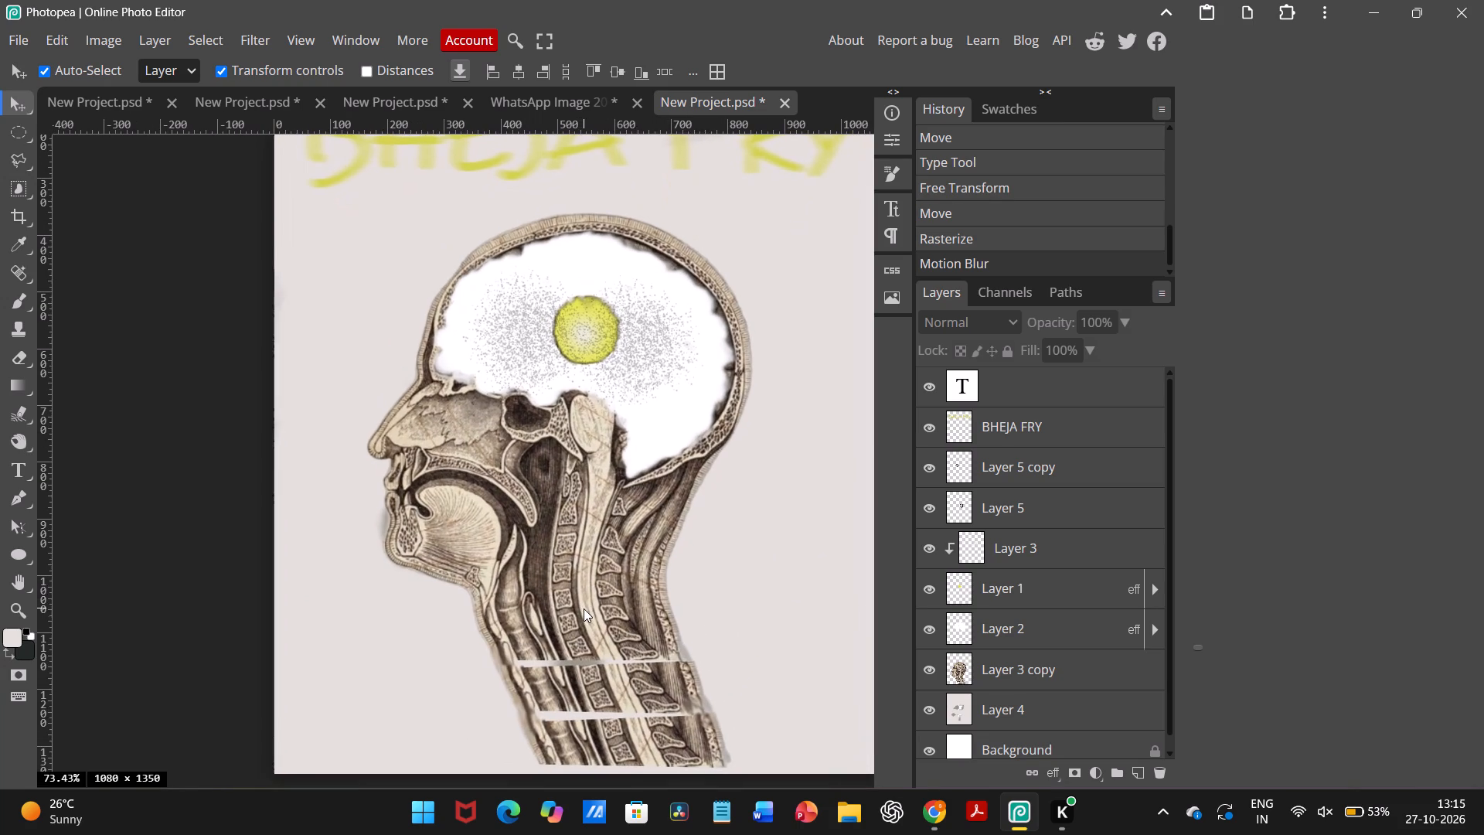
scroll(584, 608, "down", 1)
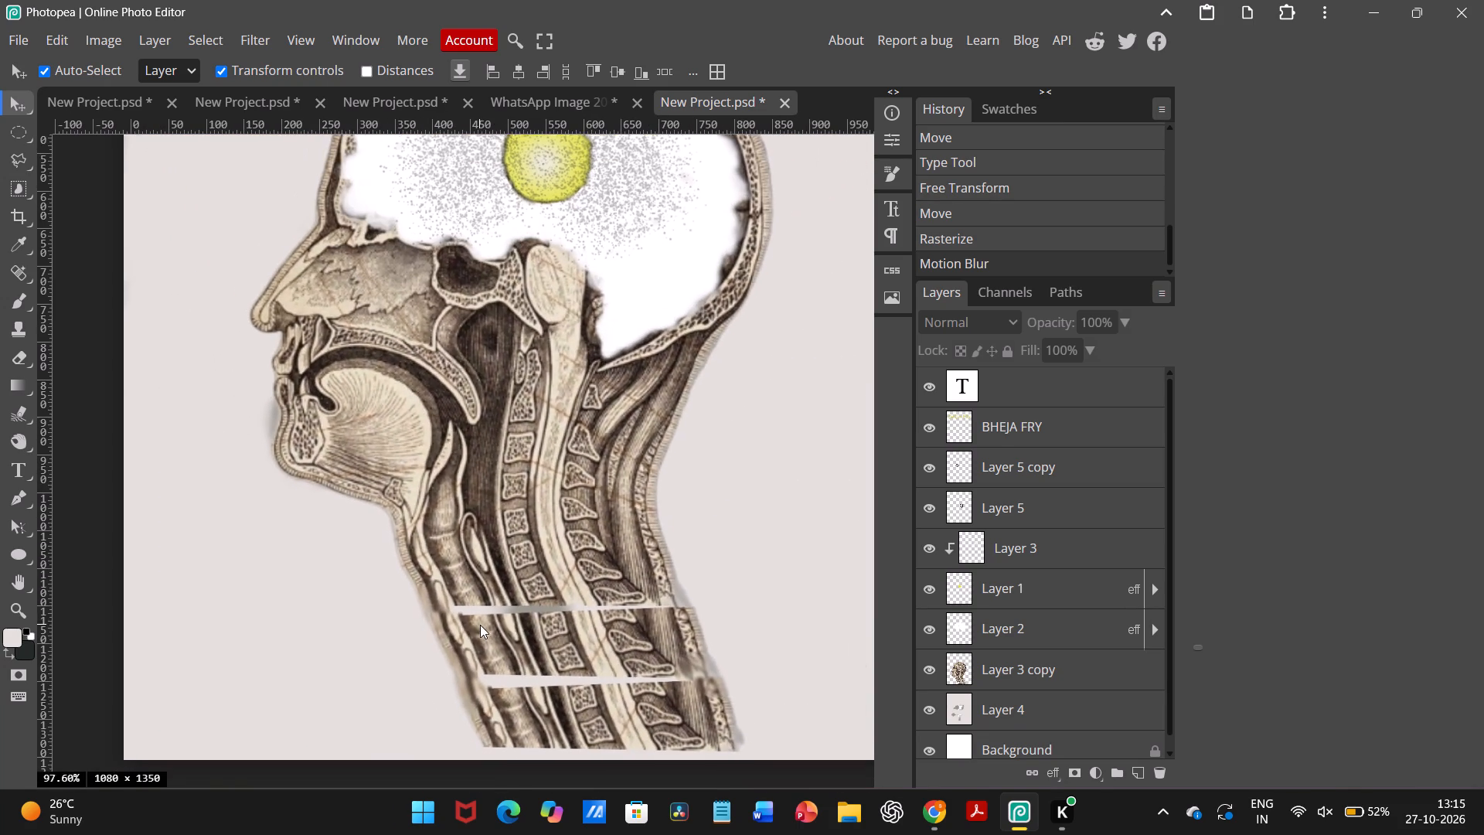
left_click(571, 530)
scroll(630, 533, "up", 1)
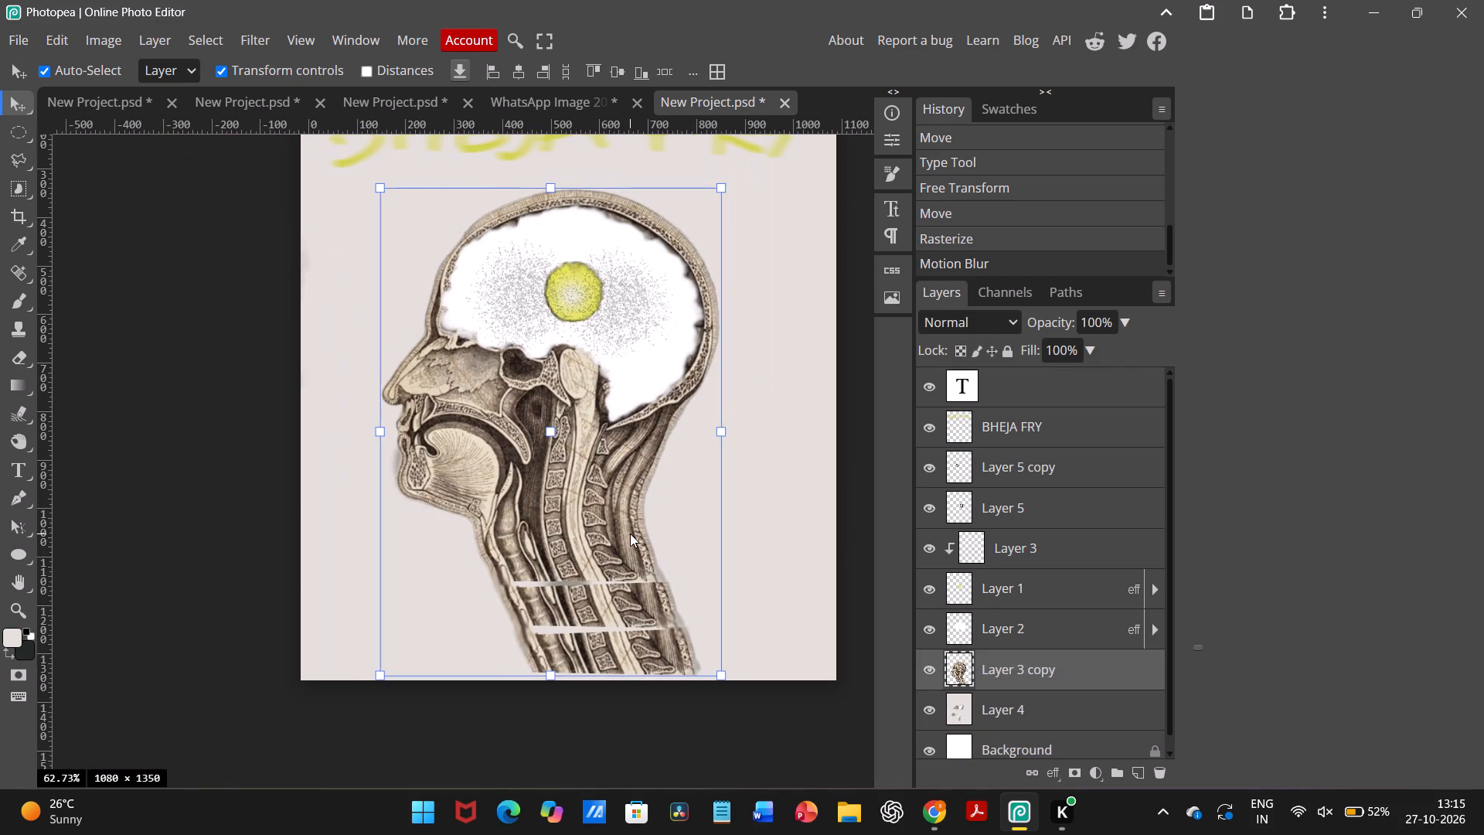
scroll(630, 533, "up", 1)
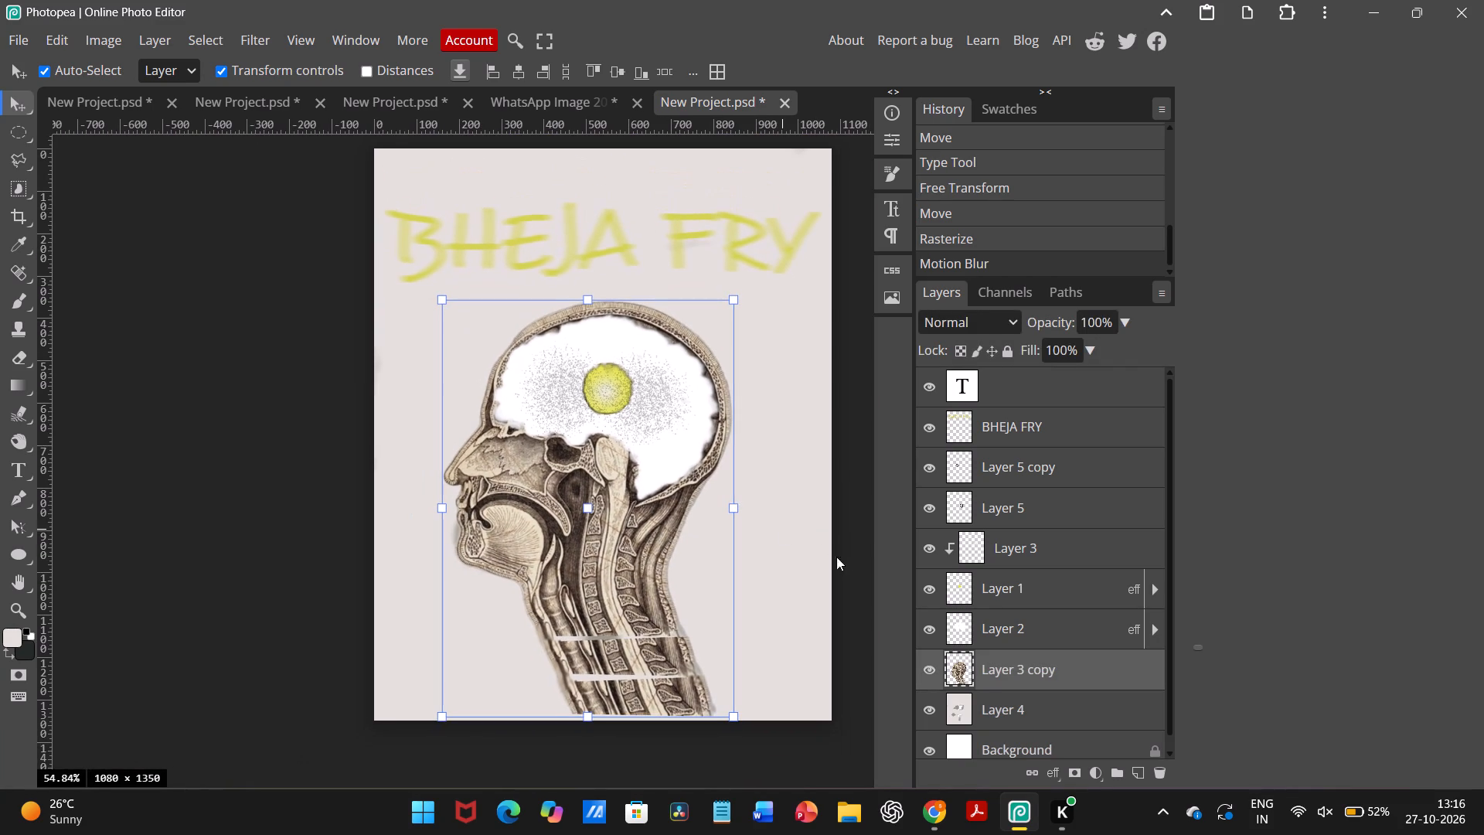
left_click(1098, 773)
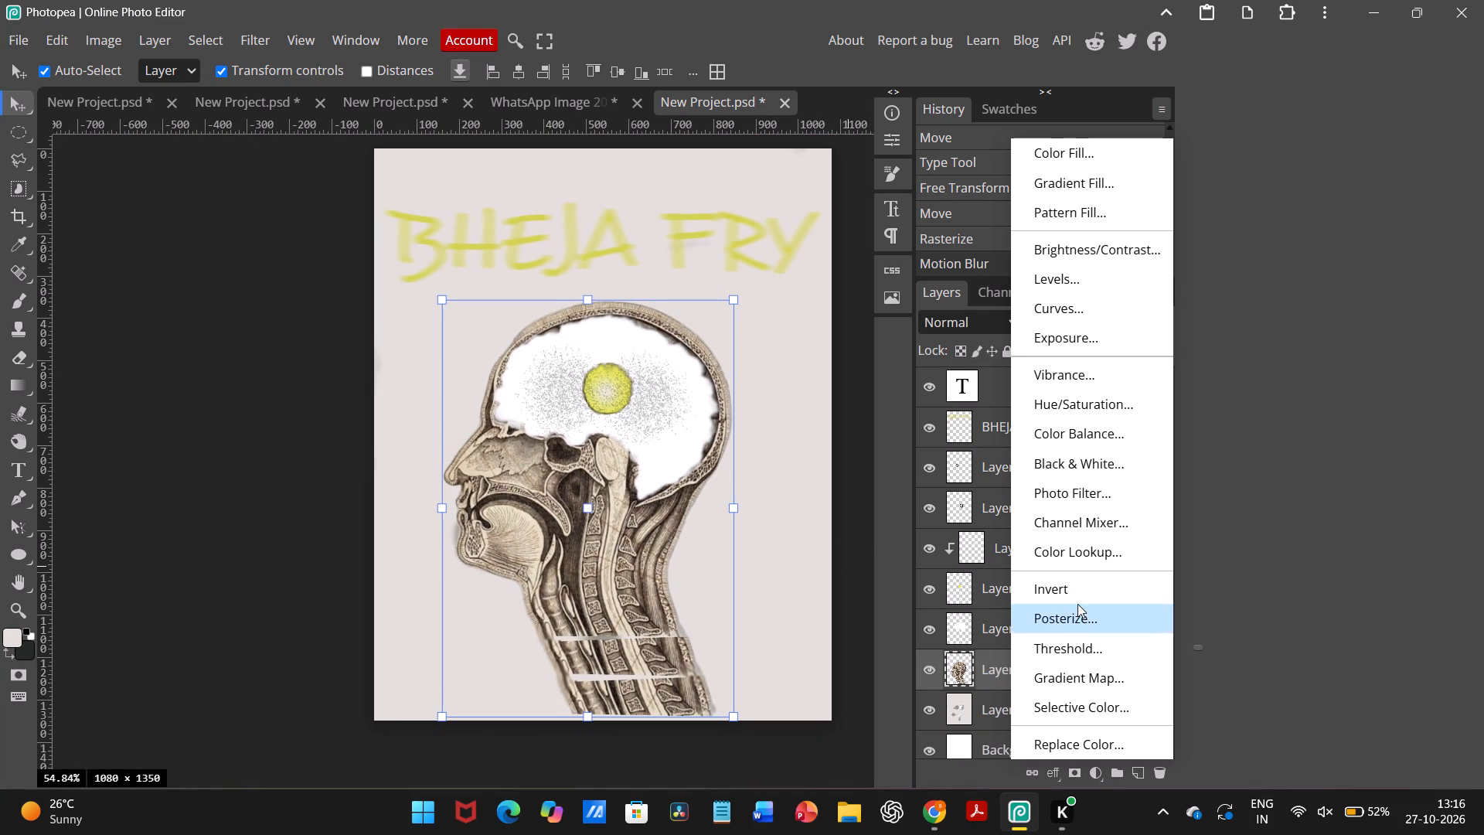
left_click(1080, 642)
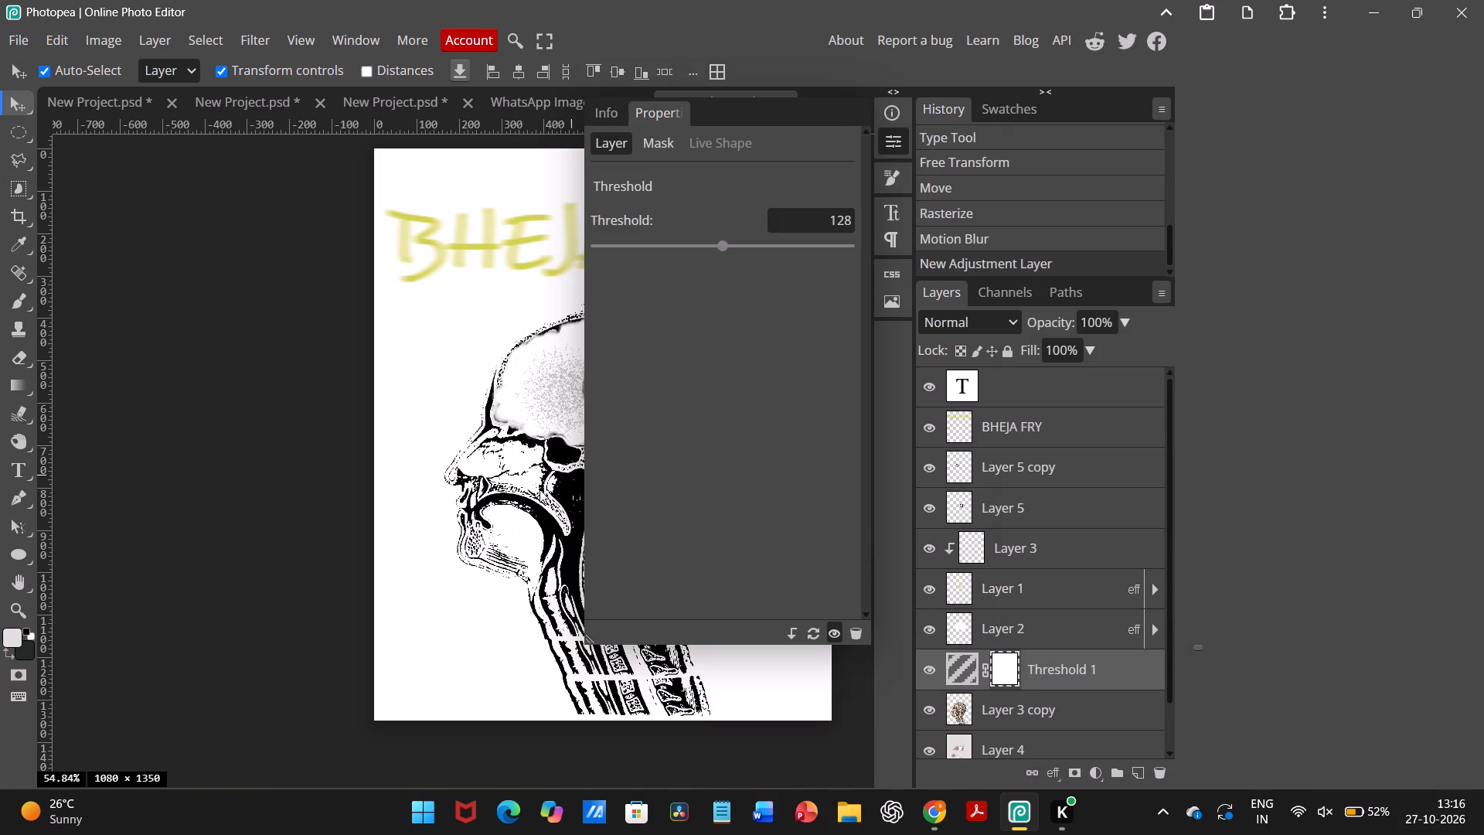
scroll(539, 489, "left", 2)
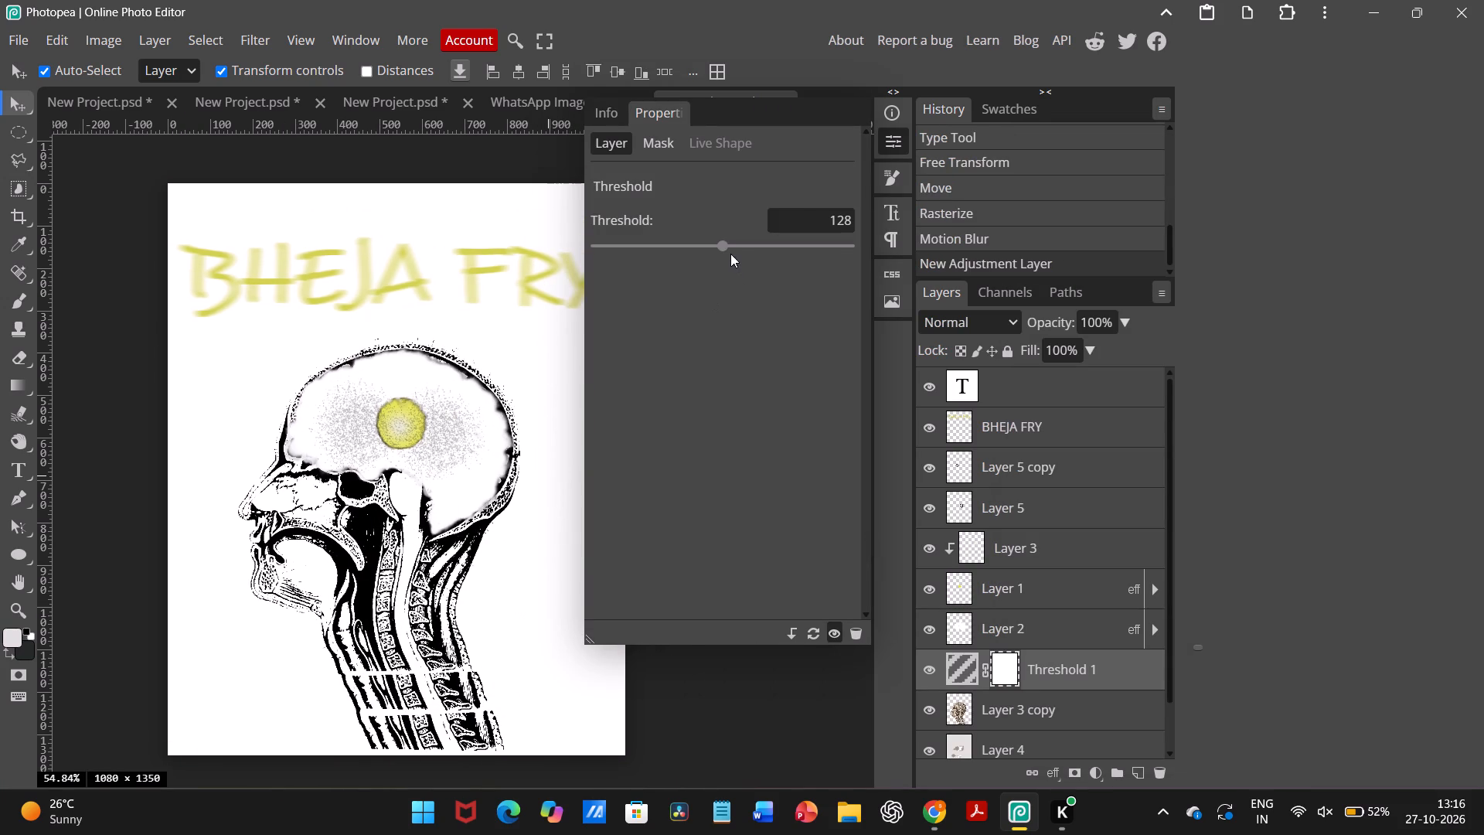
left_click_drag(722, 246, 772, 244)
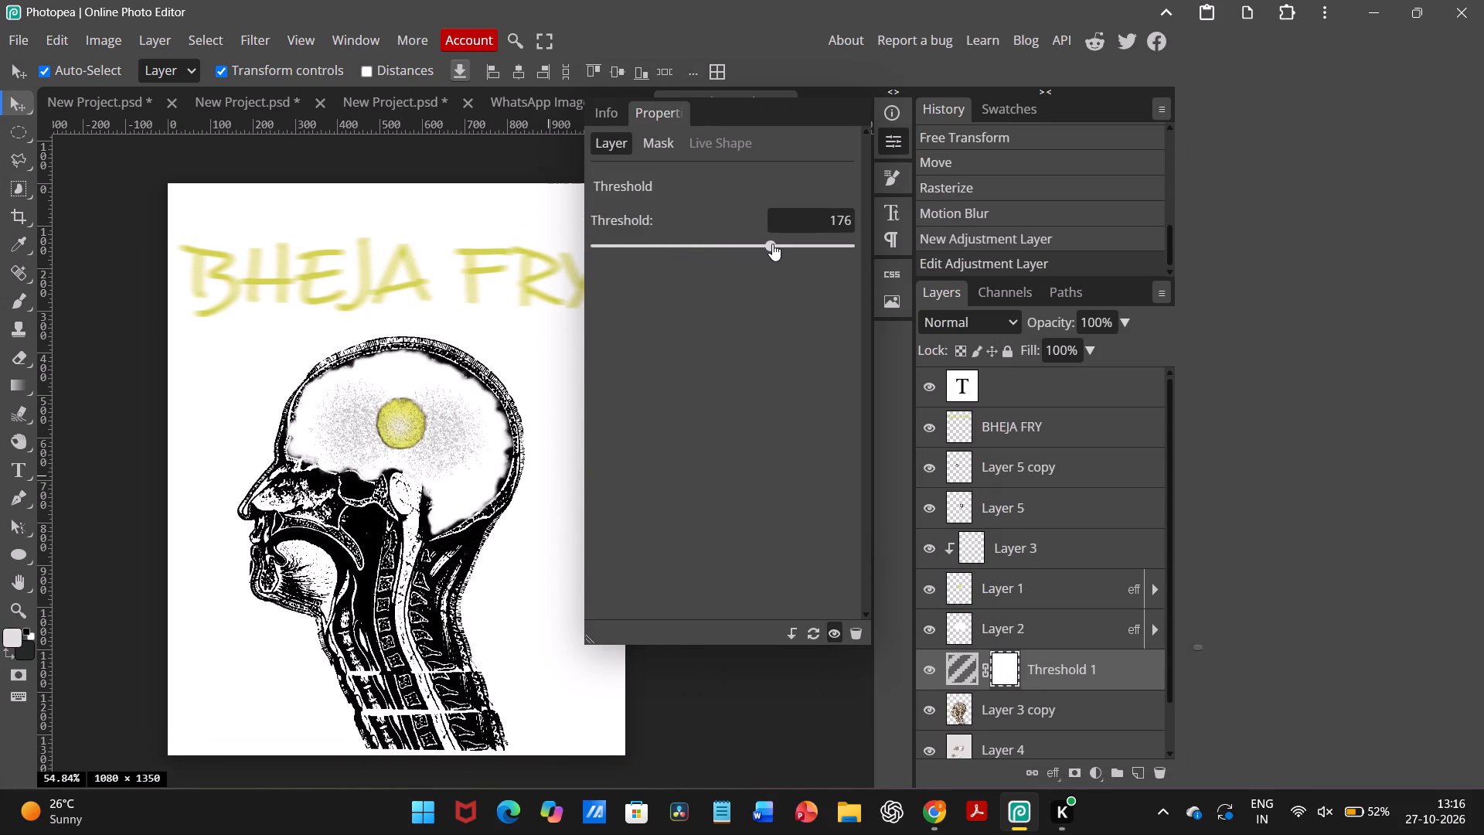
left_click_drag(772, 244, 761, 240)
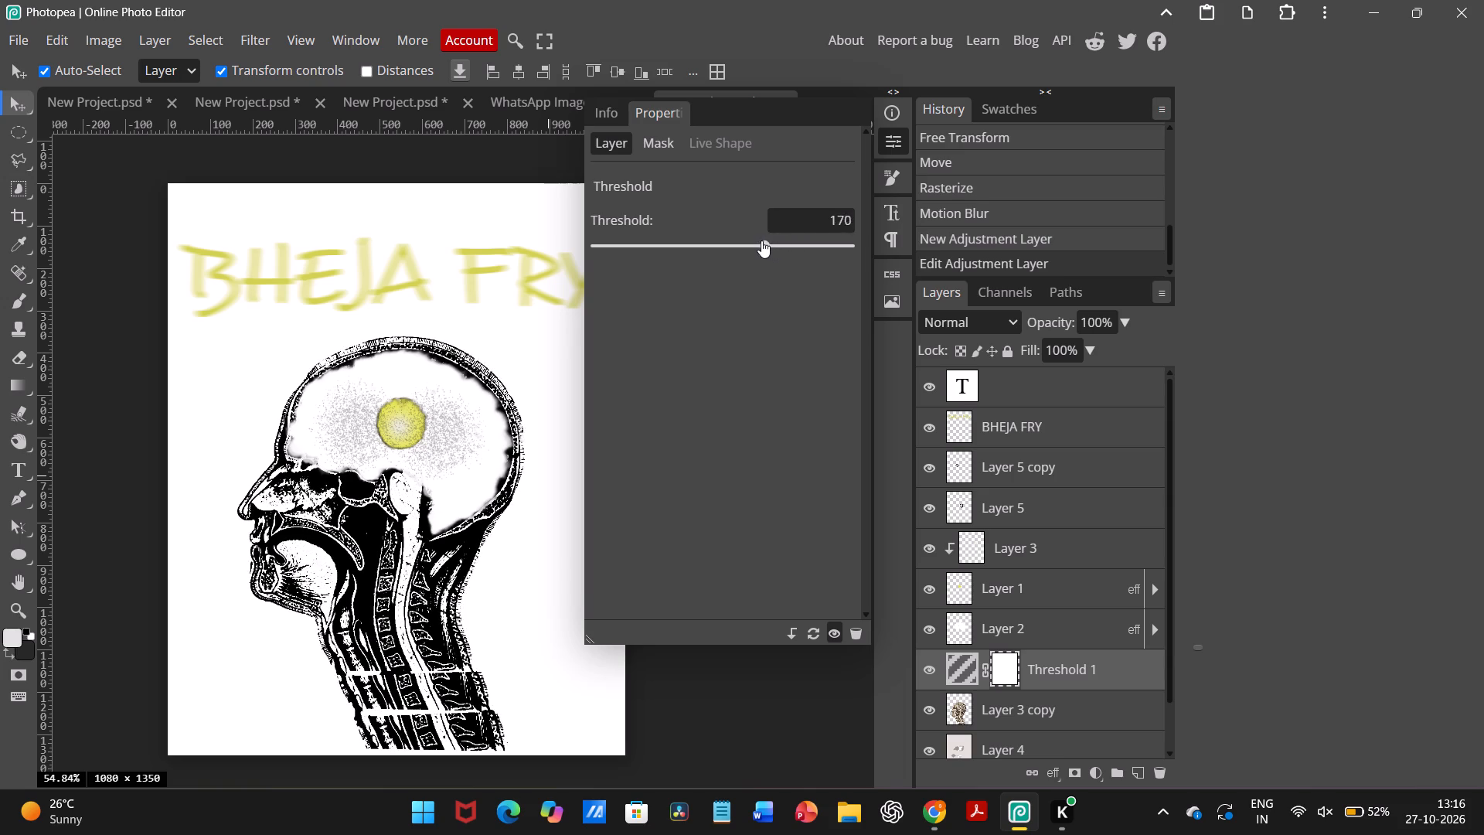
left_click_drag(761, 240, 752, 242)
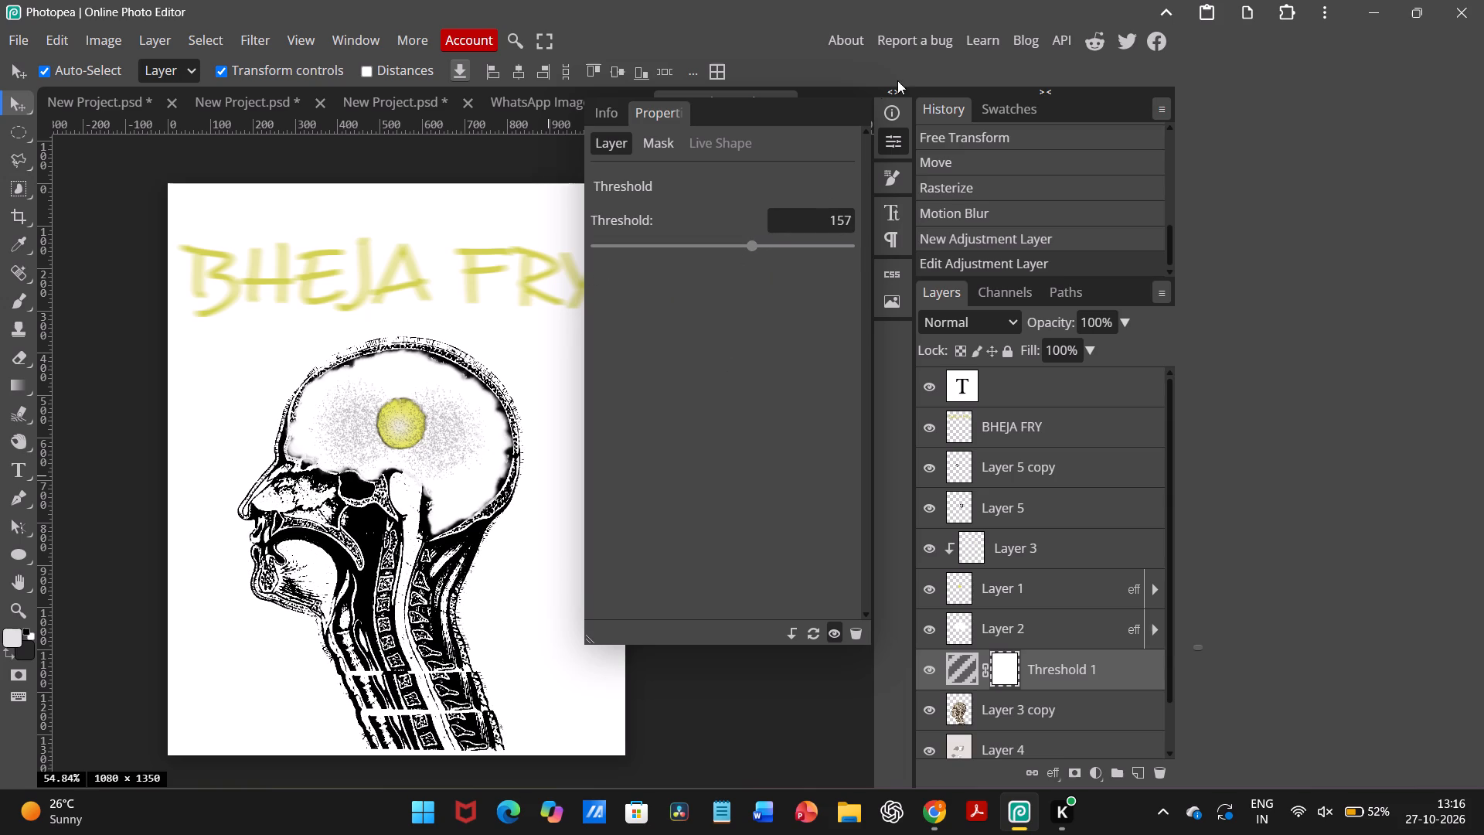
left_click(892, 90)
left_click(762, 91)
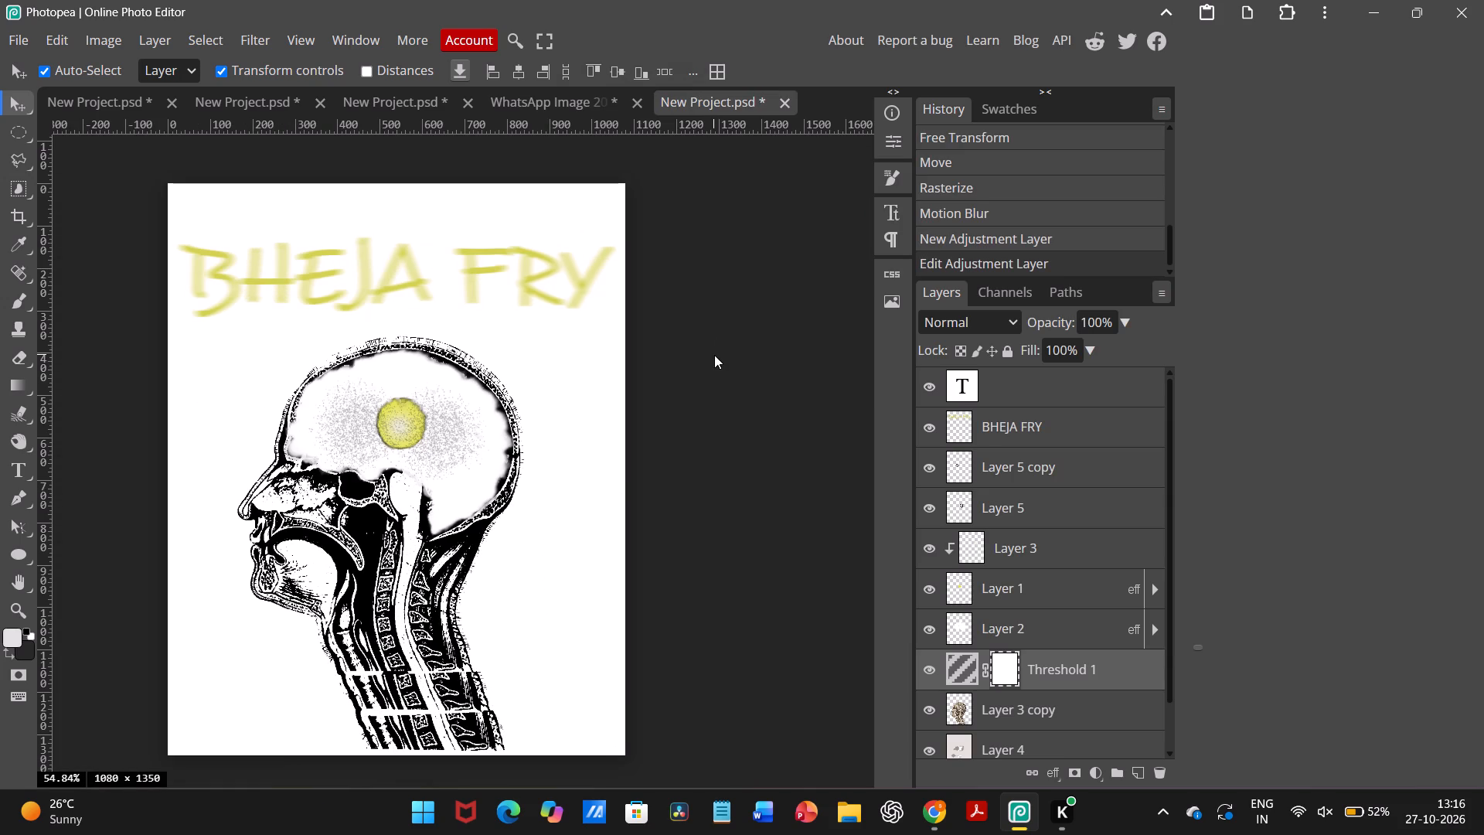
Examine the threshold effect on the head and neck close up and on the whole poster.
scroll(714, 354, "right", 2)
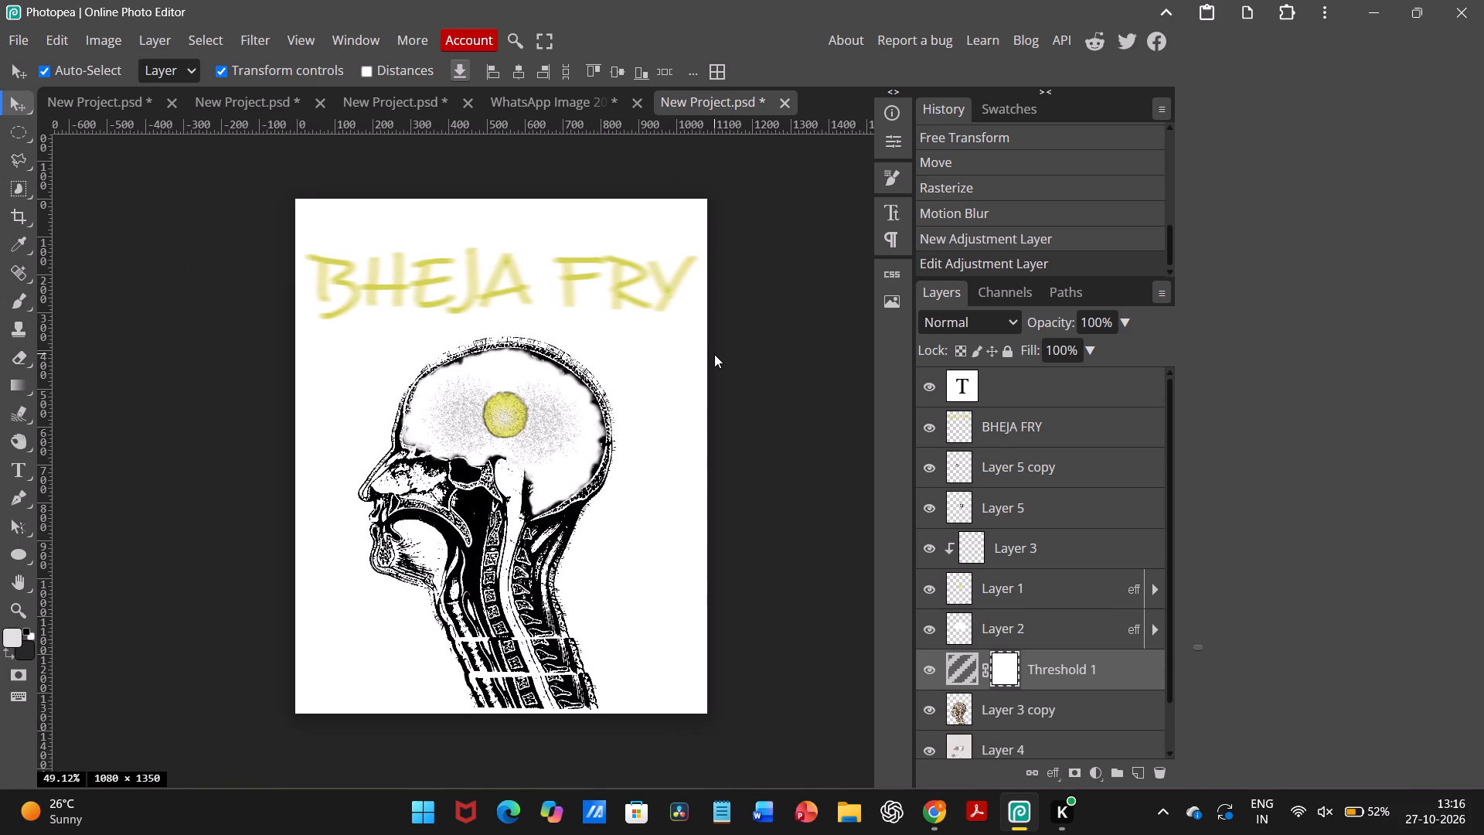
scroll(714, 354, "right", 1)
scroll(548, 489, "down", 1)
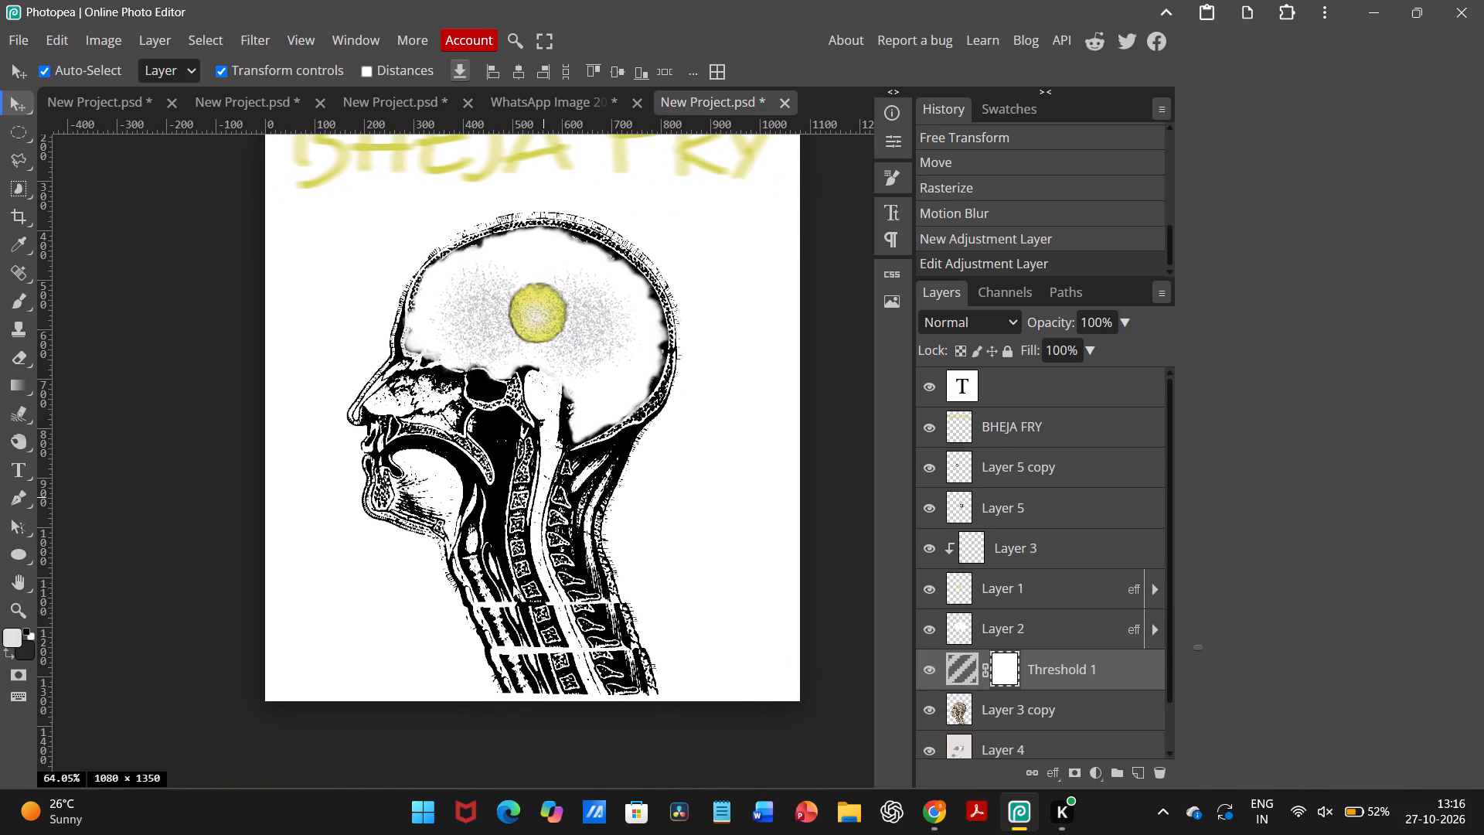
scroll(508, 596, "down", 1)
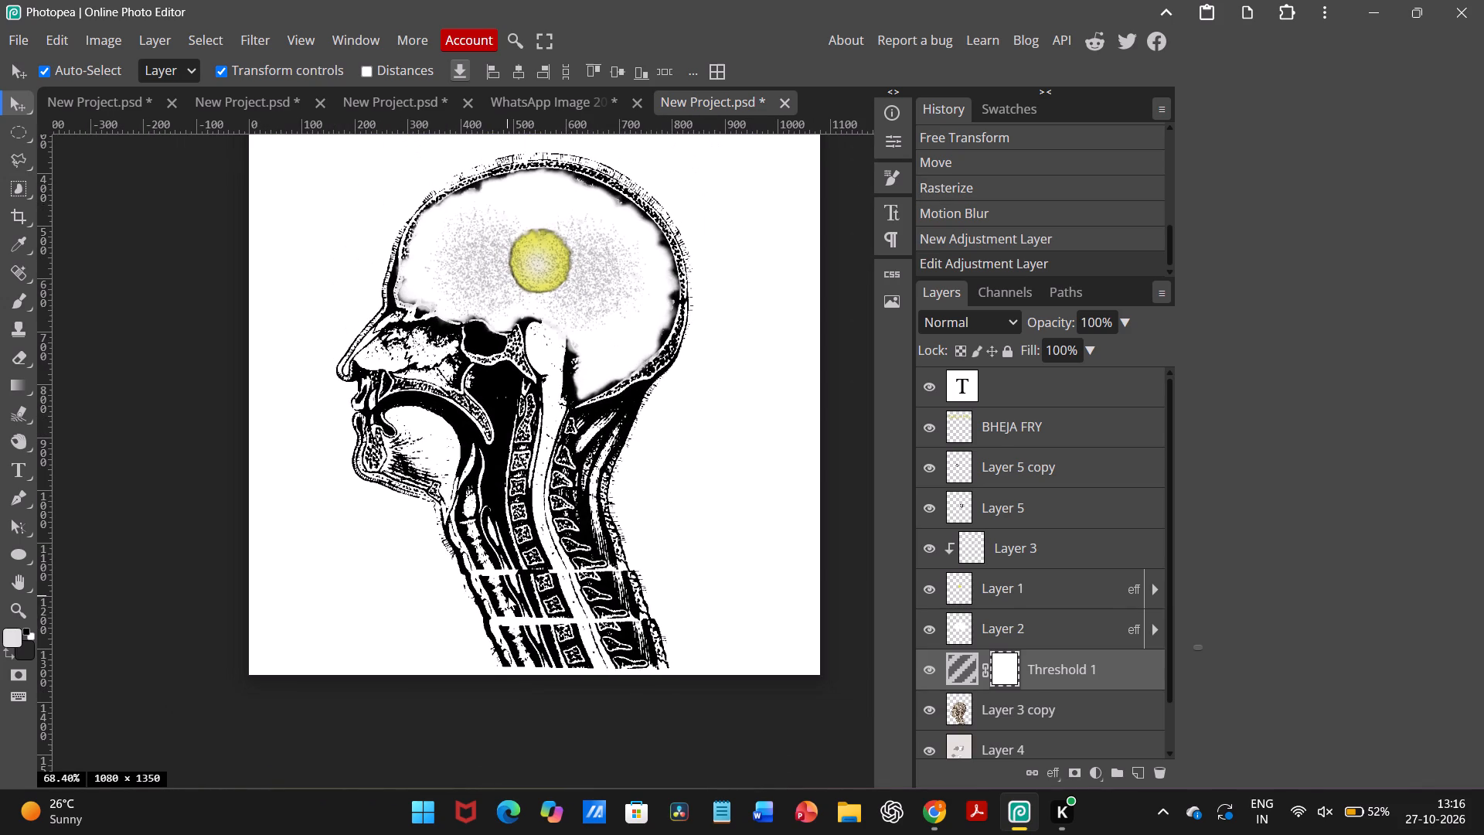
scroll(508, 596, "up", 1)
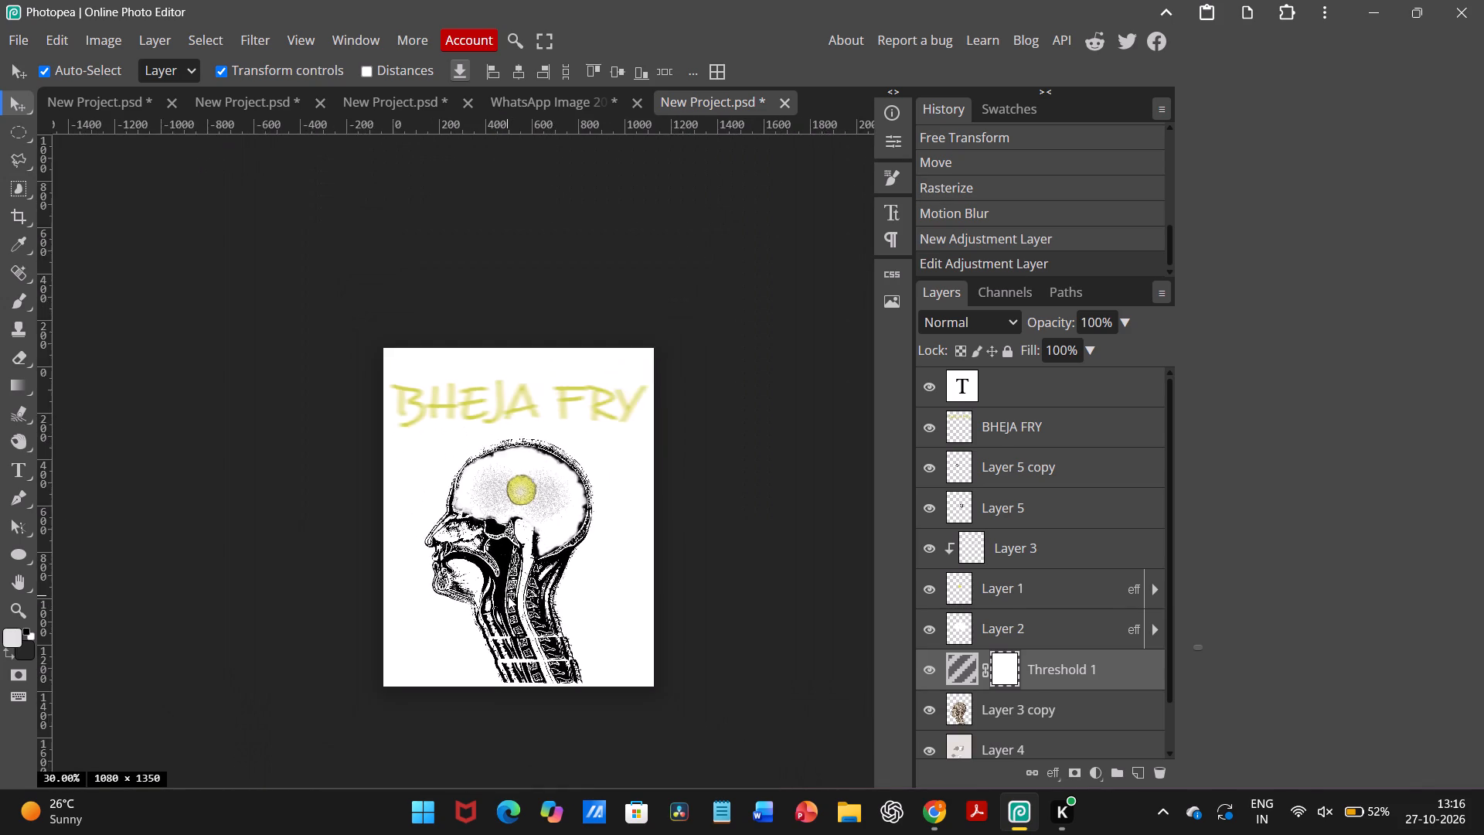
scroll(508, 596, "right", 1)
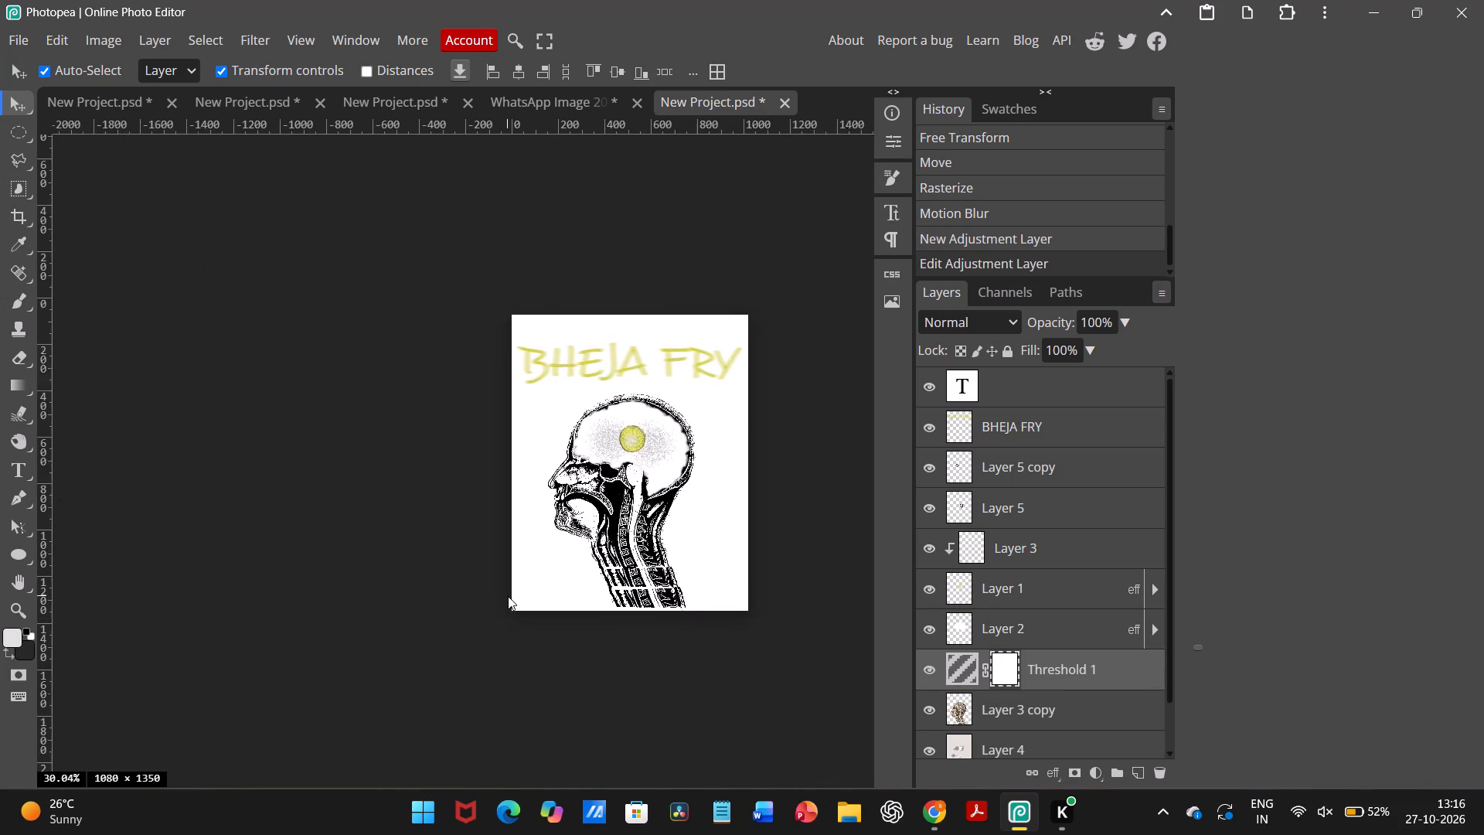
scroll(508, 596, "left", 1)
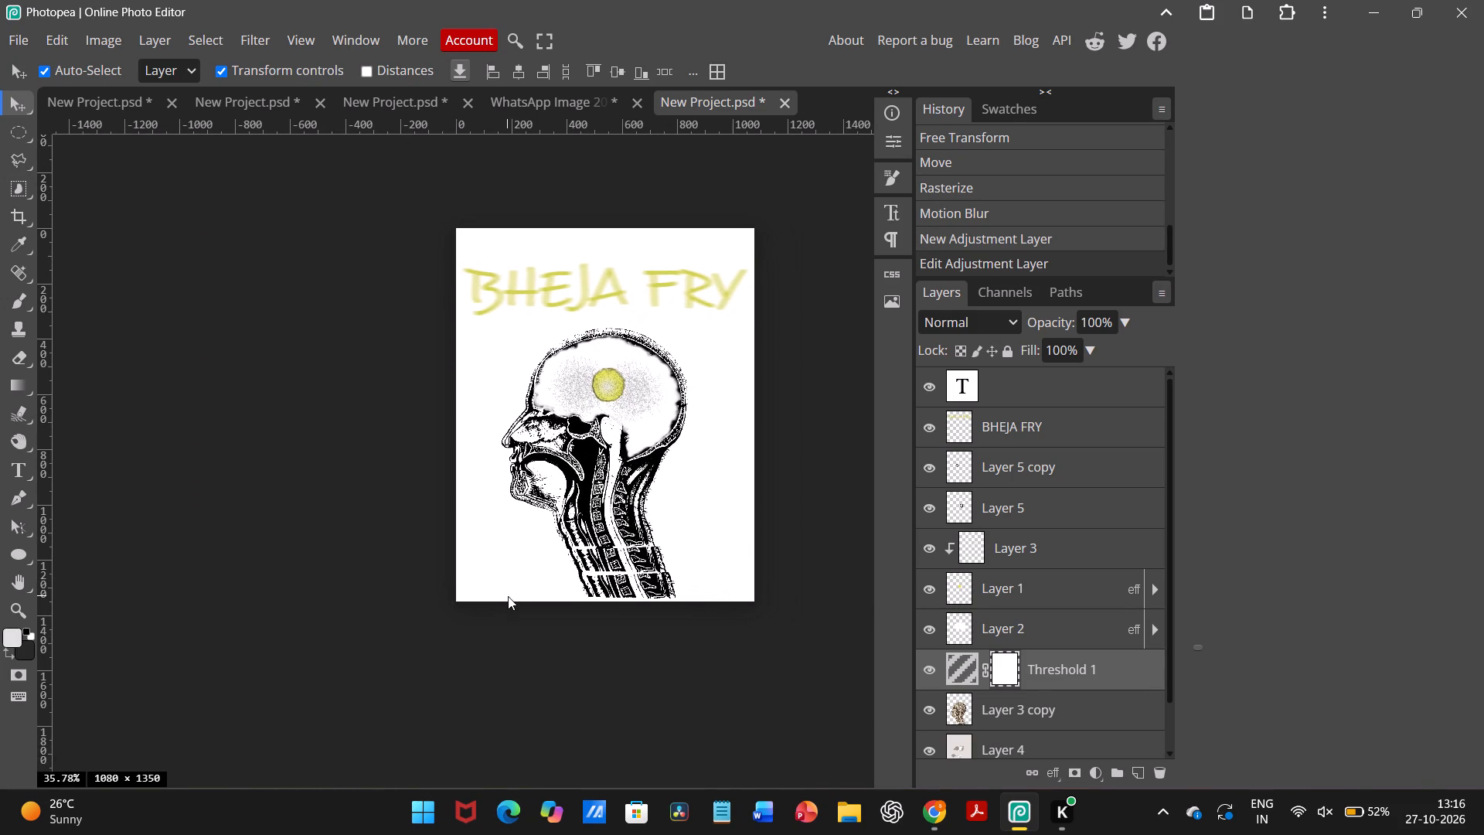
scroll(508, 596, "up", 2)
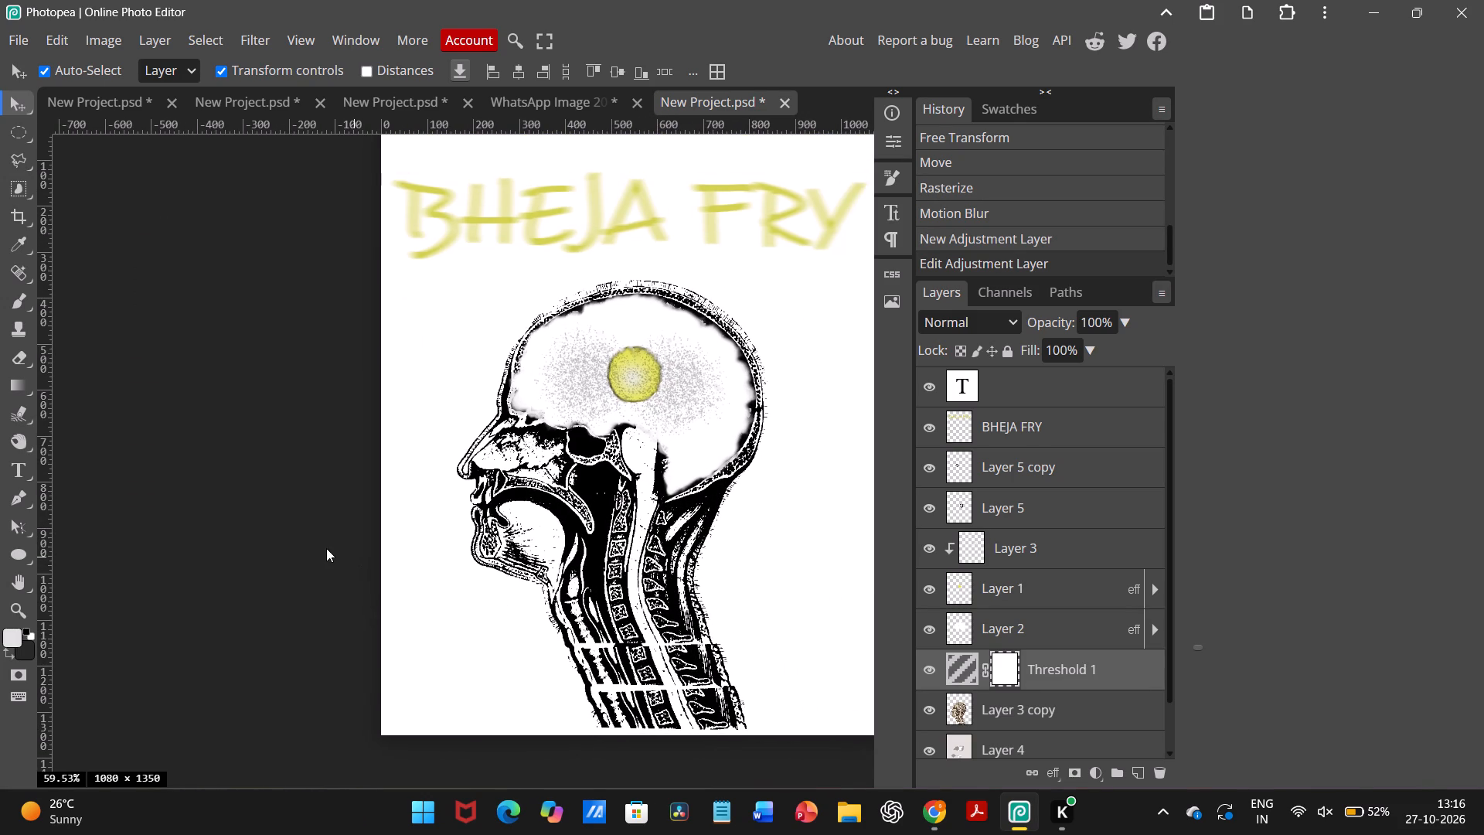